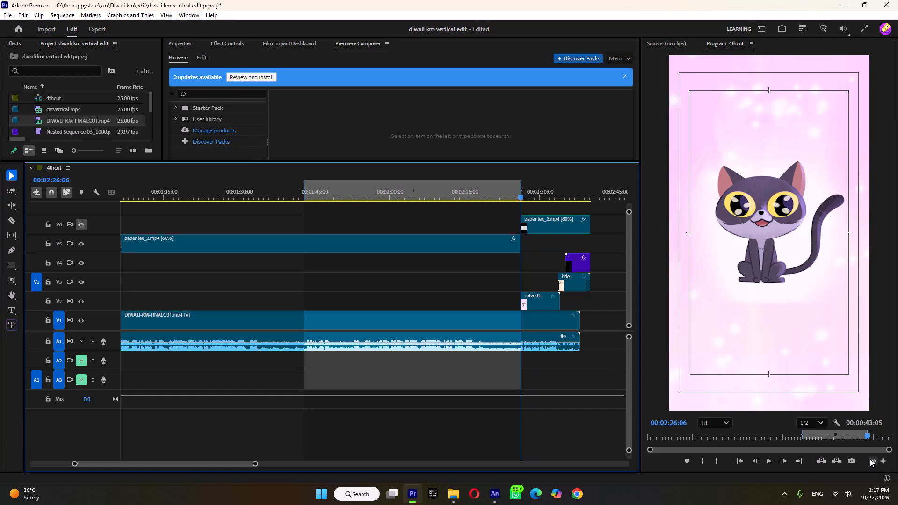
Close the Premiere window and switch to Adobe Animate.
click(897, 109)
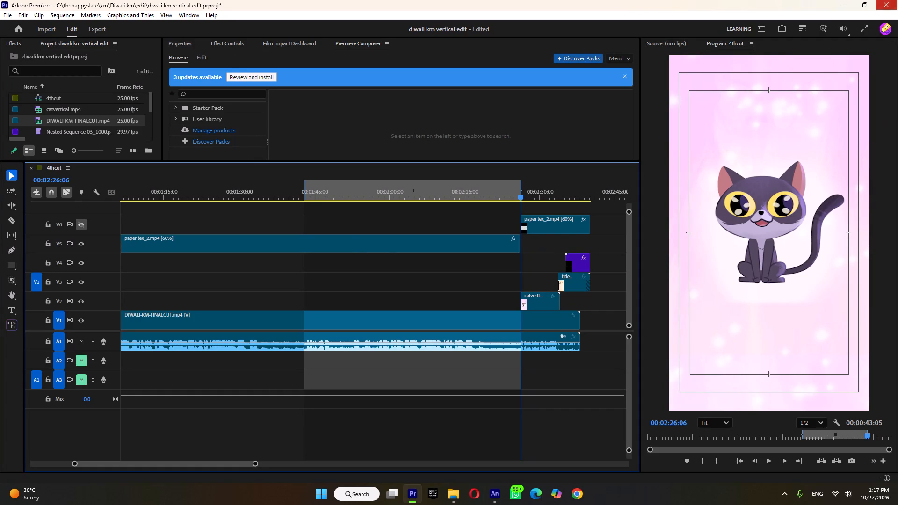
click(897, 0)
click(449, 269)
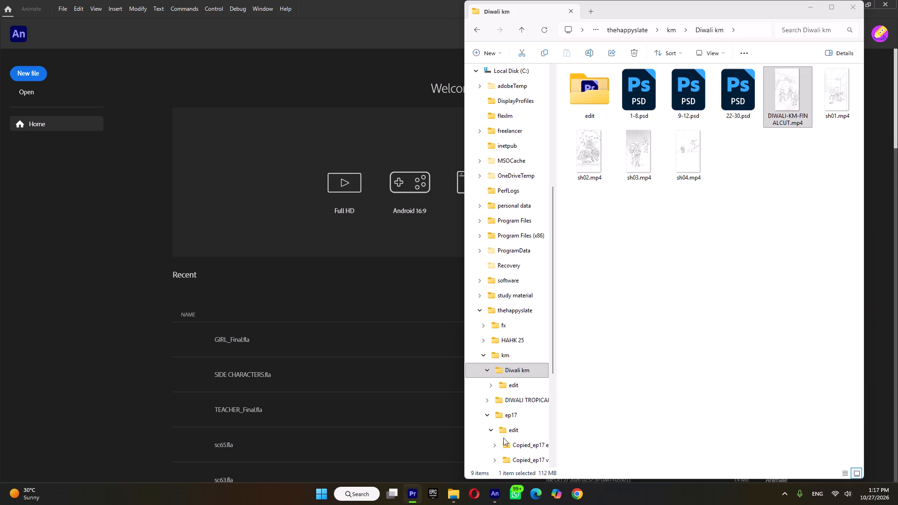
click(495, 496)
click(495, 496)
click(495, 496)
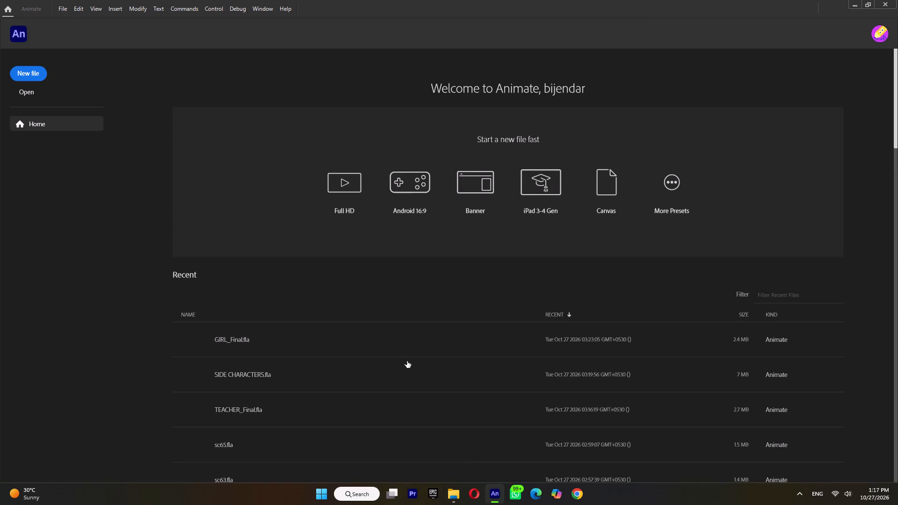
Create a new ActionScript 3.0 document 1080 wide and 1920 high with a frame rate of 25.
click(36, 72)
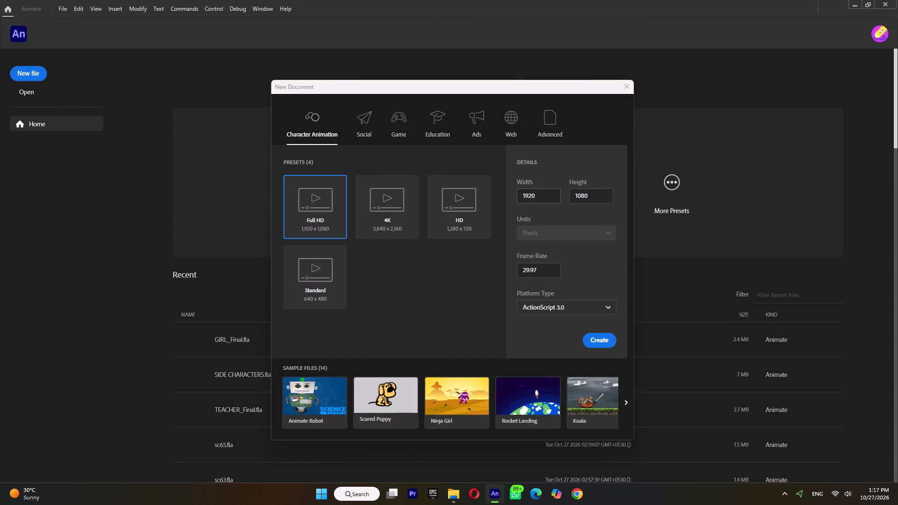
drag(546, 267, 462, 271)
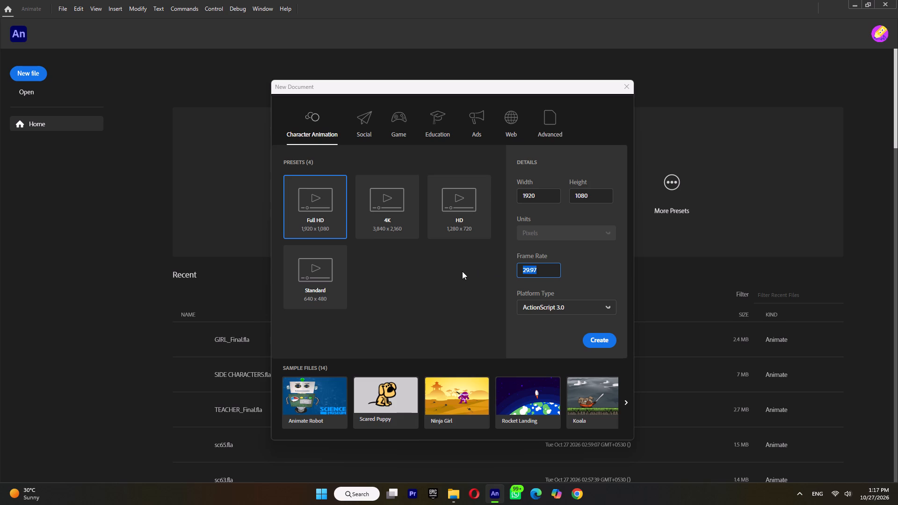
text(25)
drag(542, 195, 496, 202)
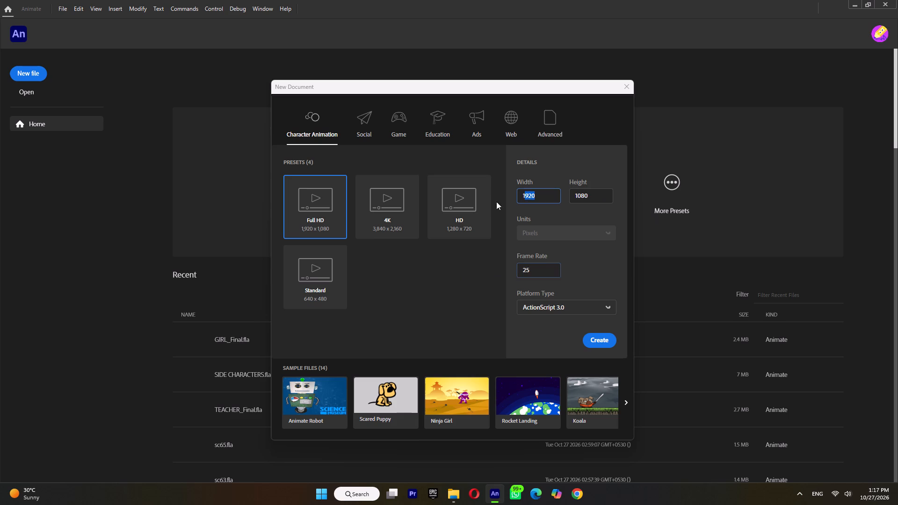
drag(496, 202, 469, 202)
text(1080)
drag(599, 196, 518, 198)
text(1920)
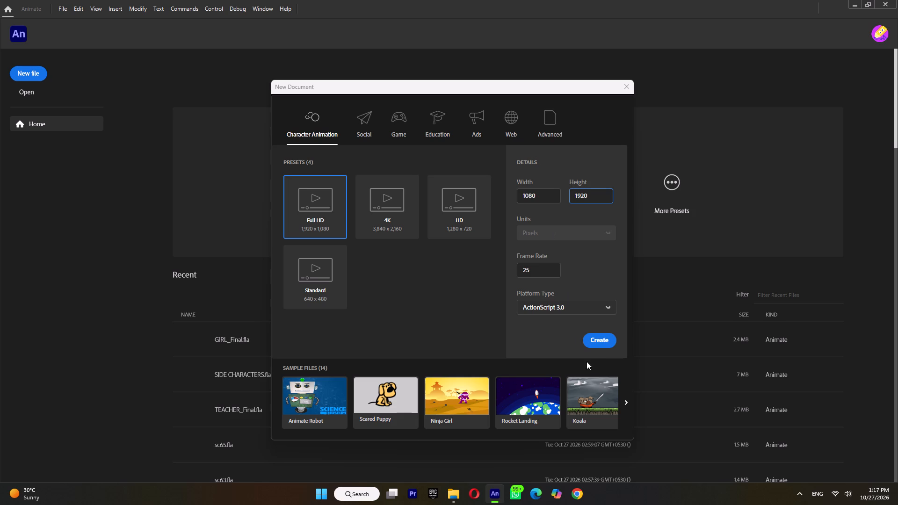
click(600, 341)
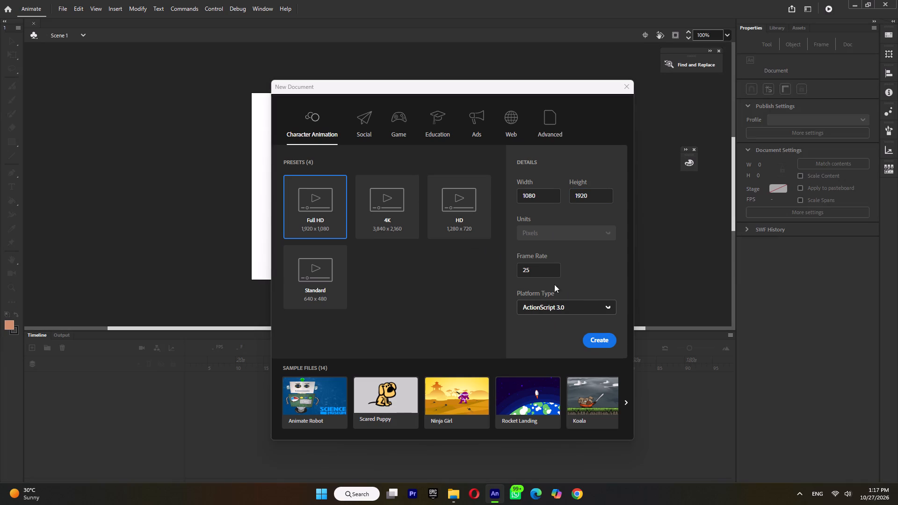
ctrl+scroll(500, 182, down, 5)
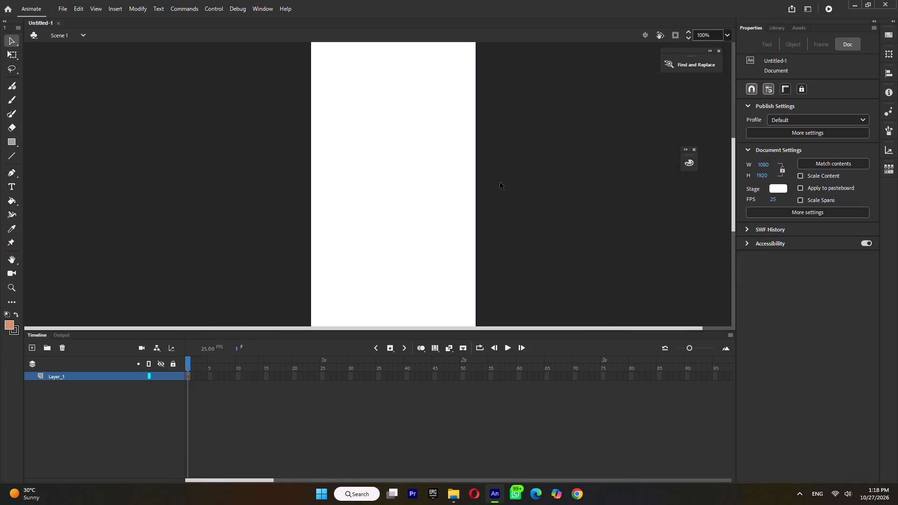
ctrl+scroll(500, 182, down, 6)
ctrl+scroll(408, 224, up, 4)
key(space)
key(space)
key(space)
key(space)
key(space)
key(space)
key(space)
key(space)
key(space)
key(space)
key(space)
key(space)
drag(389, 106, 390, 131)
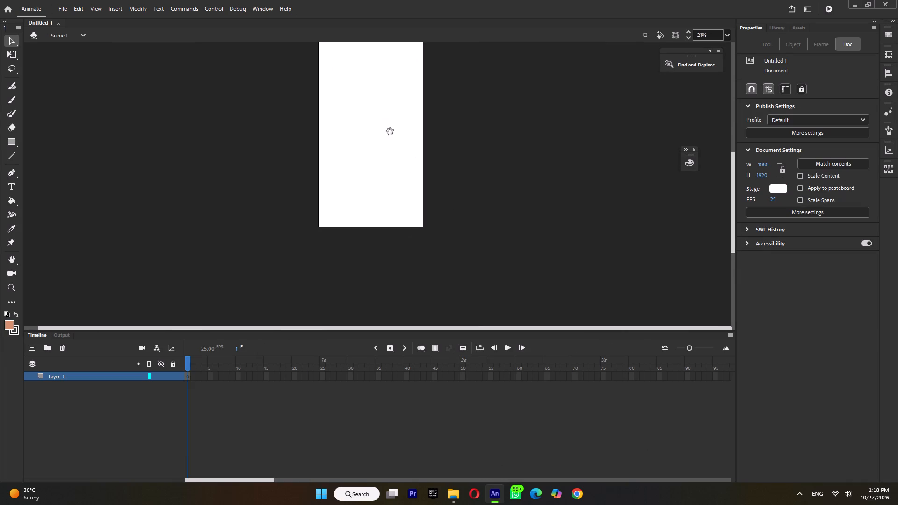
drag(390, 131, 393, 168)
ctrl+scroll(397, 146, up, 2)
ctrl+scroll(397, 149, down, 3)
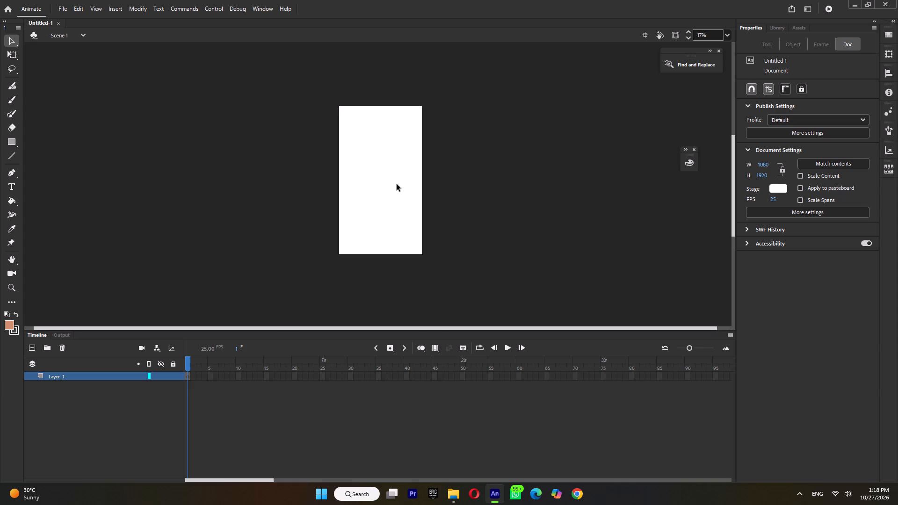
ctrl+scroll(394, 215, up, 2)
key(space)
key(space)
key(space)
key(space)
key(space)
key(space)
key(space)
key(space)
key(space)
key(space)
key(space)
key(space)
key(space)
key(space)
drag(387, 154, 387, 179)
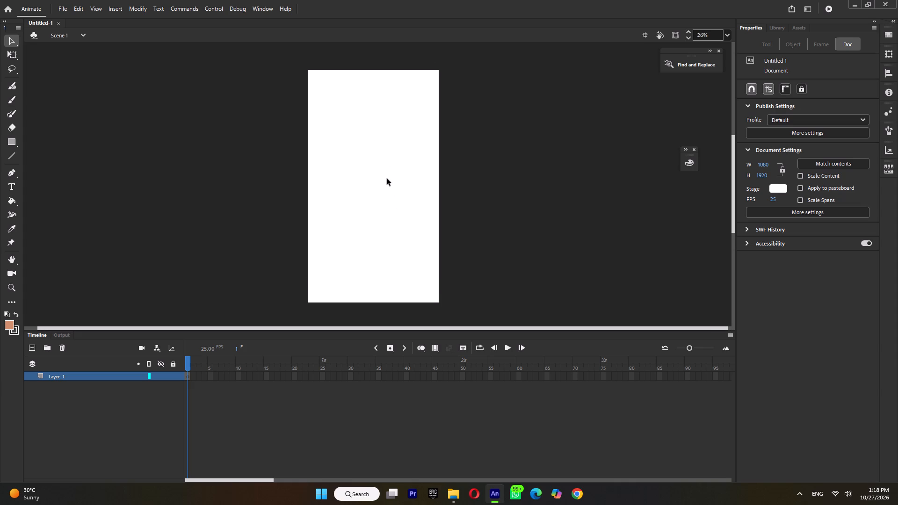
Create a second document with a width of 1080 and a height of 1920.
key(ctrl+n)
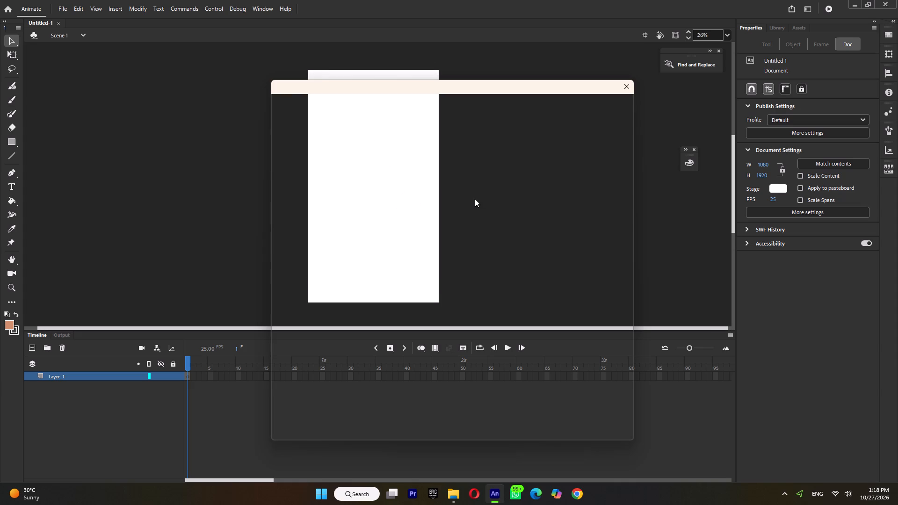
drag(542, 191, 466, 198)
text(1080)
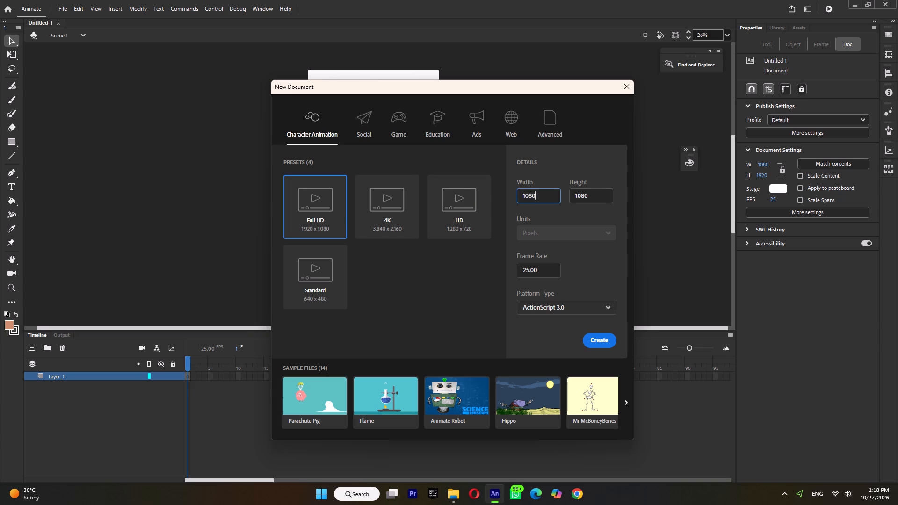
drag(596, 195, 536, 203)
key(1)
text(920)
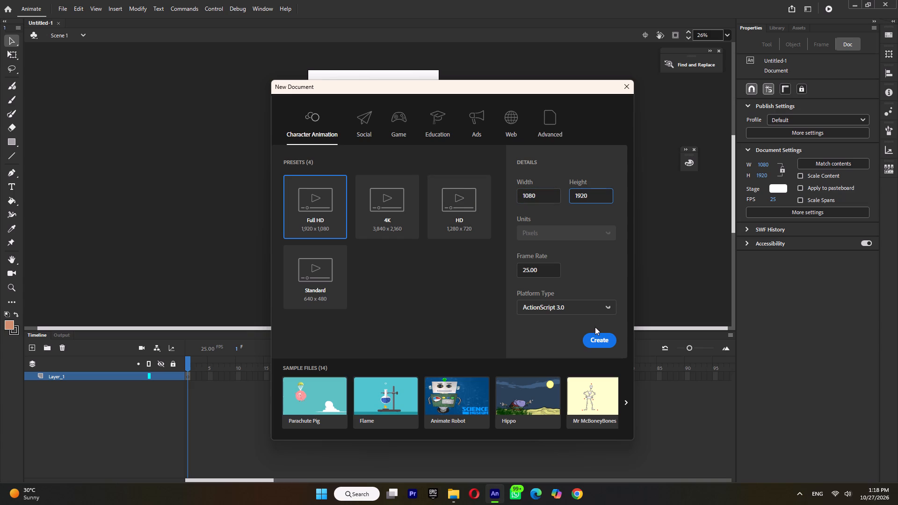
click(596, 336)
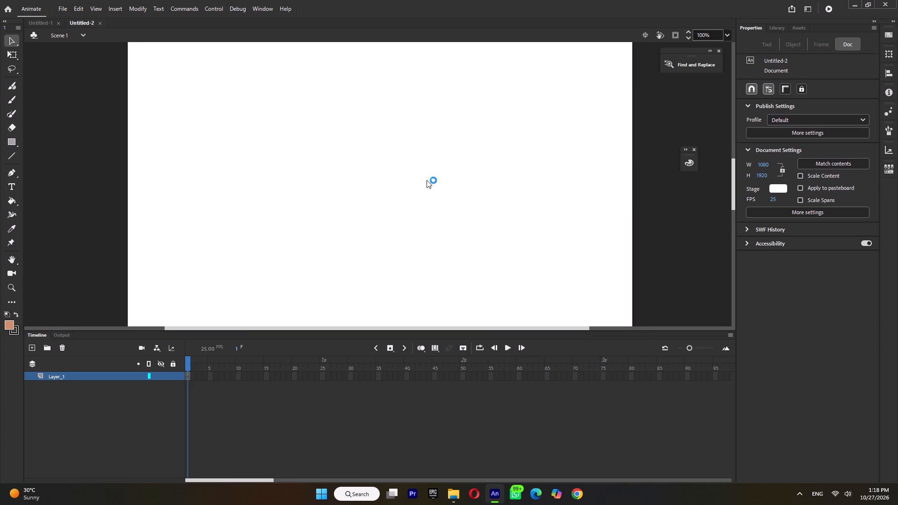
click(427, 180)
ctrl+scroll(427, 180, down, 5)
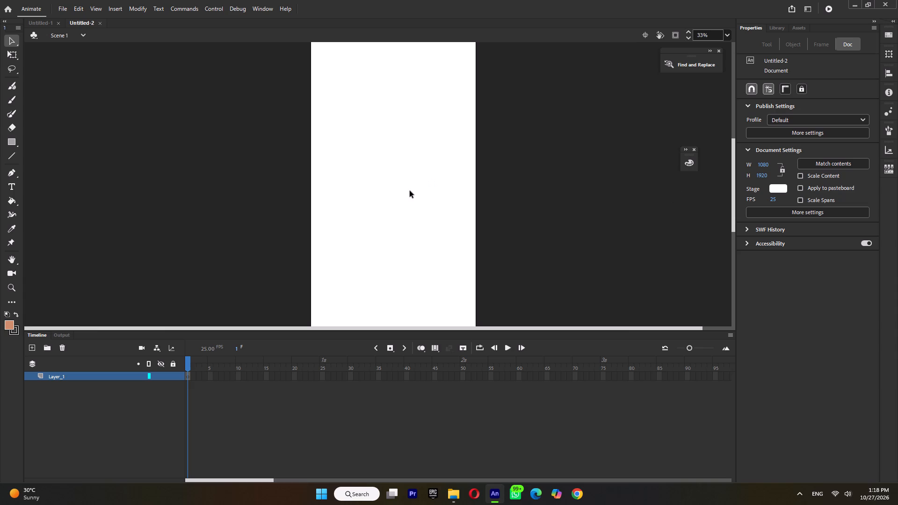
ctrl+scroll(410, 190, down, 1)
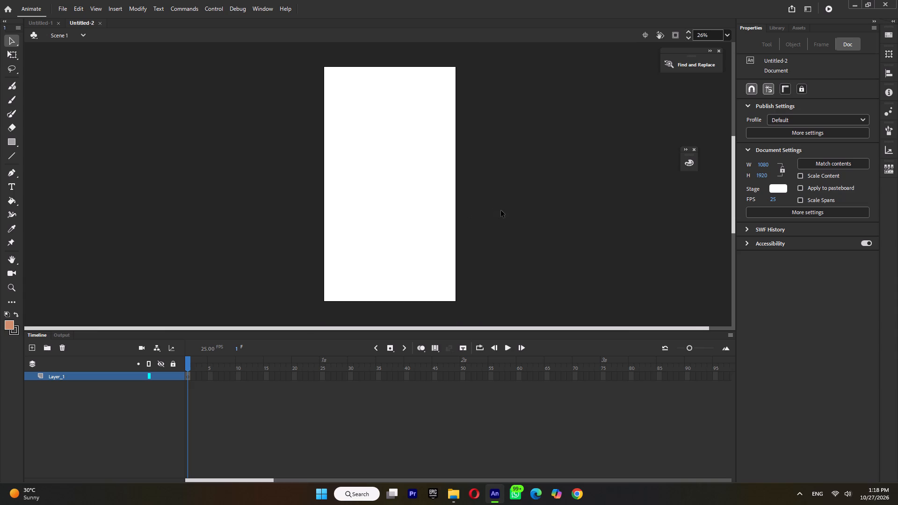
Create a third document with a width of 1080 and a height of 1920.
key(ctrl+n)
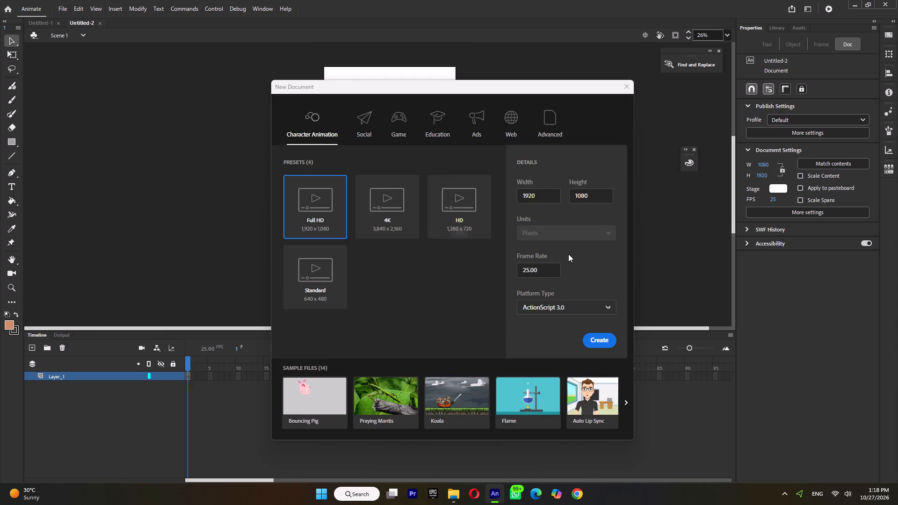
drag(546, 195, 478, 195)
text(1080)
drag(598, 194, 499, 201)
text(1920)
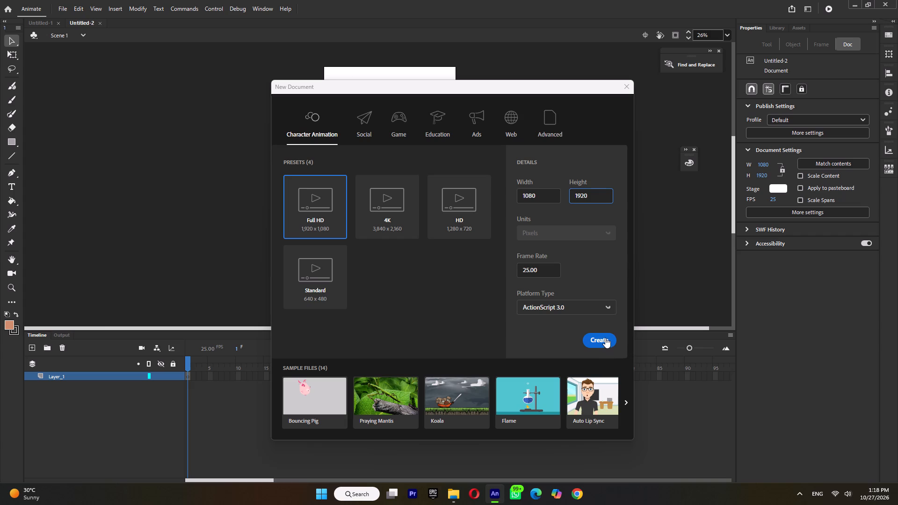
click(605, 338)
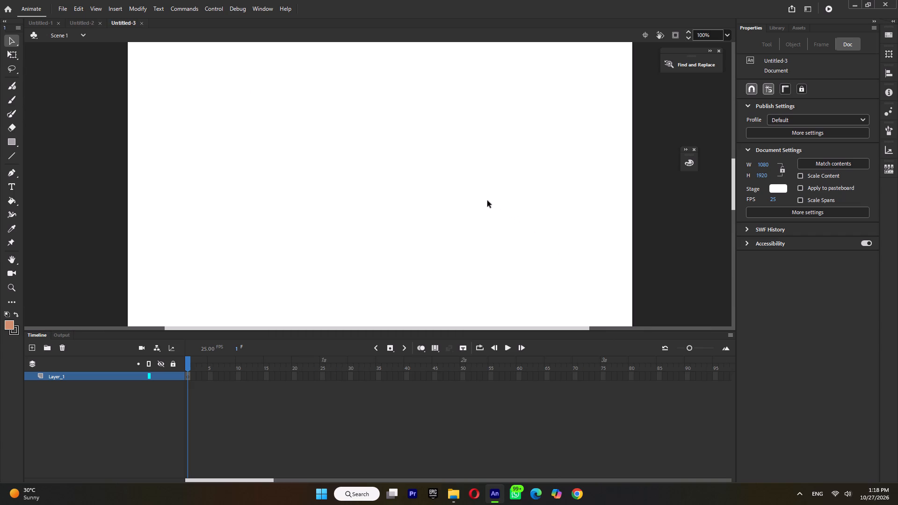
click(487, 201)
ctrl+scroll(485, 212, down, 5)
ctrl+scroll(399, 245, down, 2)
ctrl+scroll(400, 265, up, 1)
key(space)
key(space)
key(space)
key(space)
key(space)
key(space)
key(space)
key(space)
key(space)
key(space)
key(space)
key(space)
key(space)
key(space)
key(space)
key(space)
key(space)
key(space)
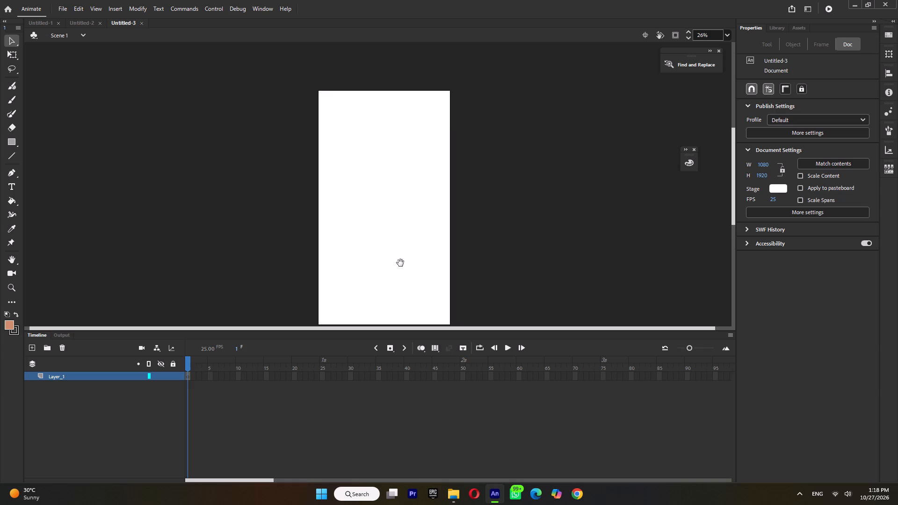
drag(400, 263, 403, 234)
click(504, 240)
Start setting up a fourth new document.
key(ctrl+n)
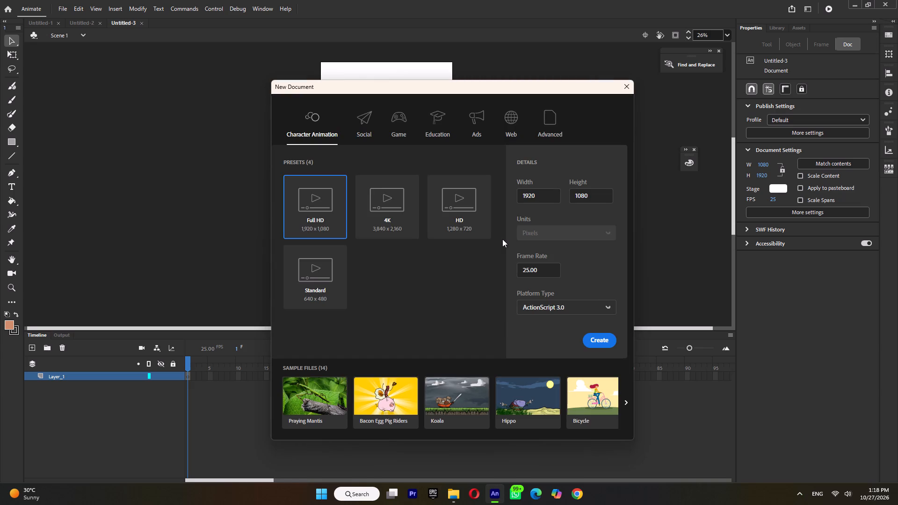
Create the fourth new document with a width of 1080 and a height of 1920.
drag(550, 199, 482, 203)
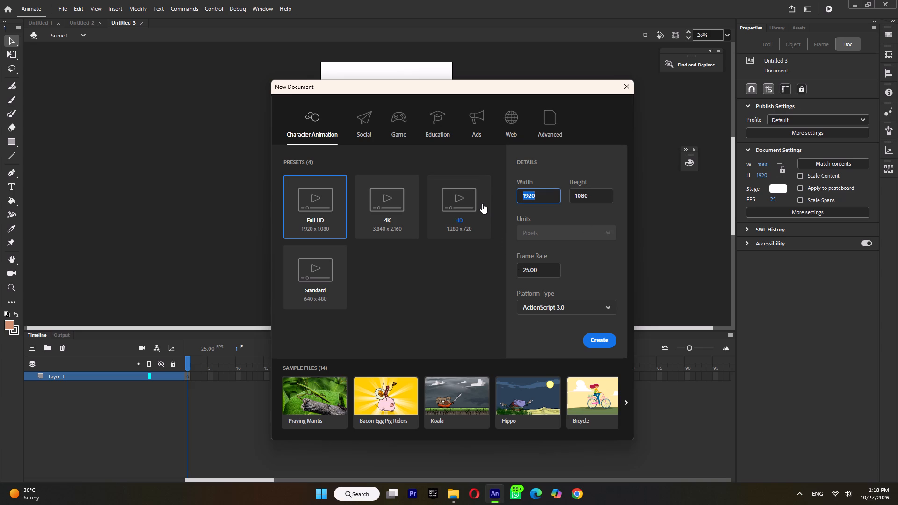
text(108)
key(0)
drag(597, 196, 516, 205)
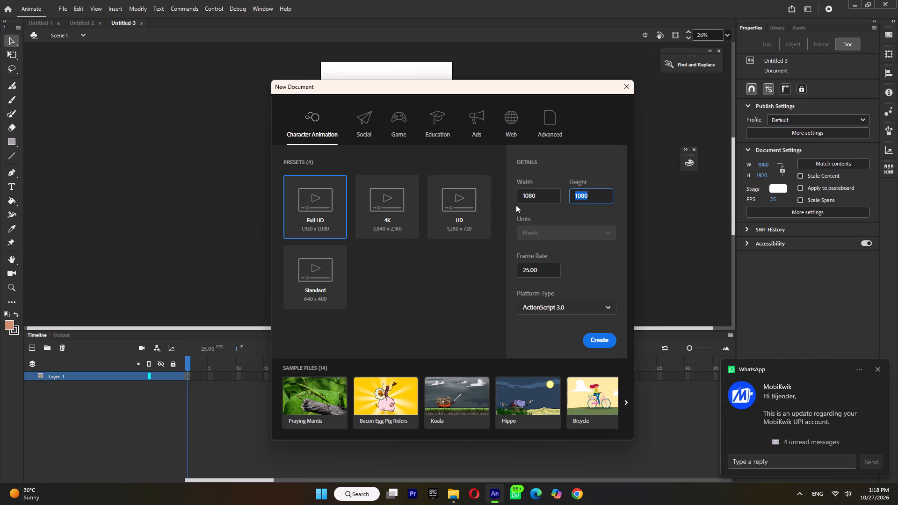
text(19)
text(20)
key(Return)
click(601, 339)
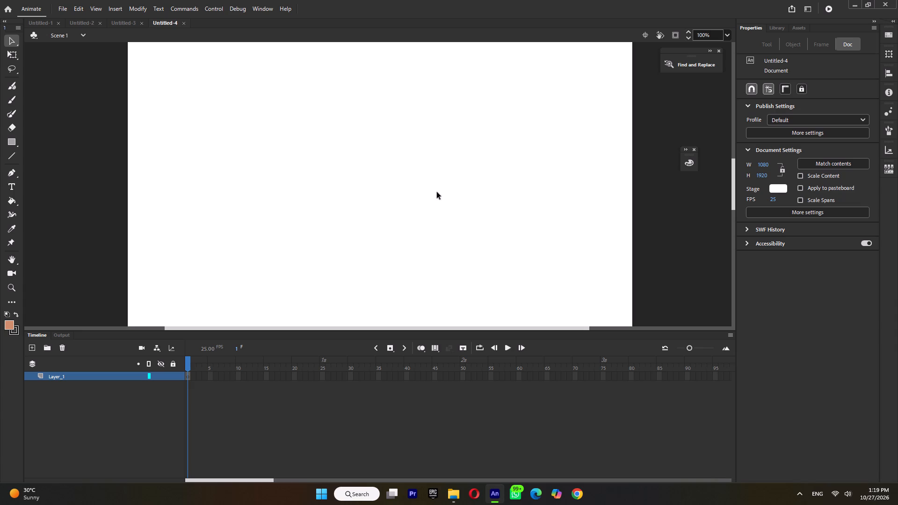
ctrl+scroll(445, 221, down, 6)
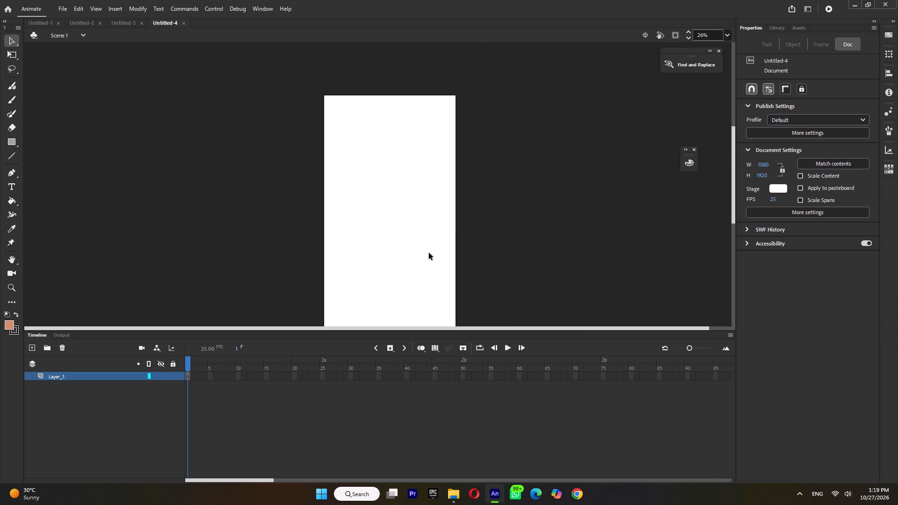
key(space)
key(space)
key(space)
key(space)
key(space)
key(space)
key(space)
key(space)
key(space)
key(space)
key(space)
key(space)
drag(398, 260, 397, 226)
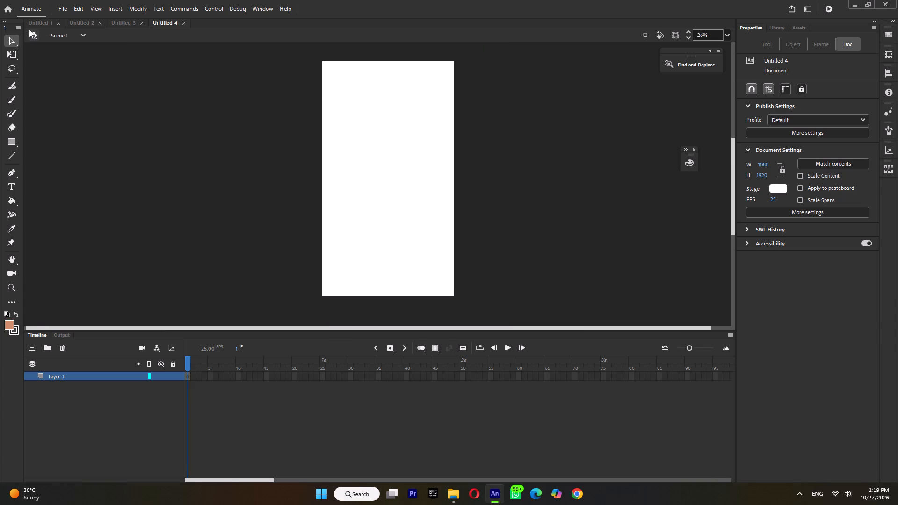
Import sh01.mp4 from the Diwali km folder into the Untitled-1 document as H.264 video embedded in the timeline.
click(37, 24)
click(449, 496)
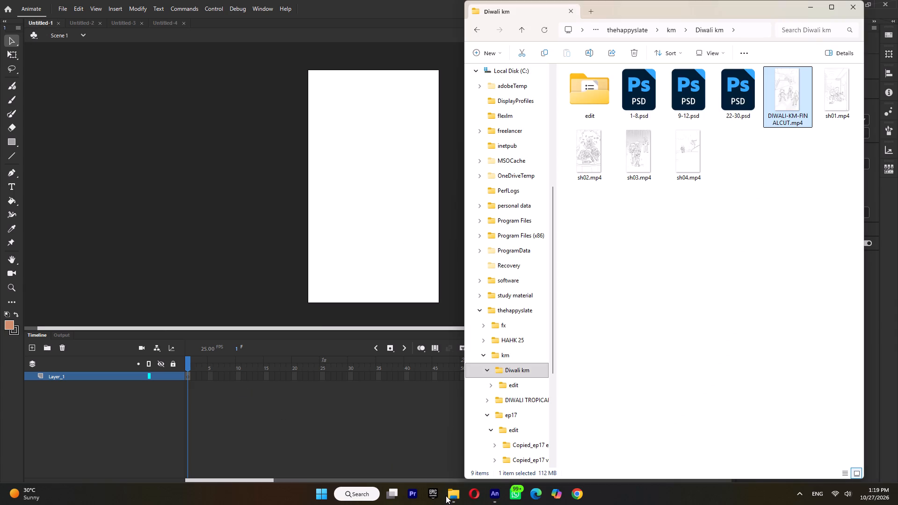
click(844, 96)
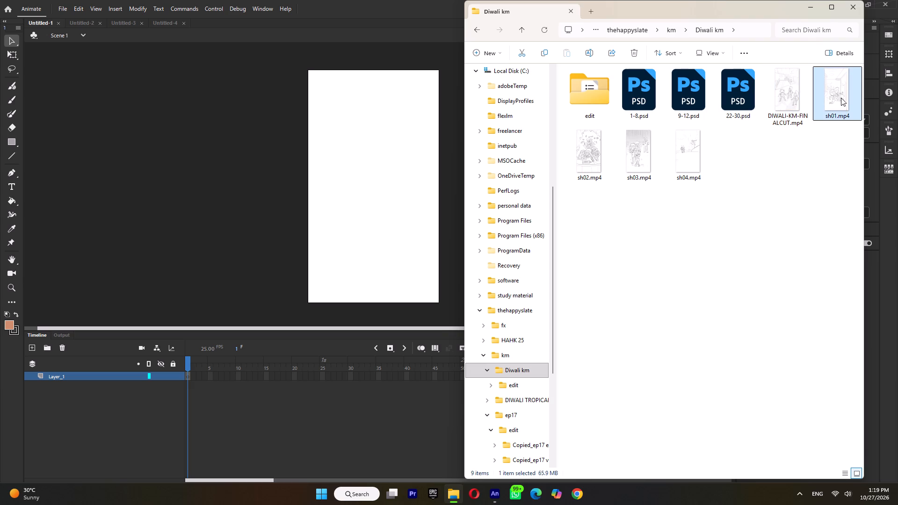
drag(835, 100, 358, 213)
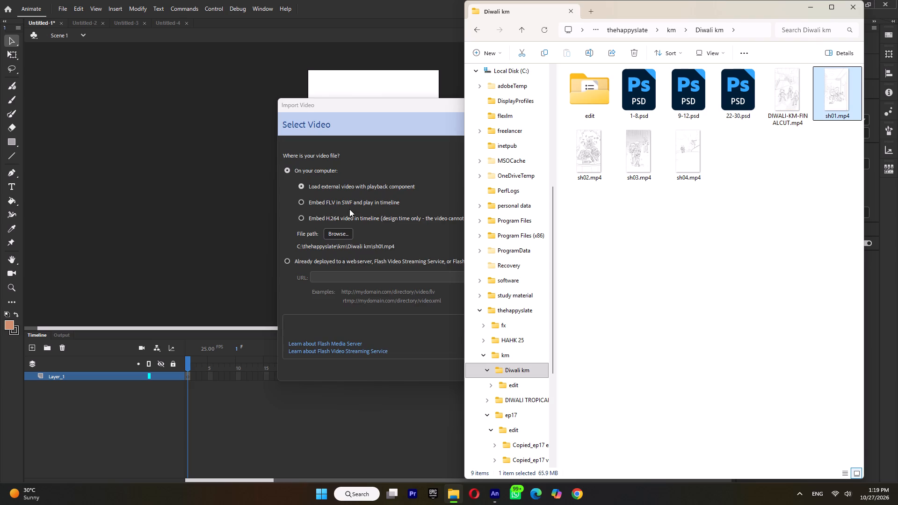
click(339, 217)
triple_click(556, 365)
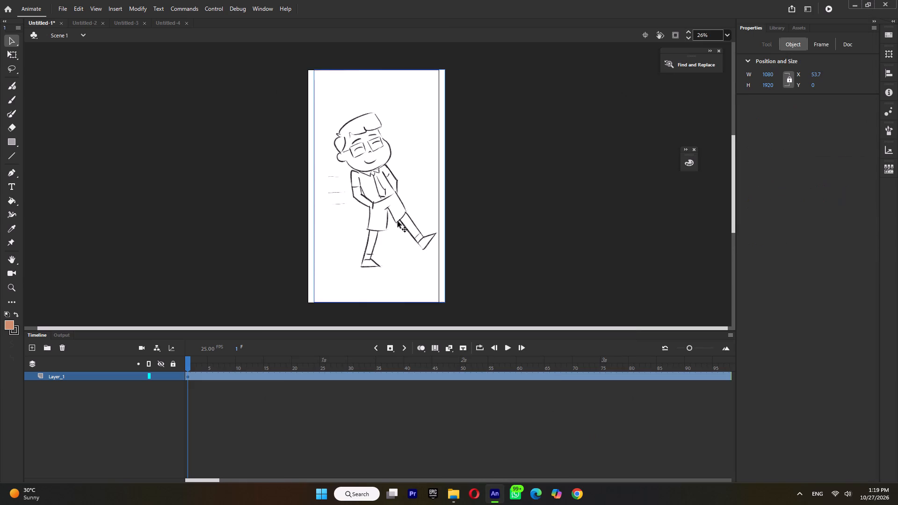
Move the imported boy sketch video in Untitled-1 onto the stage at X 0, Y 0.
drag(397, 218, 389, 219)
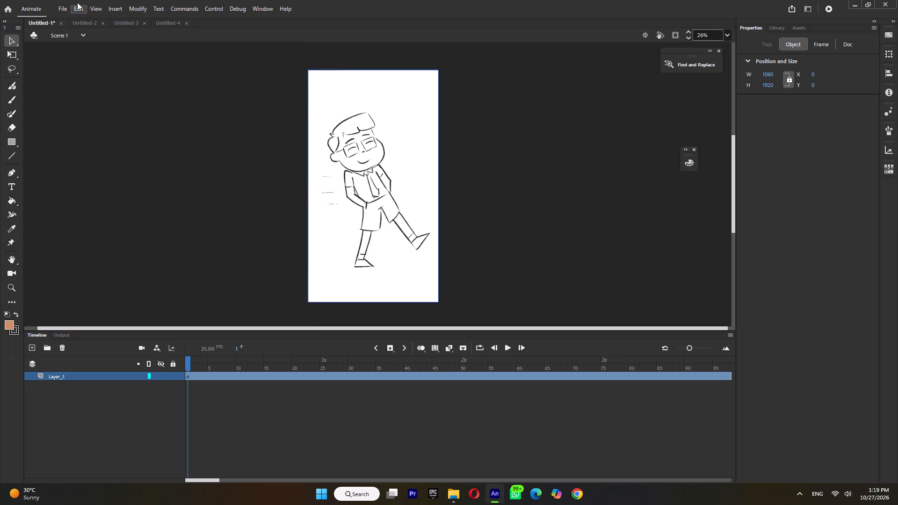
In Untitled-2, import sh02.mp4 from the Diwali km folder as H.264 video embedded in the timeline and align it with the stage.
click(80, 20)
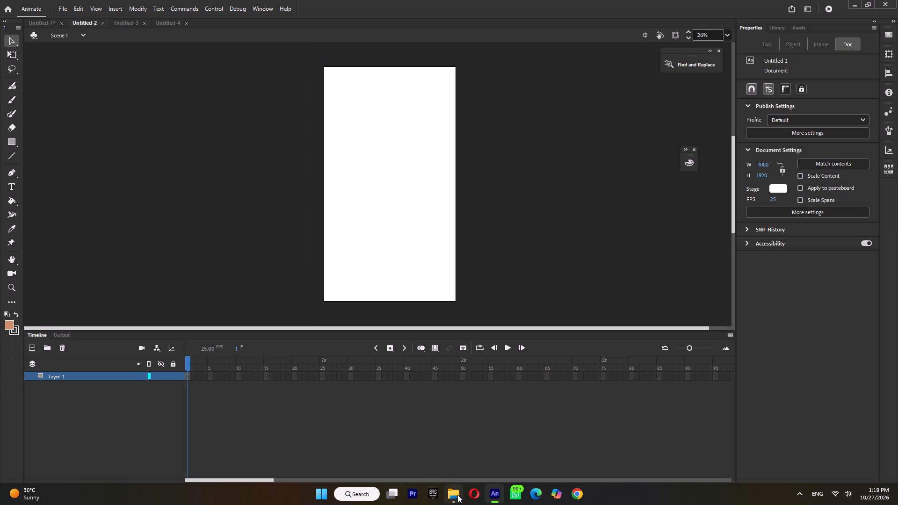
click(457, 495)
click(596, 148)
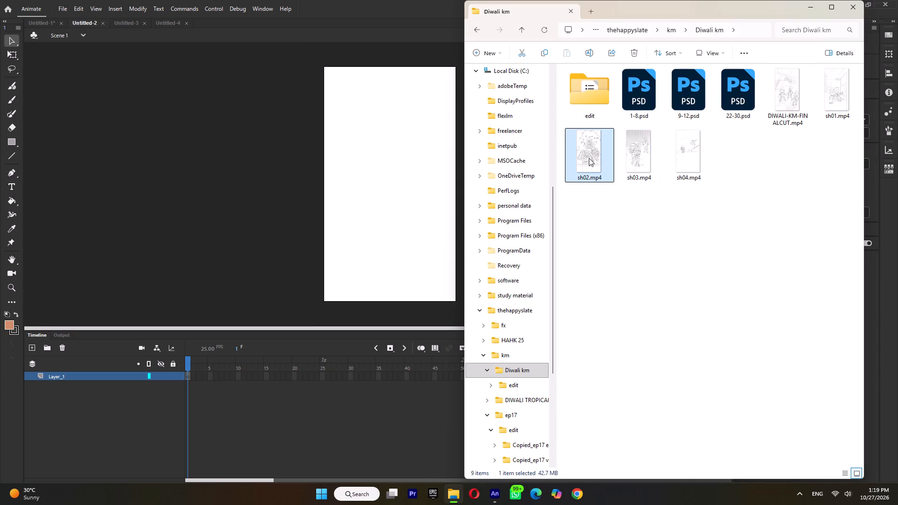
drag(588, 158, 399, 176)
click(353, 216)
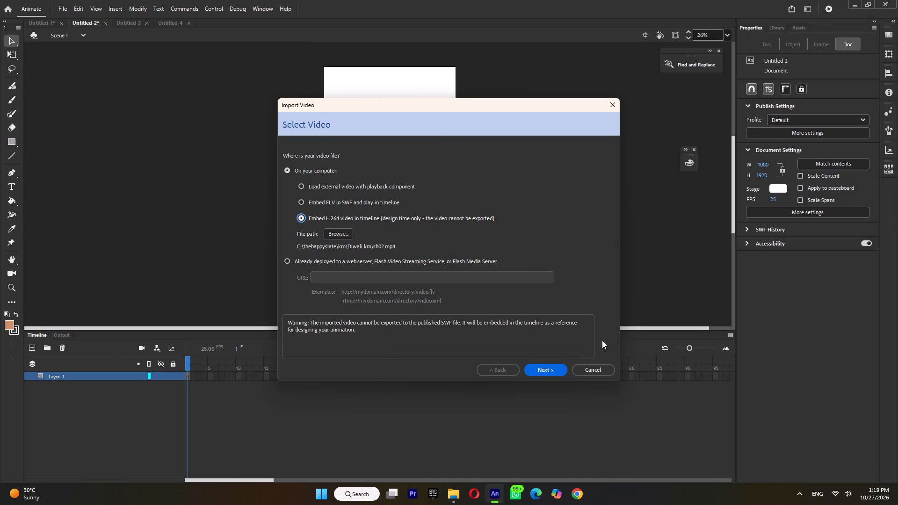
triple_click(550, 368)
click(417, 203)
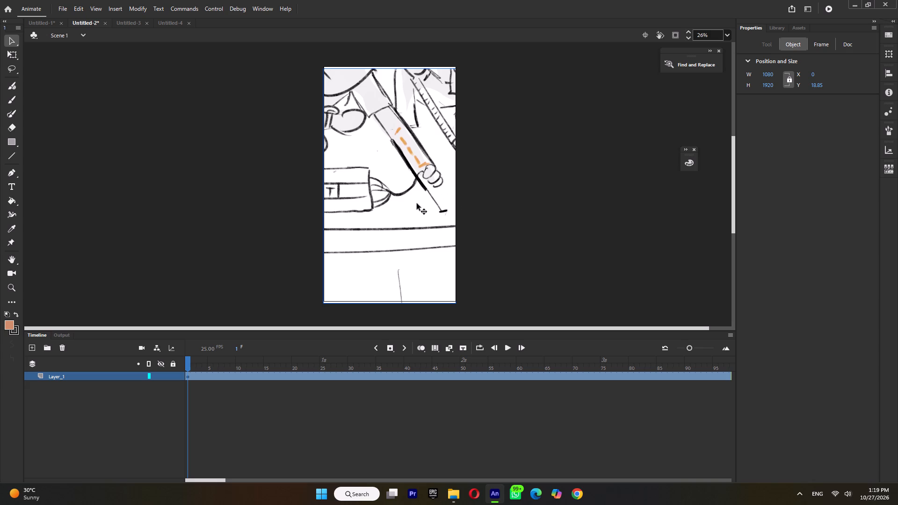
In Untitled-3, import sh03.mp4 from the Diwali km folder as H.264 video embedded in the timeline and align it with the stage.
click(127, 28)
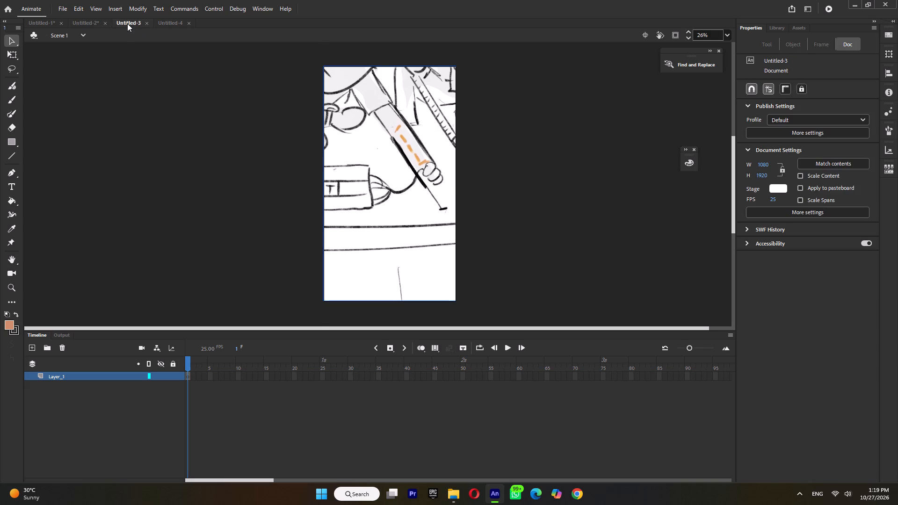
click(127, 23)
click(456, 496)
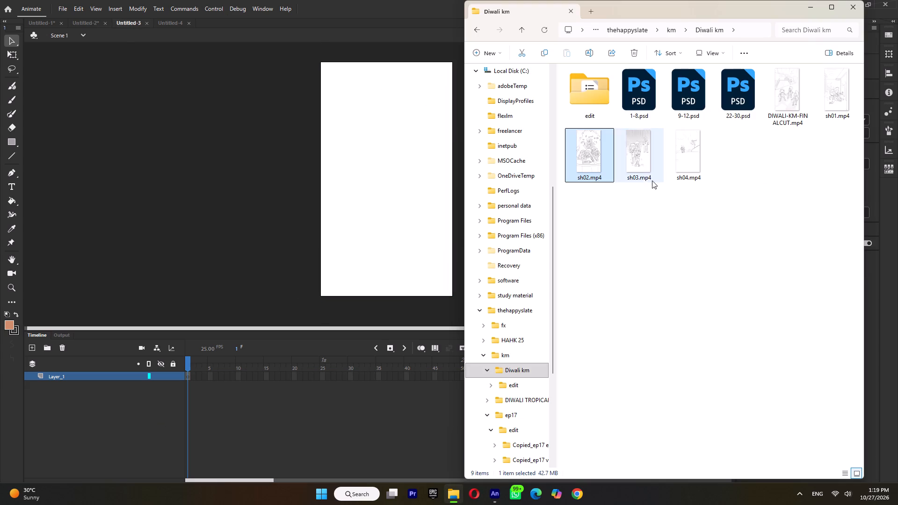
click(630, 156)
drag(637, 168, 393, 195)
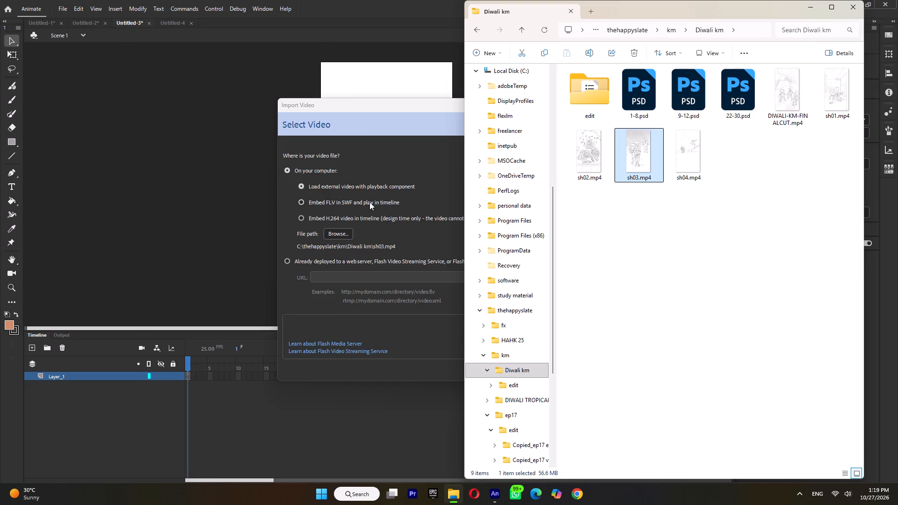
click(346, 218)
triple_click(548, 368)
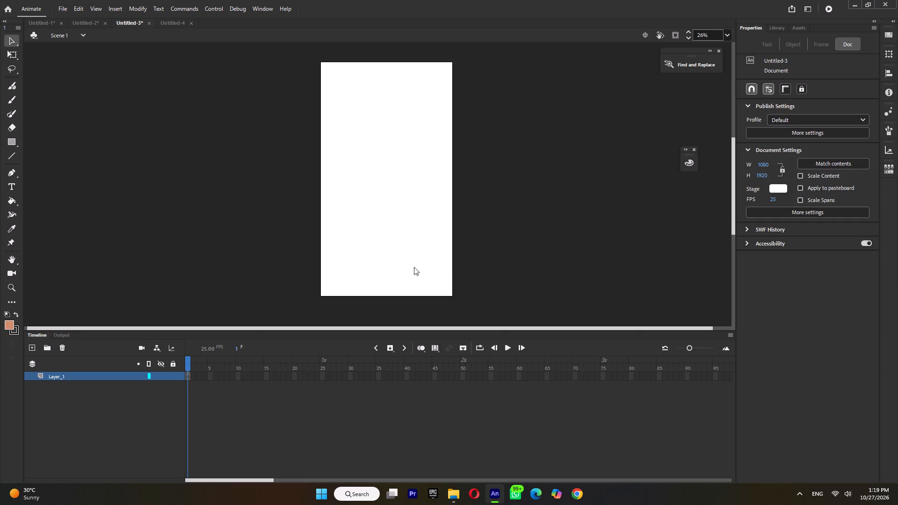
drag(393, 266, 392, 257)
click(391, 241)
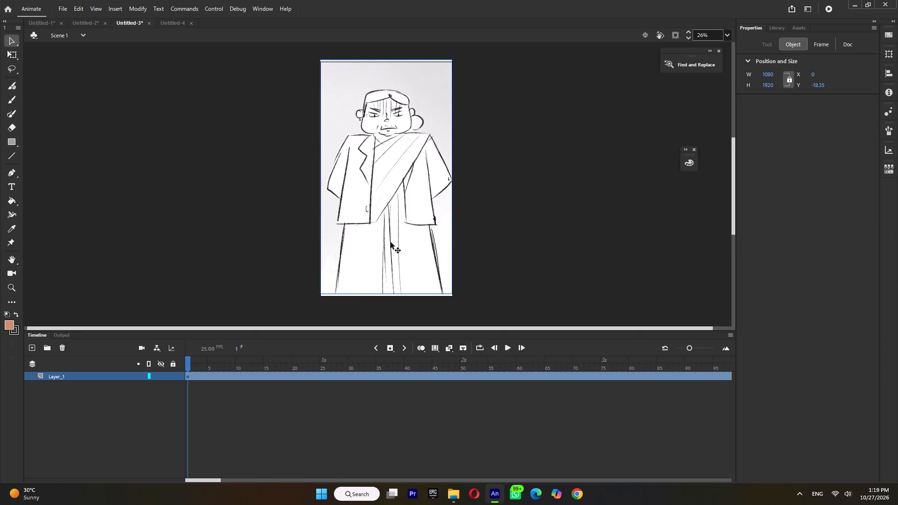
click(205, 255)
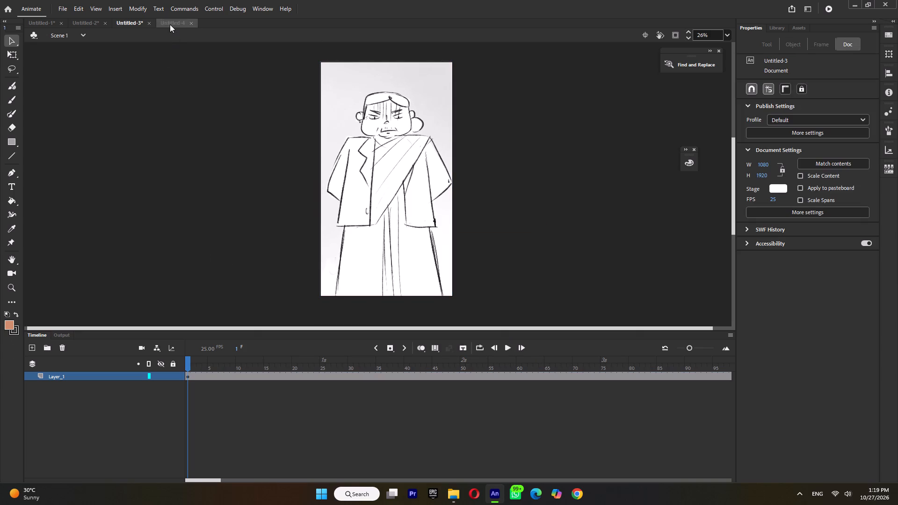
In Untitled-4, import sh04.mp4 from the Diwali km folder as H.264 video embedded in the timeline and align it with the stage.
click(170, 24)
click(450, 493)
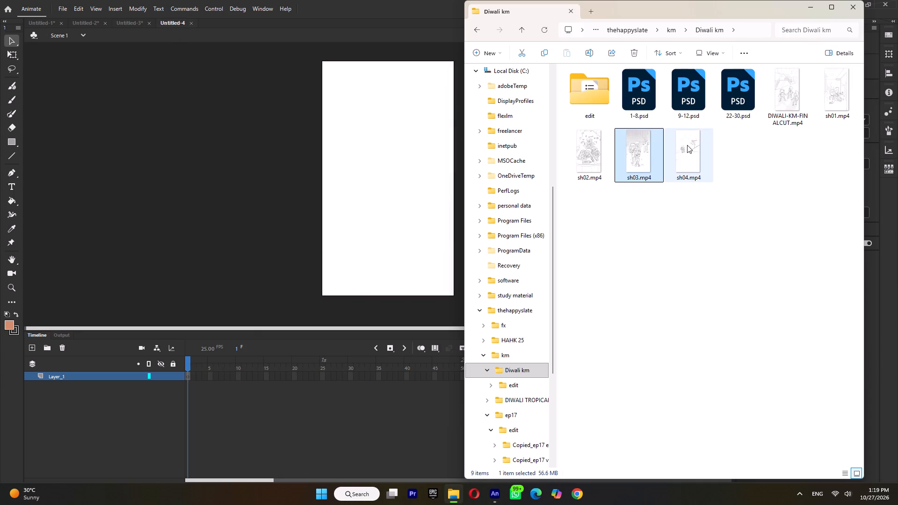
click(687, 145)
drag(687, 157, 371, 199)
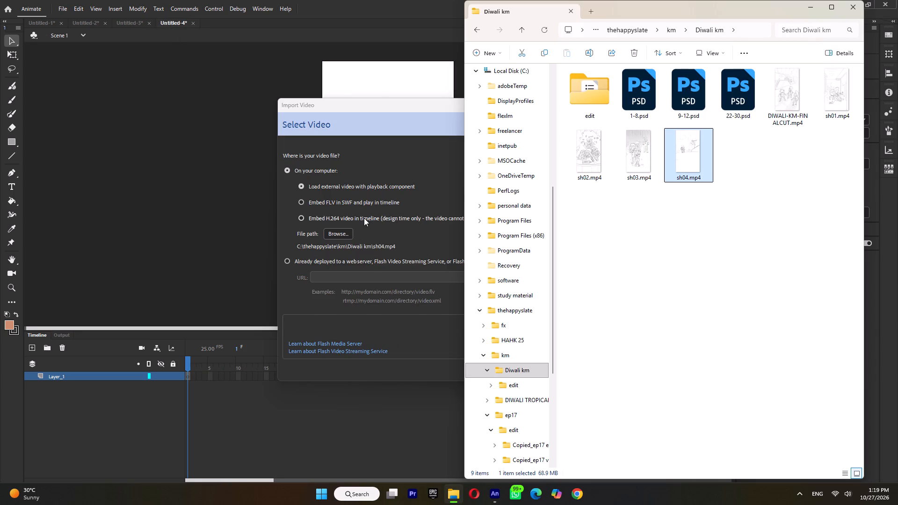
click(364, 218)
triple_click(550, 367)
click(550, 367)
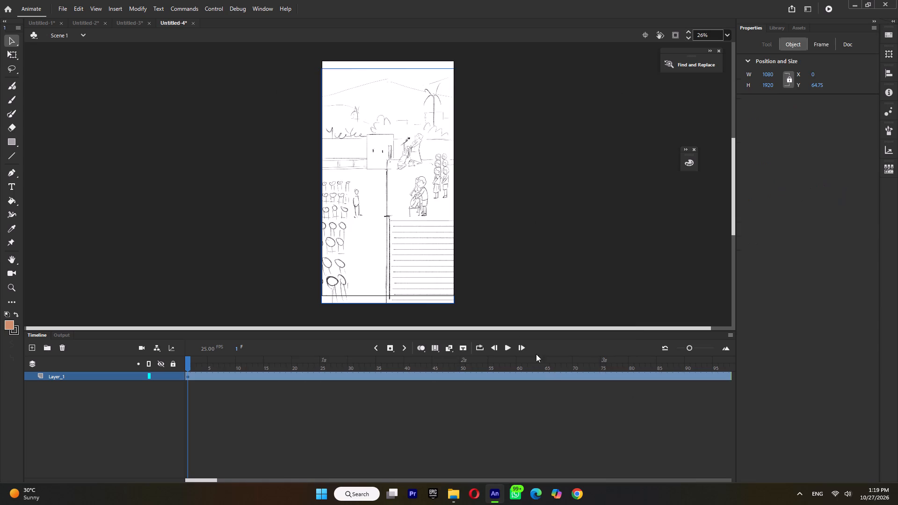
drag(374, 209, 374, 199)
click(507, 224)
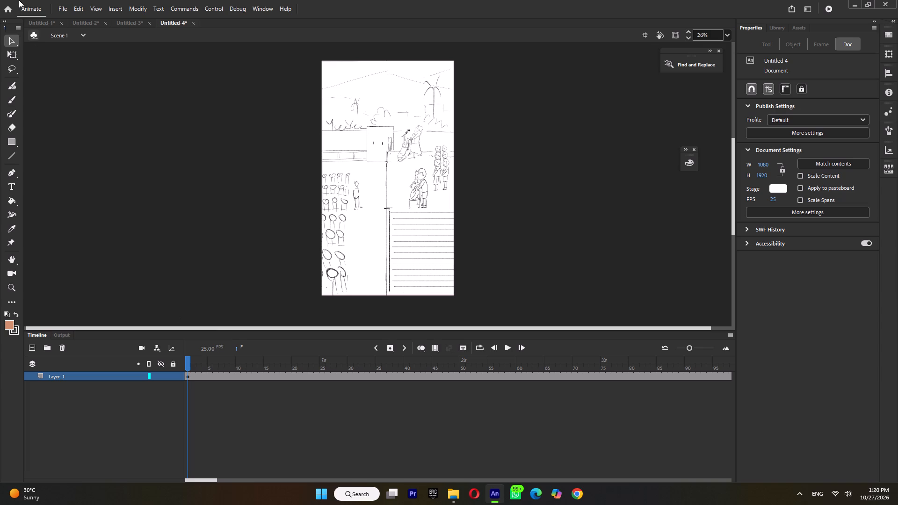
Save the Untitled-1 document as sh01 in the Diwali km folder.
click(38, 22)
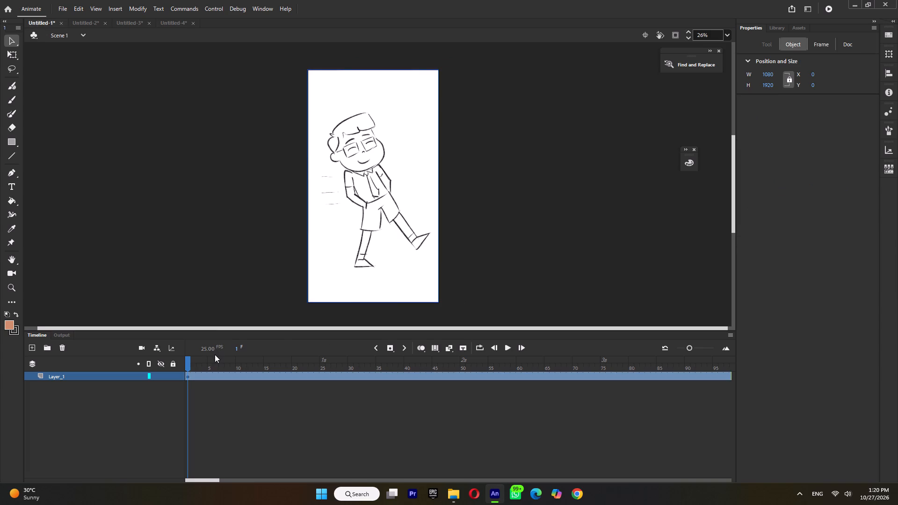
key(ctrl+s)
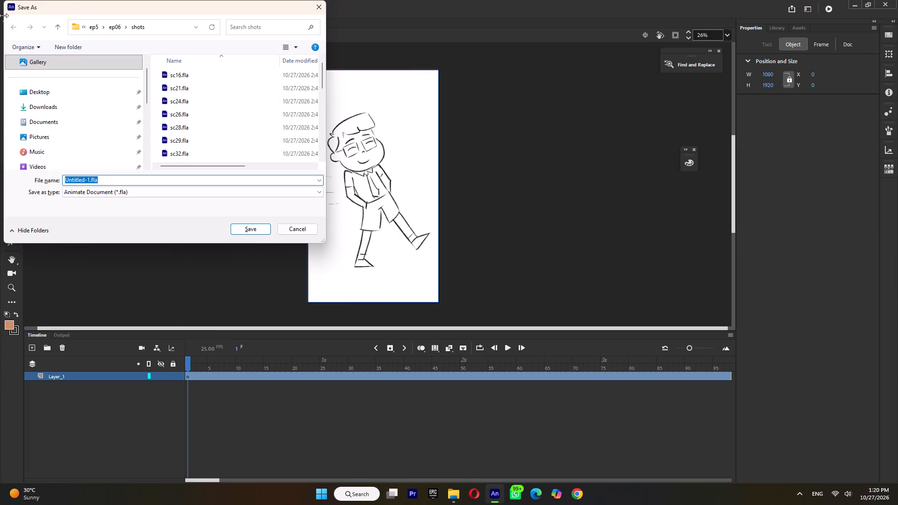
scroll(76, 111, down, 5)
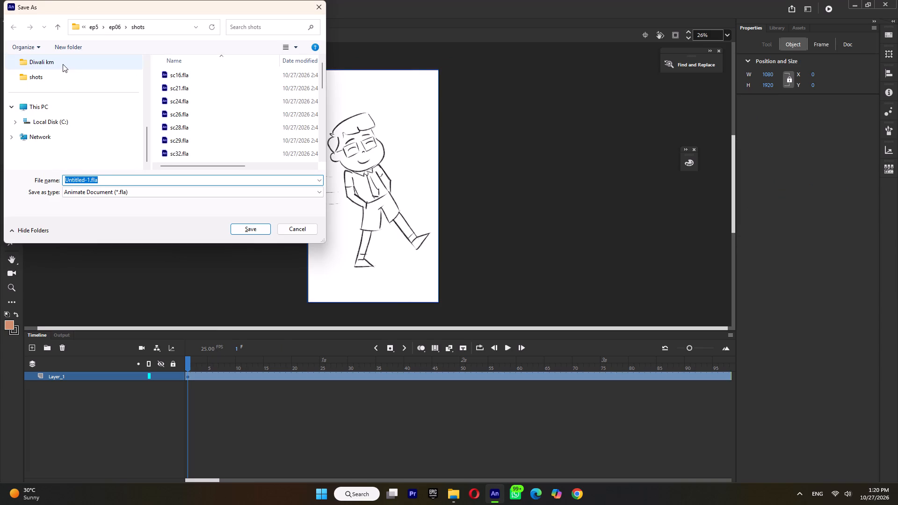
click(63, 64)
click(89, 181)
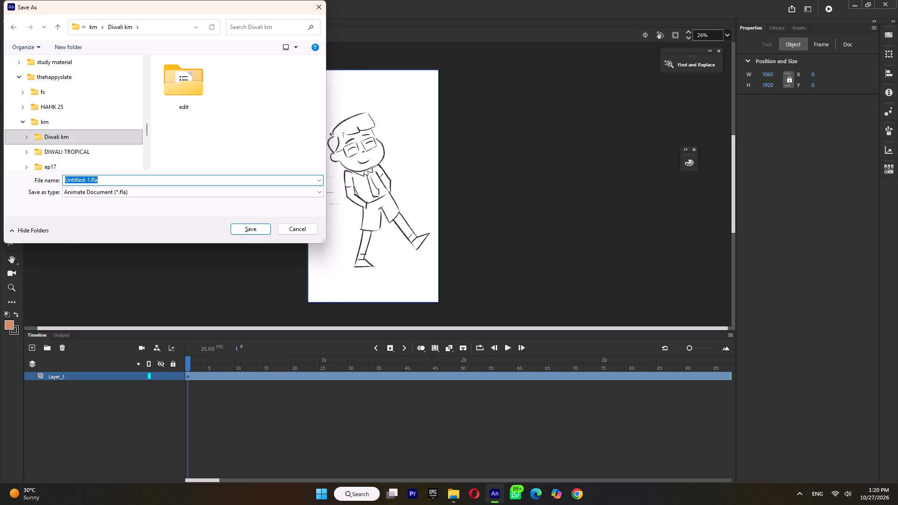
text(sh01)
key(Return)
Save the Untitled-2 document as sh02 in the Diwali km folder.
click(76, 21)
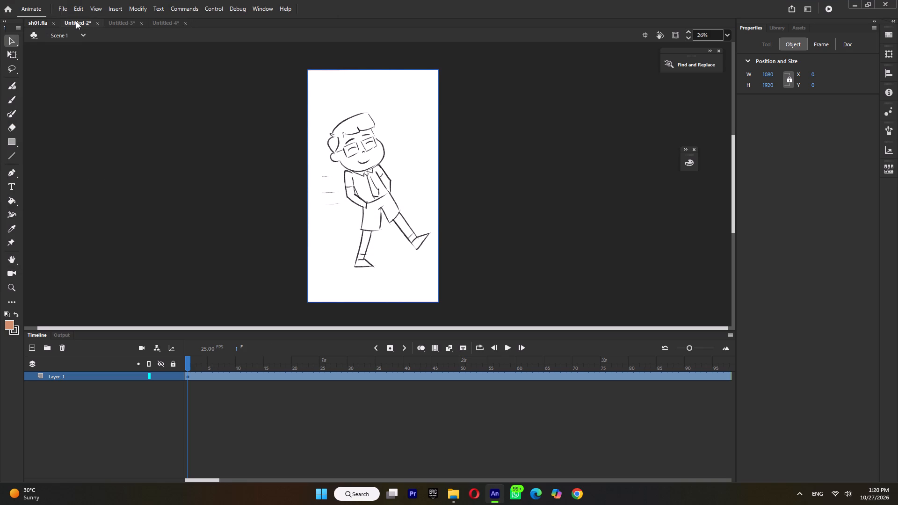
key(ctrl+s)
text(sh02)
key(Return)
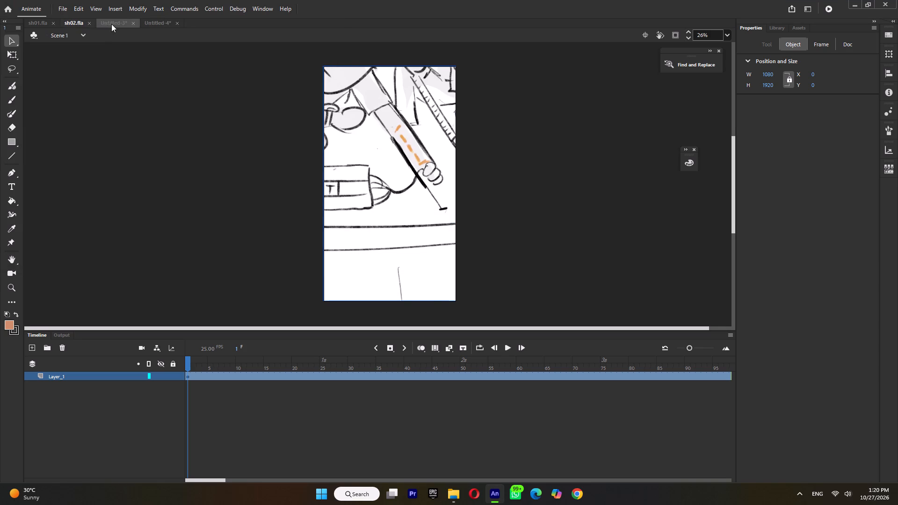
Save the Untitled-3 document as sh03 in the Diwali km folder.
click(111, 23)
key(ctrl+s)
text(sh03)
key(Return)
Save the Untitled-4 document as sh04 in the Diwali km folder.
click(149, 23)
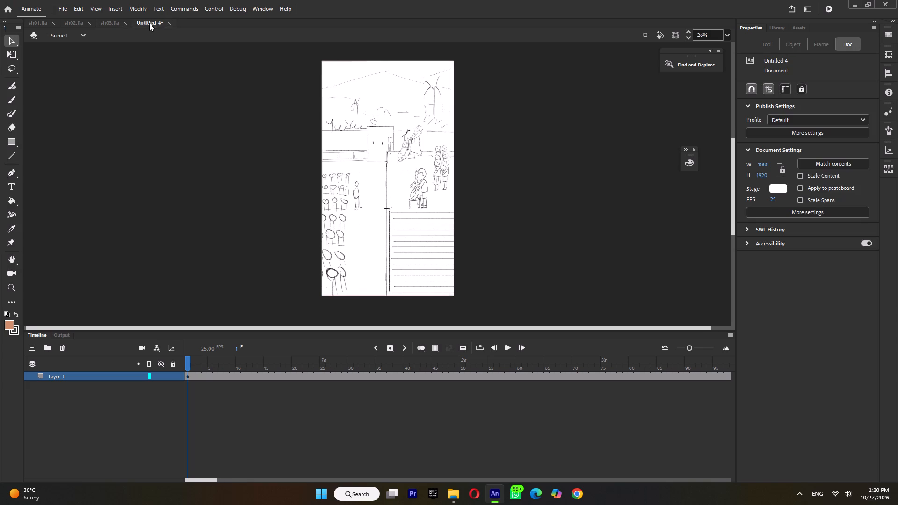
key(ctrl+s)
text(sh04)
key(Return)
Create a new document with a width of 1080 and a height of 1920.
click(36, 24)
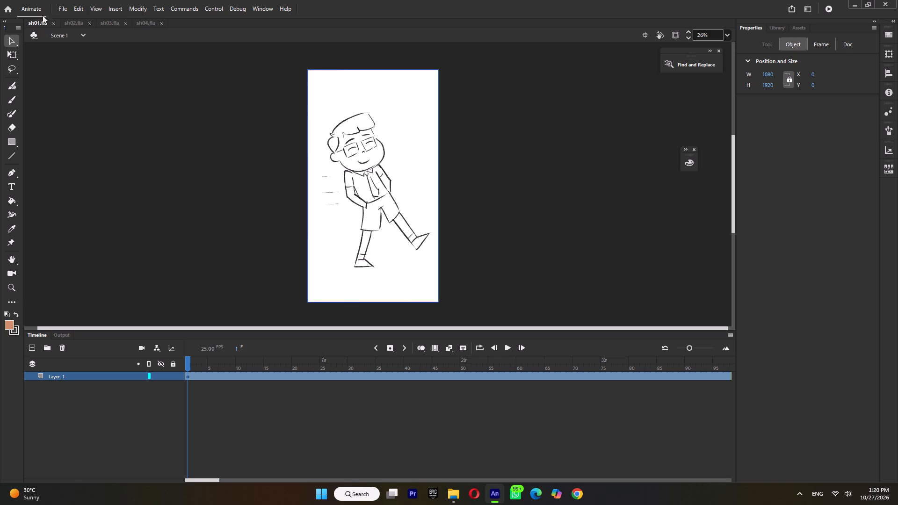
click(63, 8)
click(68, 18)
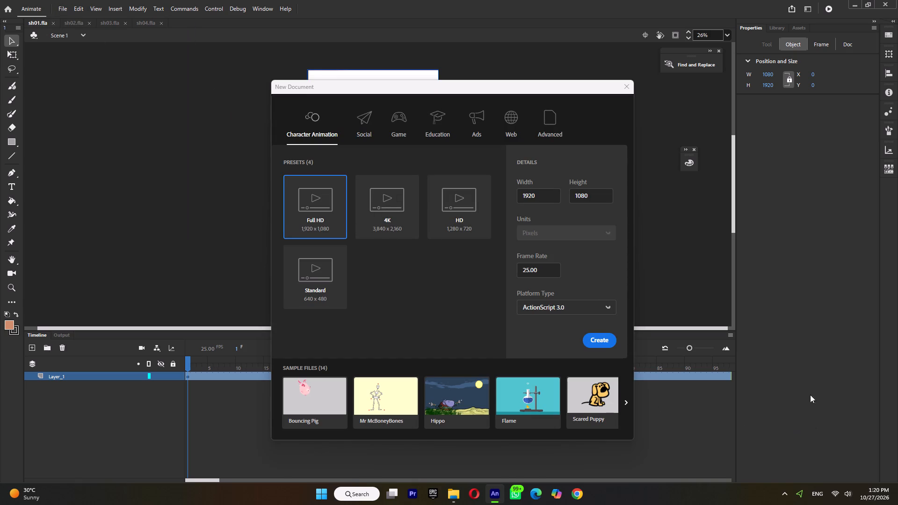
drag(553, 192, 471, 199)
text(1080)
drag(606, 195, 531, 205)
text(1920)
key(Return)
click(607, 336)
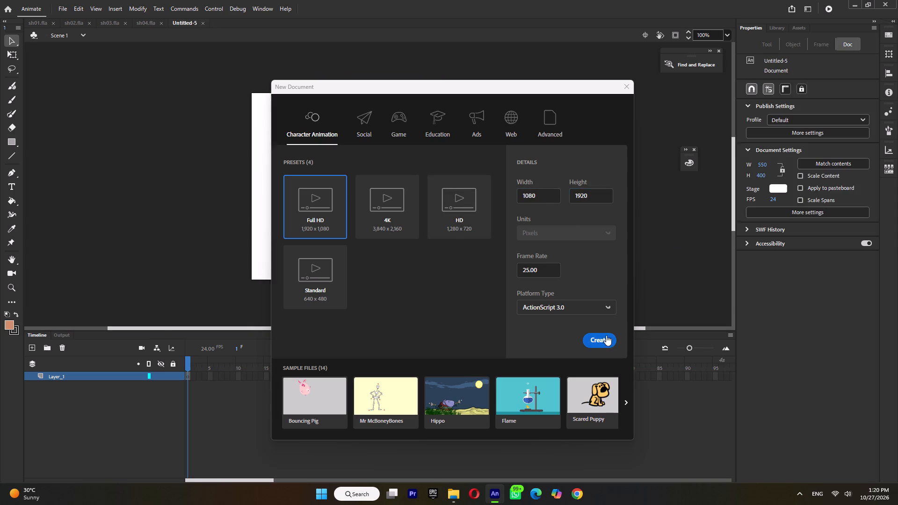
Close the four saved documents sh01 to sh04, leaving only the new untitled document open.
click(52, 22)
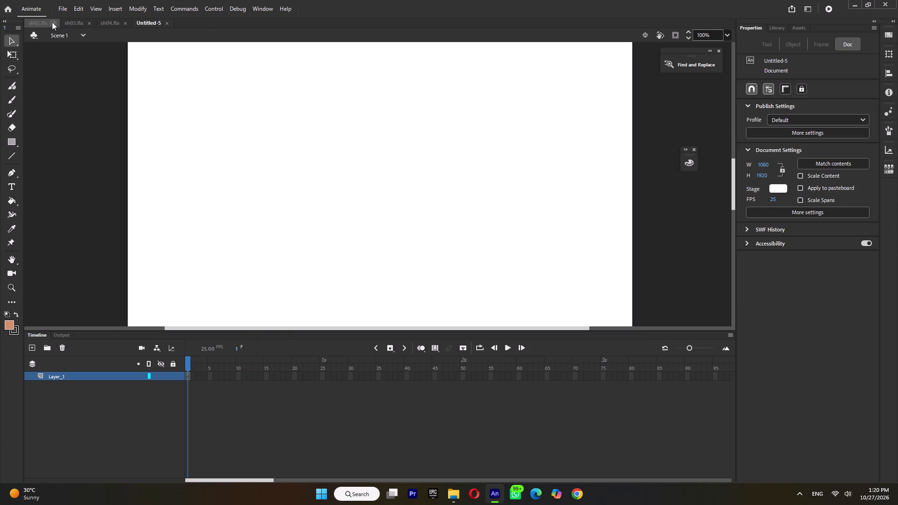
click(52, 22)
click(52, 22)
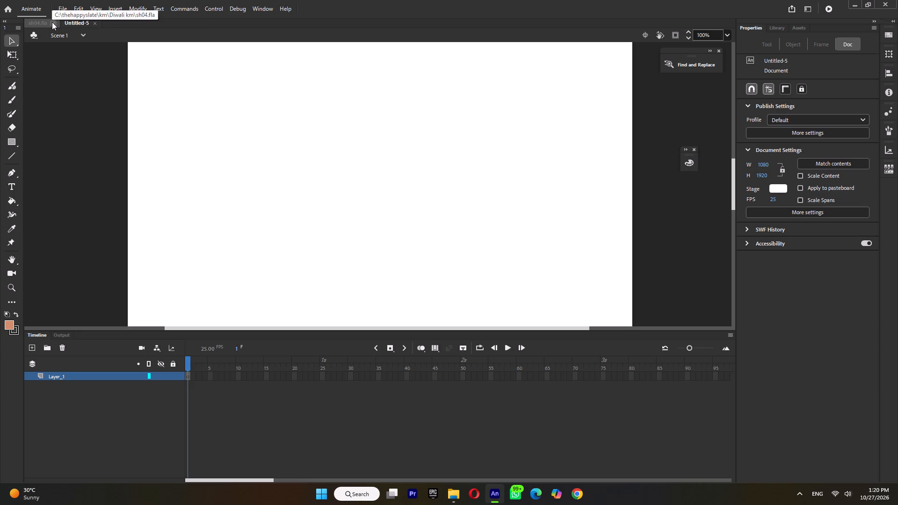
click(52, 22)
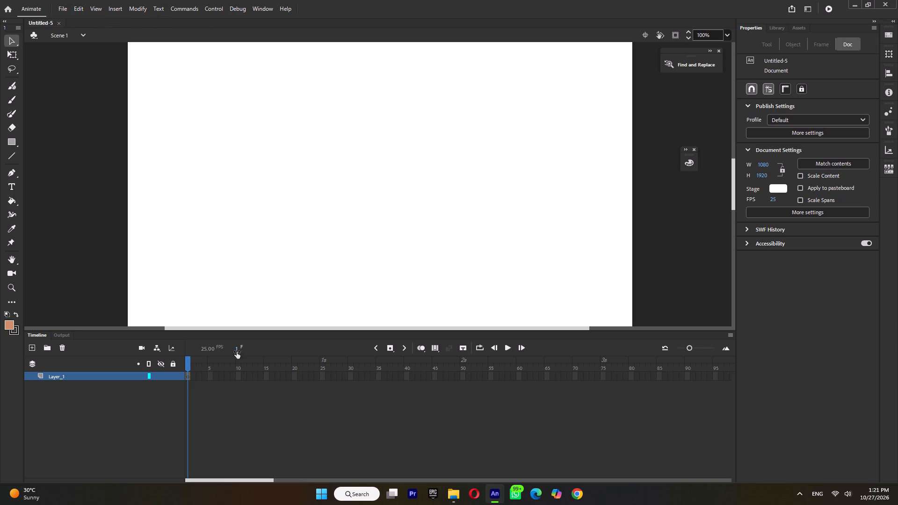
Switch to File Explorer and open 1-8.psd from the Diwali km folder.
ctrl+scroll(434, 174, down, 9)
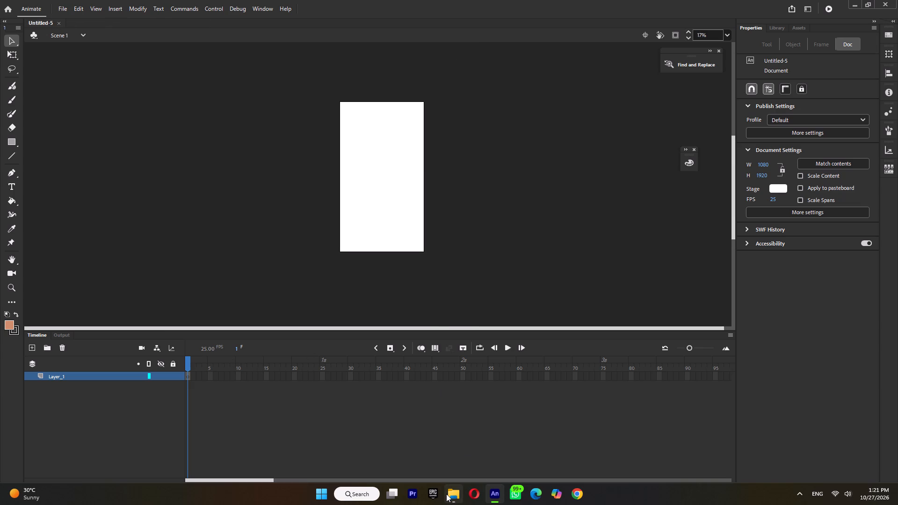
click(452, 496)
click(628, 95)
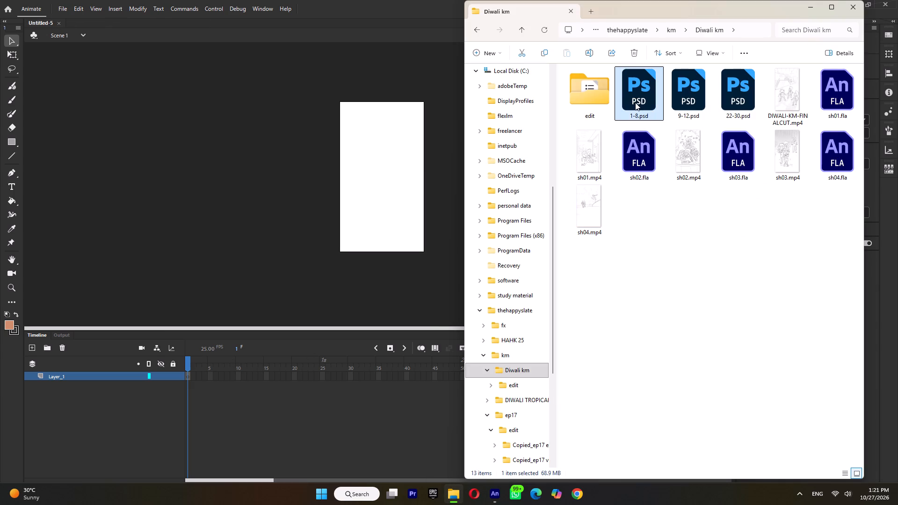
double_click(635, 102)
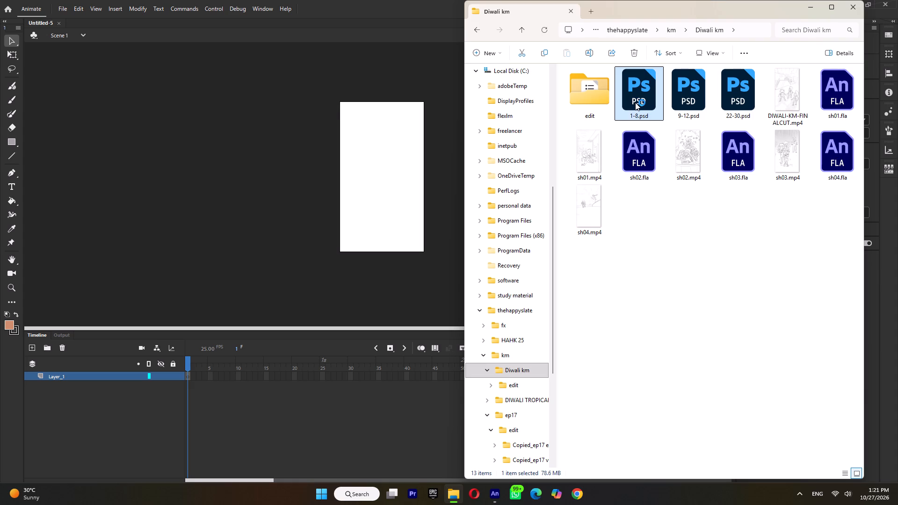
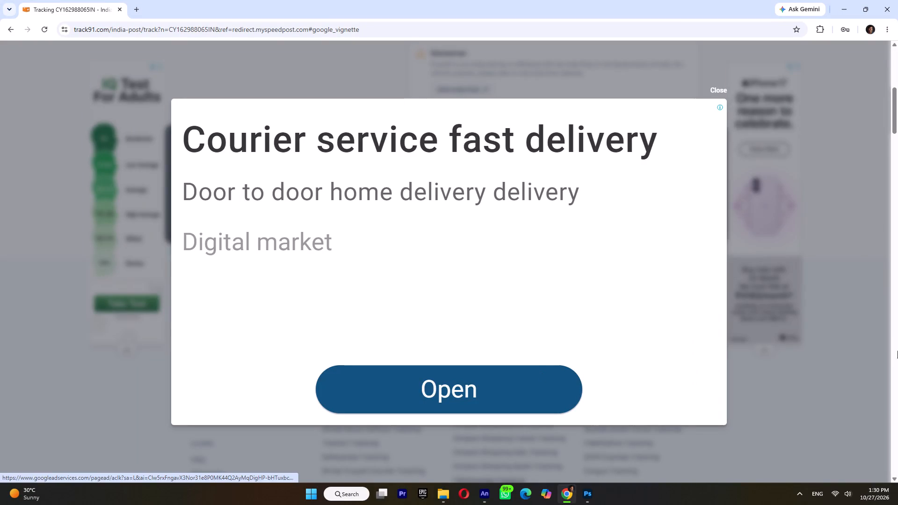
Close the courier tracking page in the browser.
click(122, 9)
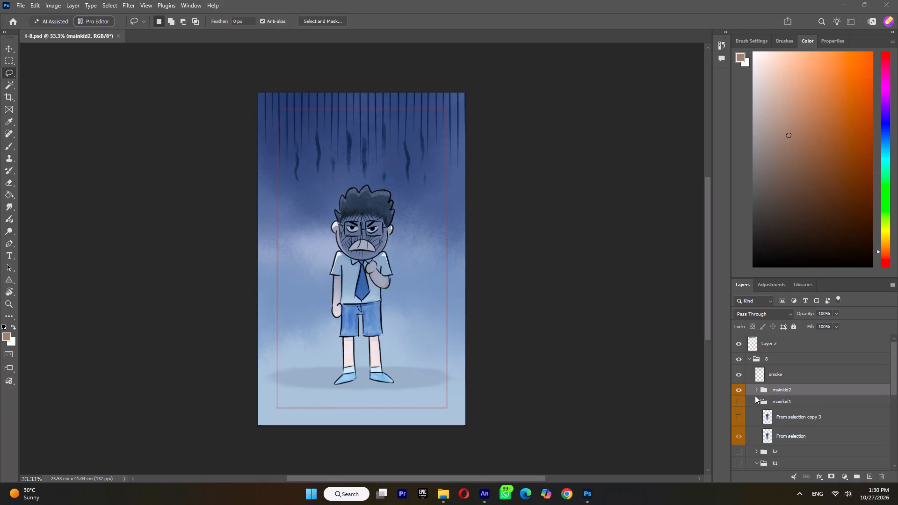
Arrange the windows side by side, with Animate on one half of the desktop and Photoshop's 1-8.psd on the other.
click(866, 4)
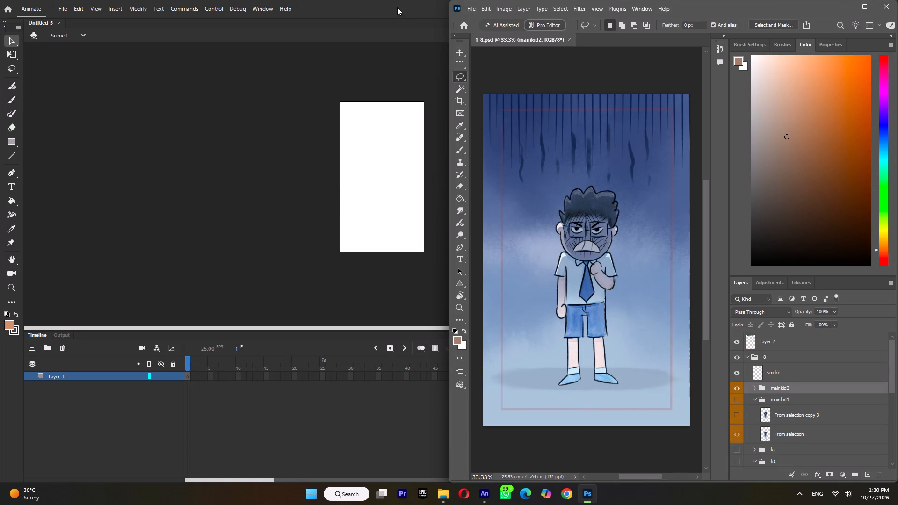
drag(397, 7, 0, 122)
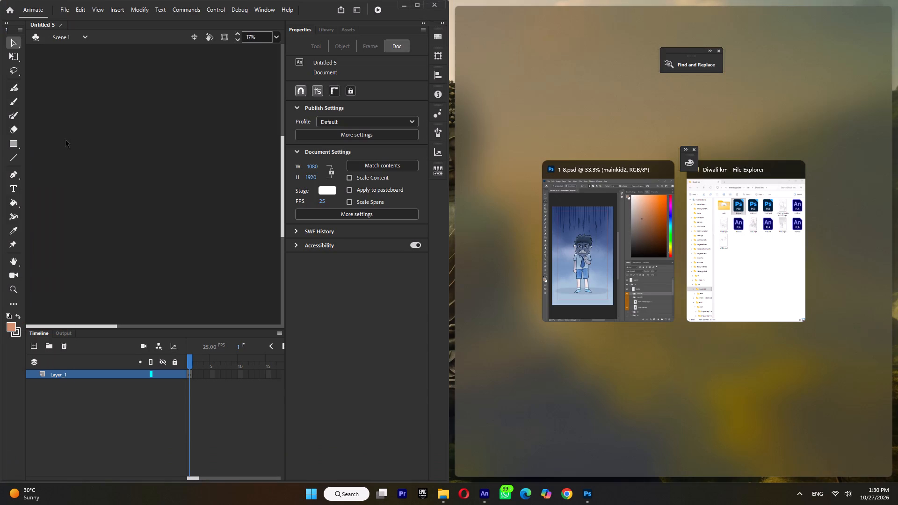
click(604, 258)
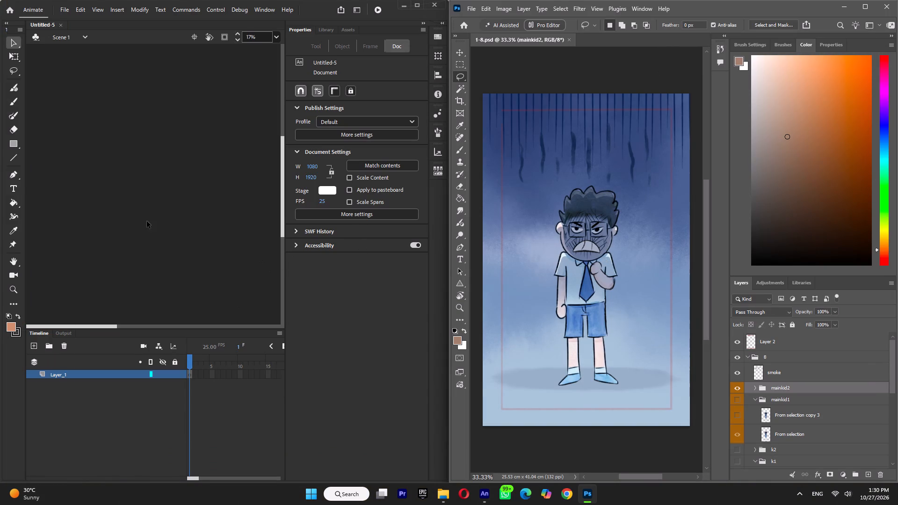
Bring 1-8.psd from the Diwali km folder in File Explorer onto the Untitled-5 stage and bring its import options forward.
ctrl+scroll(154, 205, down, 6)
ctrl+scroll(178, 209, up, 3)
ctrl+scroll(123, 125, up, 4)
ctrl+scroll(138, 134, down, 2)
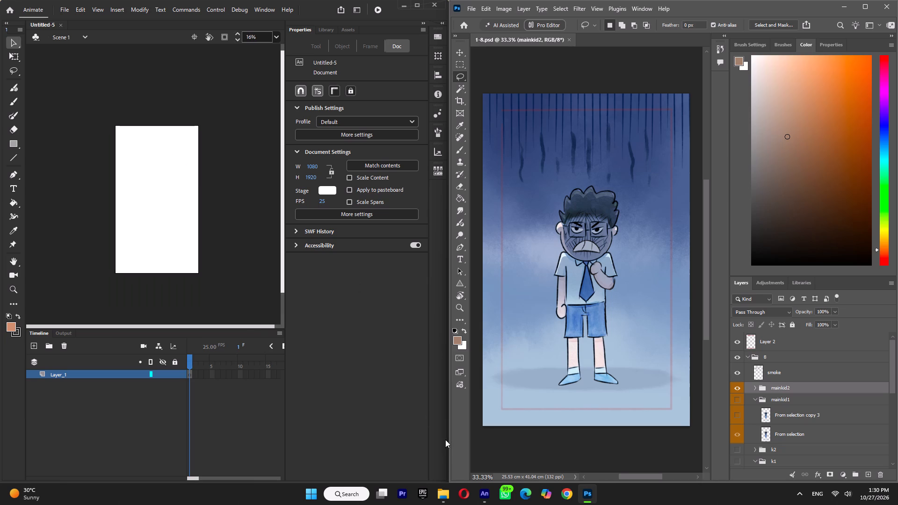
click(448, 500)
drag(637, 99, 274, 183)
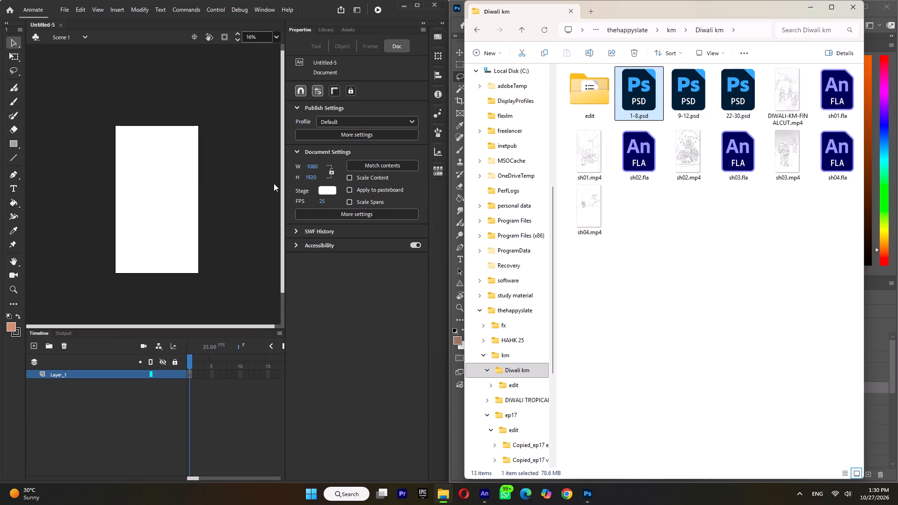
drag(274, 183, 176, 206)
click(813, 10)
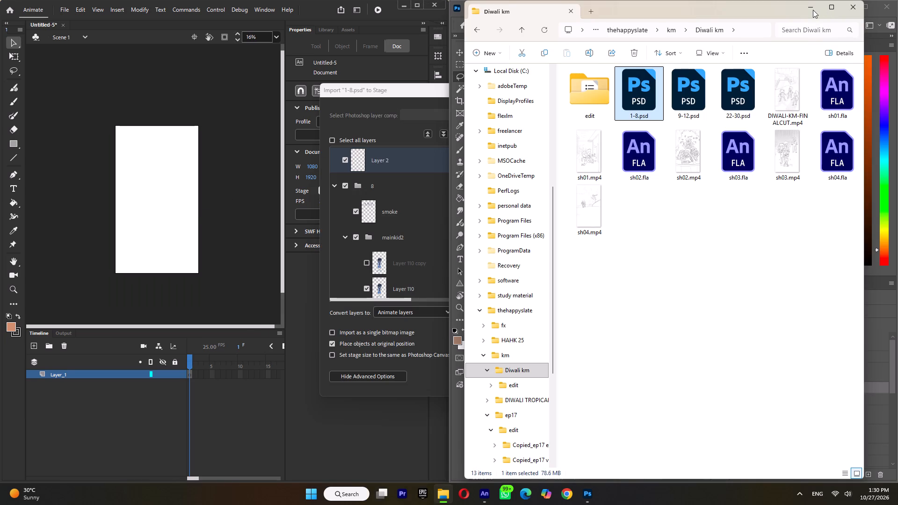
click(378, 94)
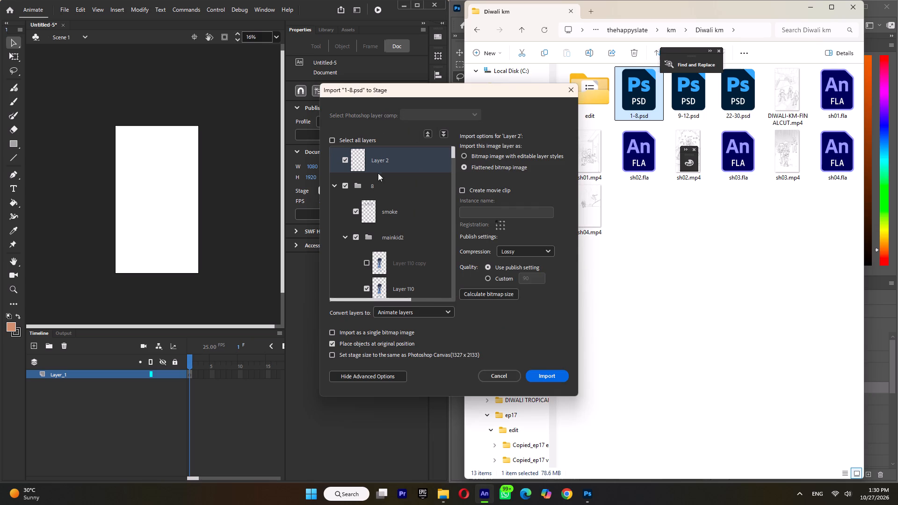
Include all PSD layers in the import and set Lossless compression for the whole list, from Layer 2 down to Background.
click(341, 141)
scroll(409, 218, down, 8)
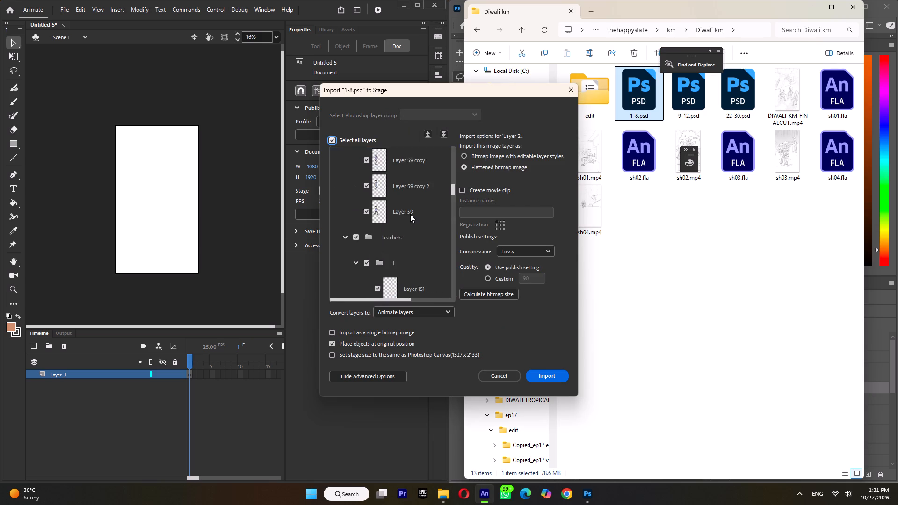
scroll(410, 214, down, 20)
scroll(410, 214, down, 13)
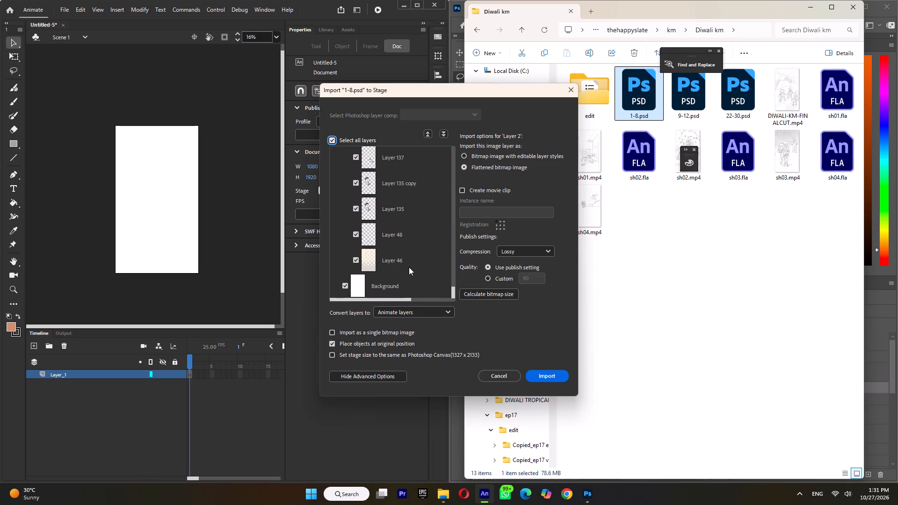
scroll(409, 267, down, 5)
shift+click(371, 294)
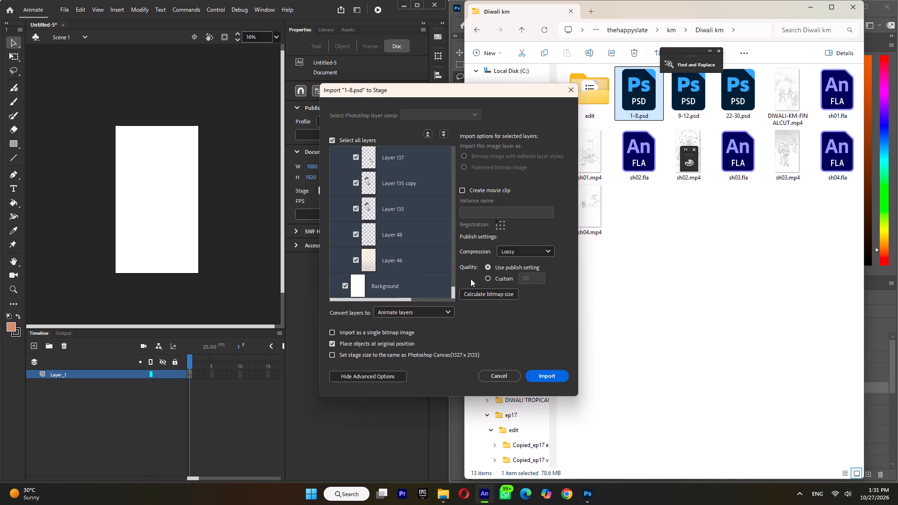
click(502, 250)
click(508, 276)
Take the group folder 1, near the end of the layer list, out of the highlighted selection.
drag(452, 293, 453, 293)
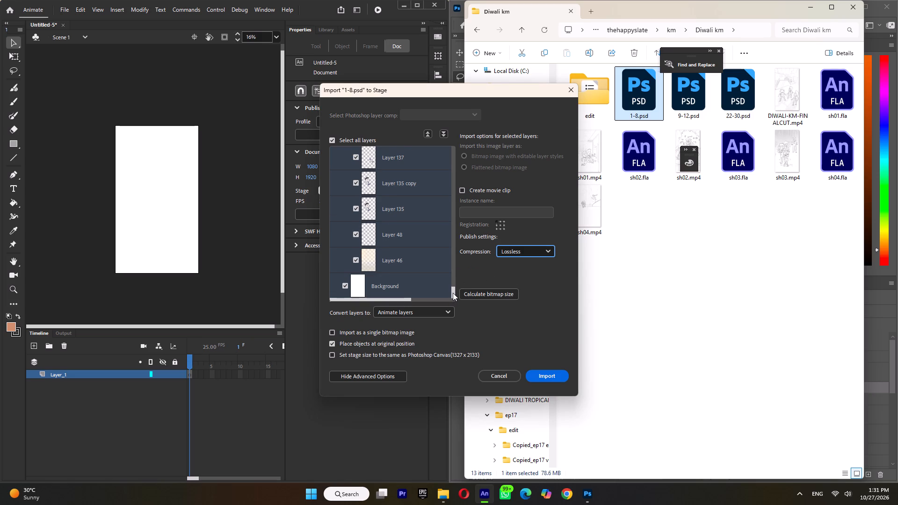
drag(453, 293, 455, 283)
ctrl+click(373, 229)
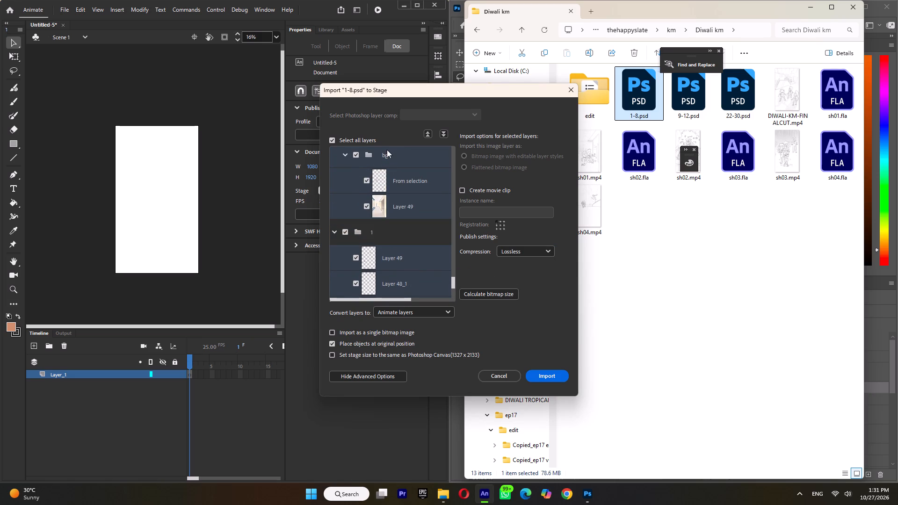
Take group 2-5 and its subgroups bg, g1, k1, k2, 2, 1 and friends out of the highlighted selection, keeping their image layers highlighted.
ctrl+click(386, 153)
drag(454, 285, 454, 279)
ctrl+click(382, 194)
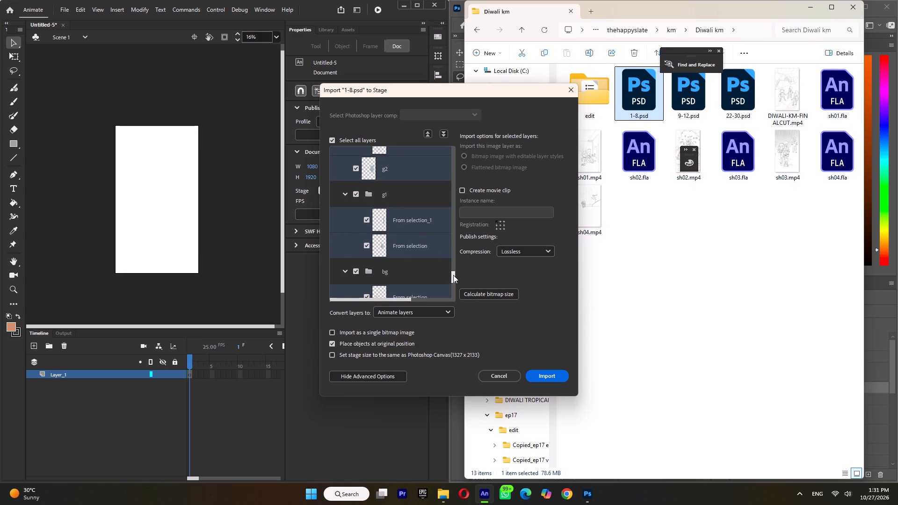
drag(453, 275, 453, 269)
ctrl+click(372, 214)
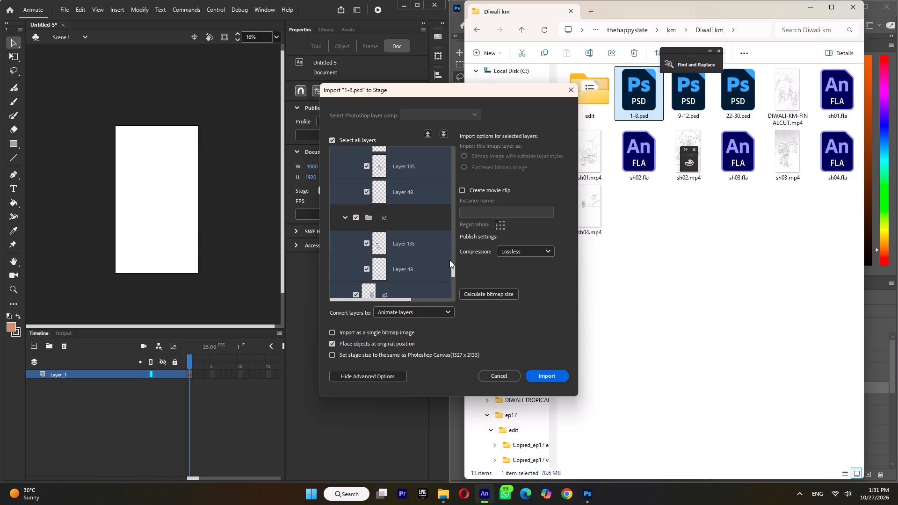
drag(453, 273, 454, 267)
ctrl+click(403, 195)
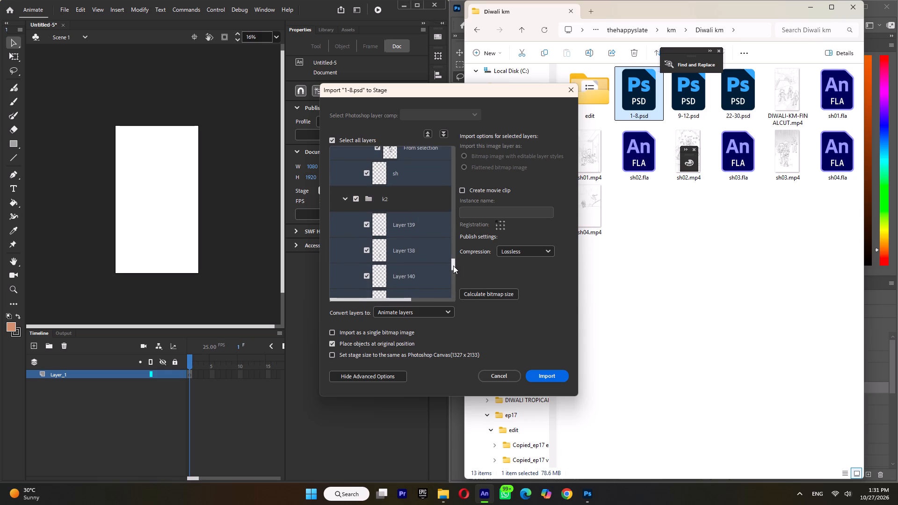
drag(453, 266, 456, 254)
ctrl+click(410, 263)
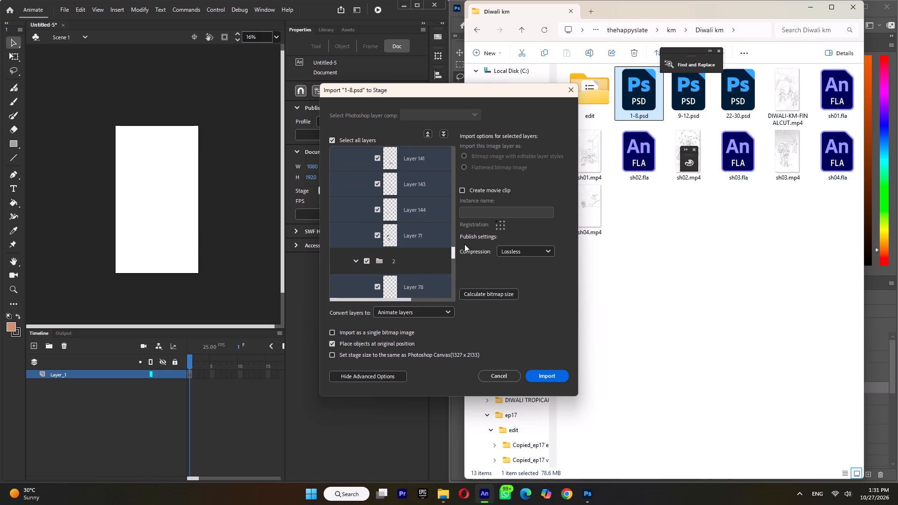
drag(452, 252, 456, 245)
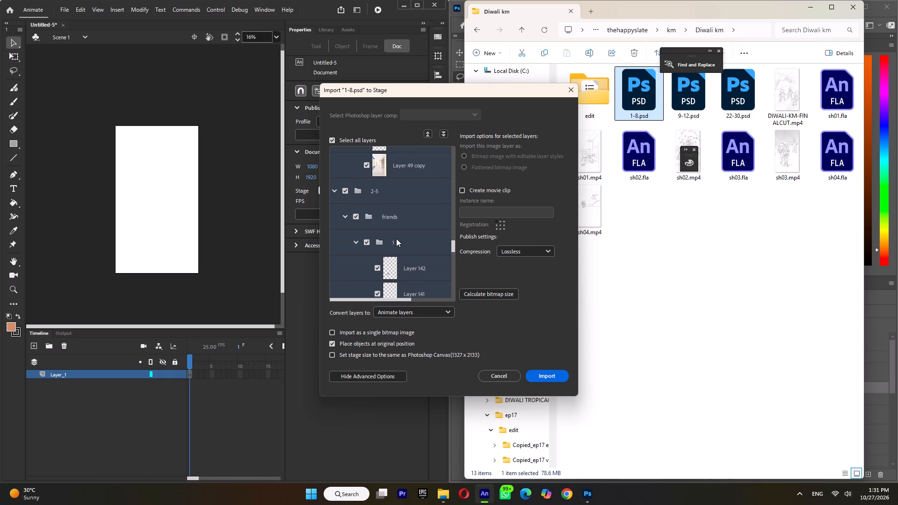
ctrl+click(393, 238)
ctrl+click(395, 216)
ctrl+click(400, 193)
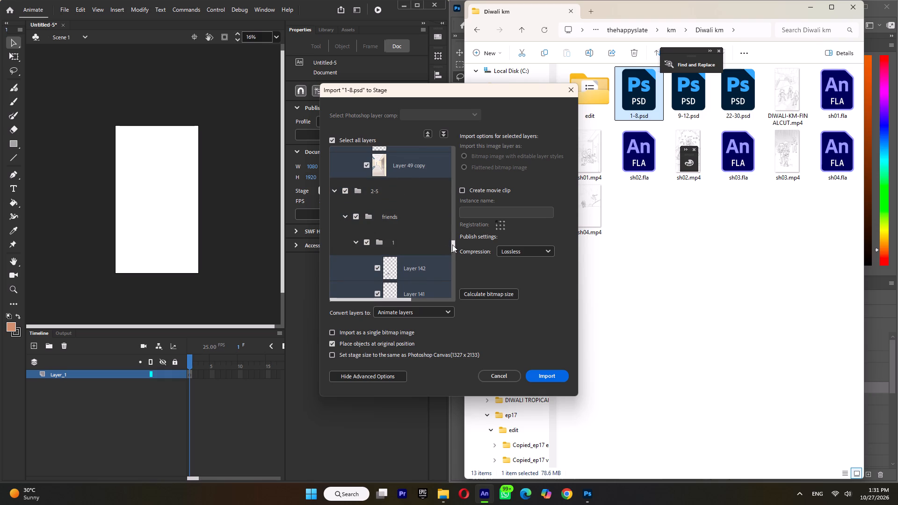
Take group 6 and its subgroups bg, k1, k2 and k3 out of the highlighted selection, keeping their image layers highlighted.
drag(453, 245, 454, 239)
ctrl+click(408, 239)
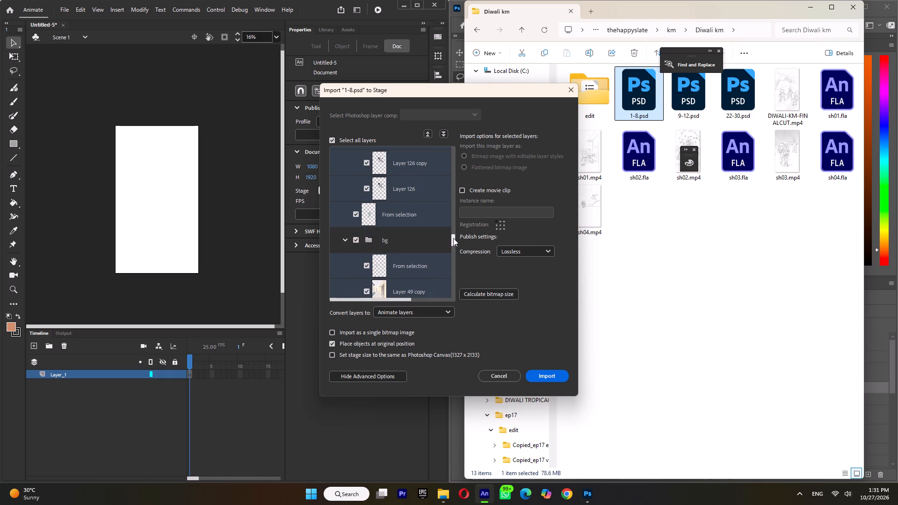
drag(453, 238, 456, 232)
ctrl+click(406, 247)
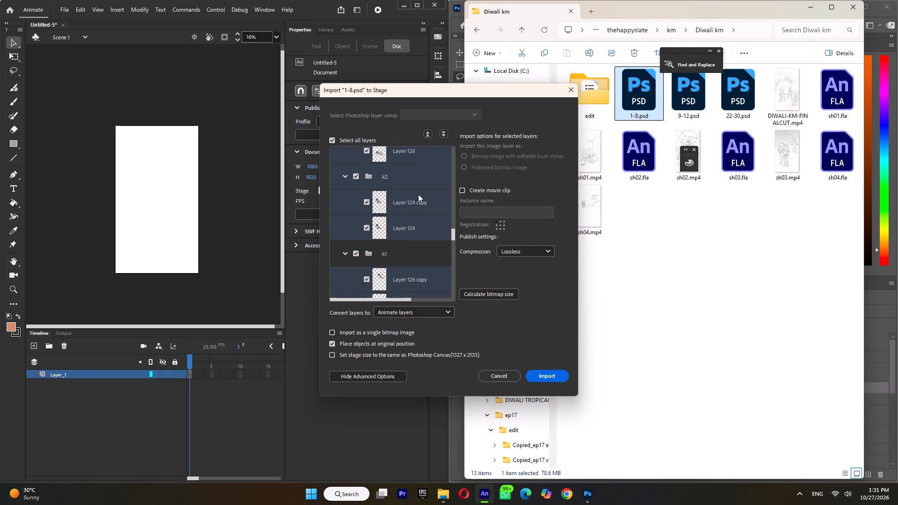
ctrl+click(419, 179)
drag(454, 233, 456, 227)
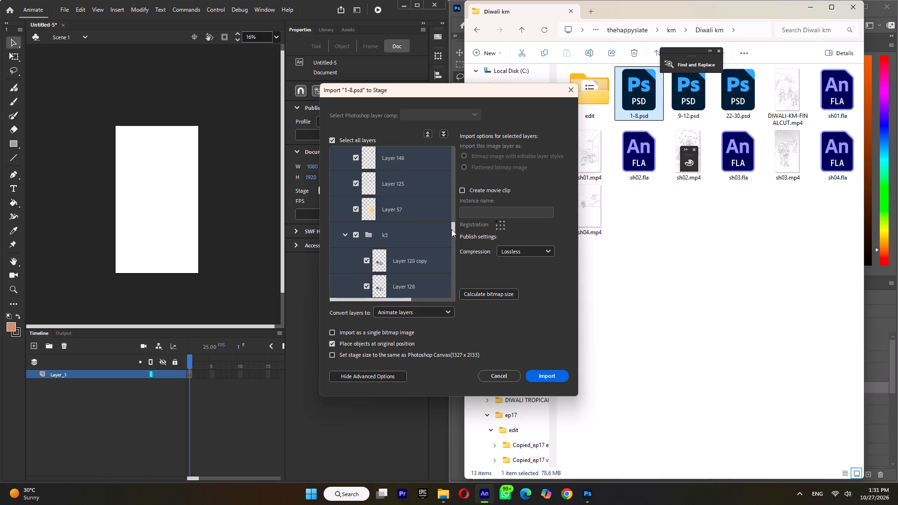
ctrl+click(409, 235)
drag(455, 225, 457, 219)
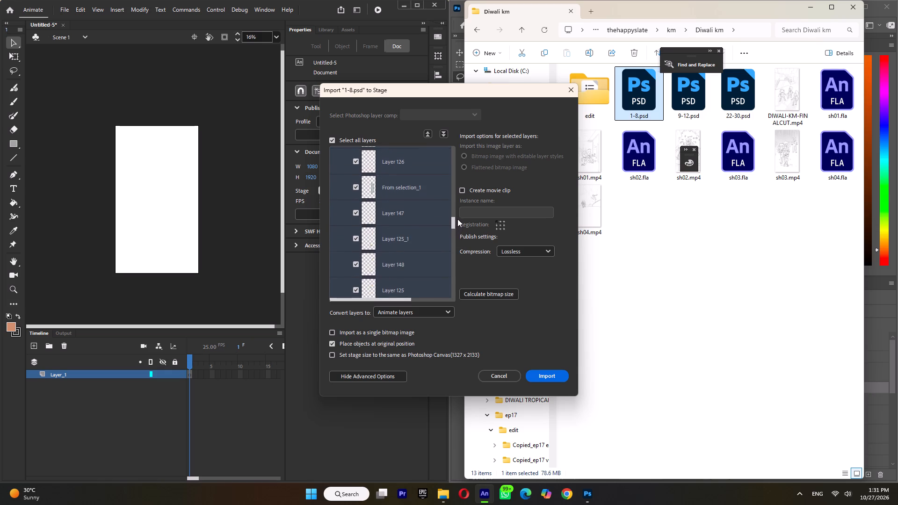
drag(457, 219, 459, 208)
ctrl+click(399, 253)
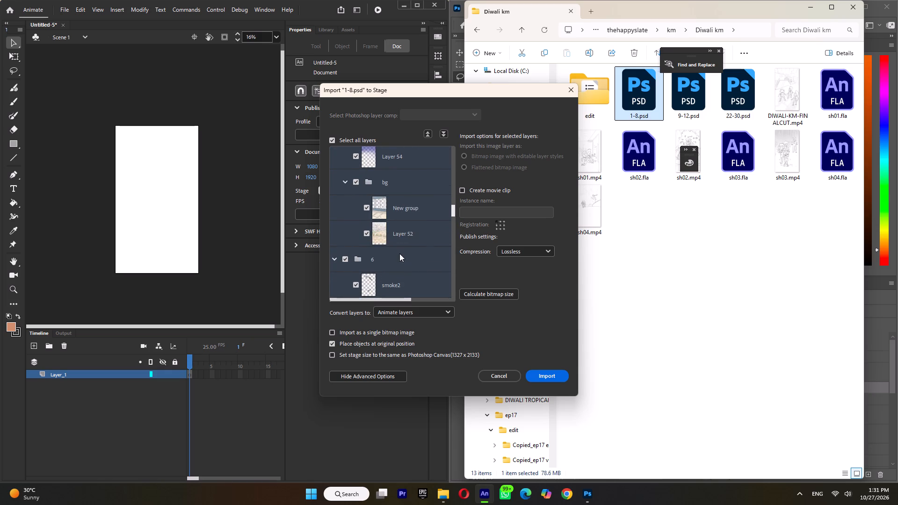
Take group 7 and its subgroups bg, kids, 2, 1, teachers and t2 out of the highlighted selection, keeping their image layers highlighted.
ctrl+click(407, 183)
drag(453, 209, 454, 206)
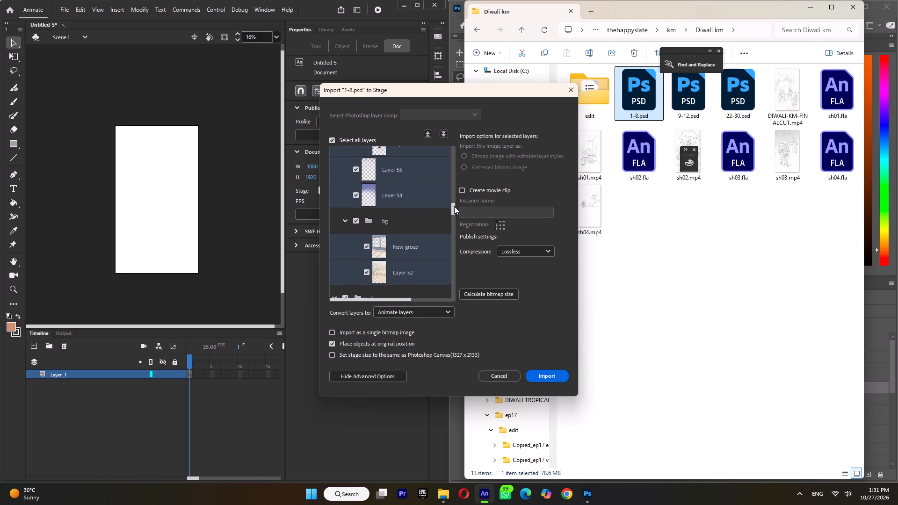
drag(454, 206, 455, 198)
ctrl+click(386, 240)
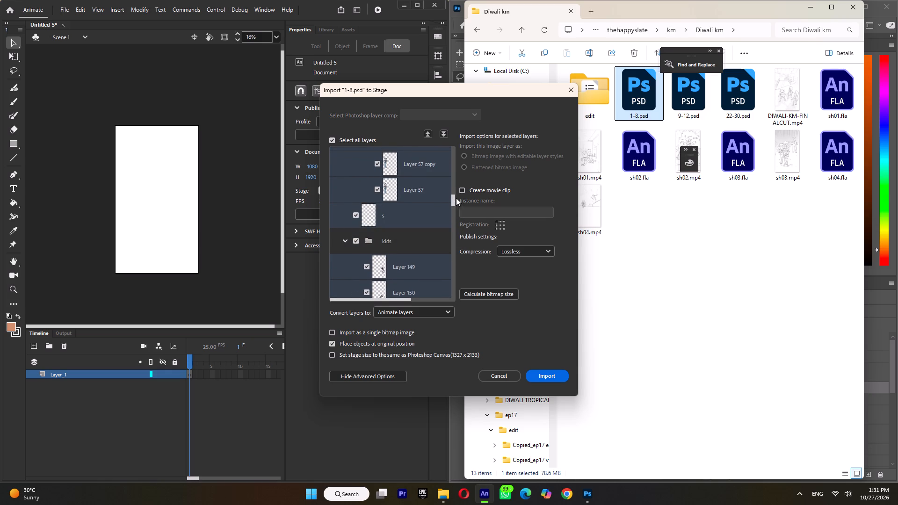
drag(452, 202, 455, 195)
ctrl+click(391, 263)
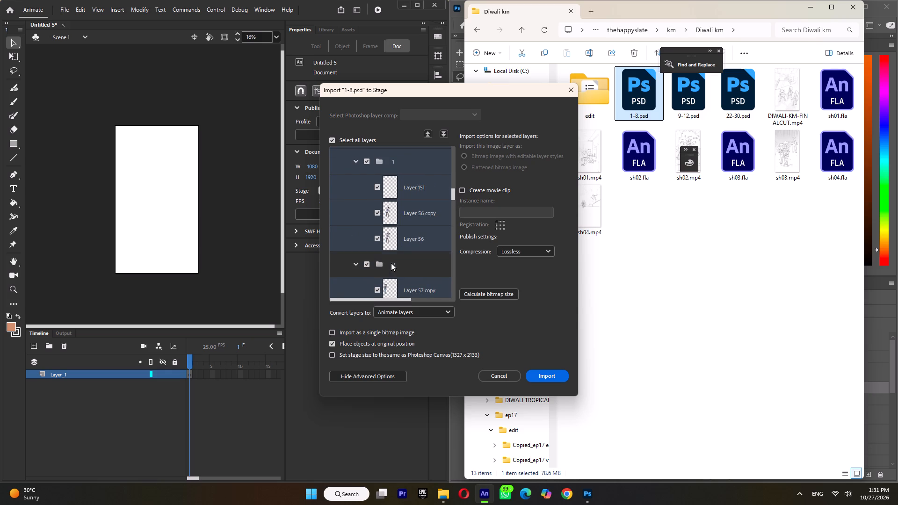
ctrl+click(428, 164)
drag(454, 194, 454, 193)
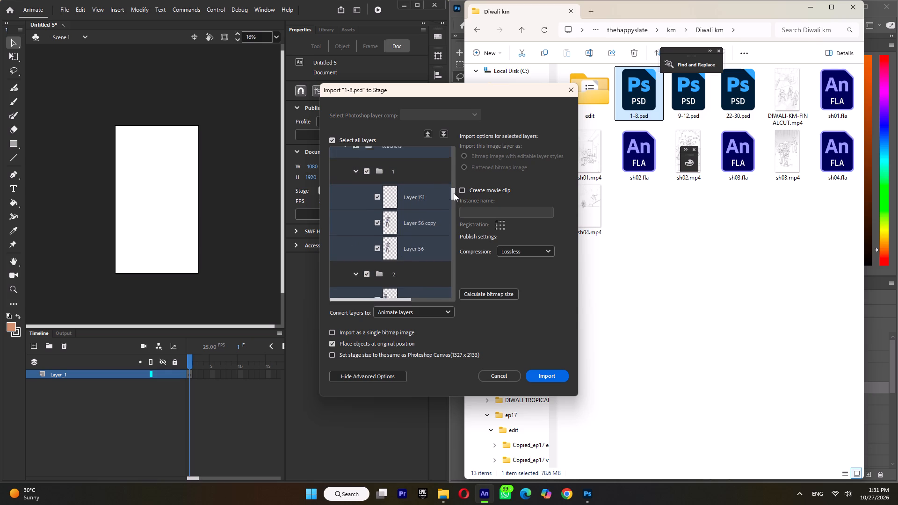
drag(454, 193, 455, 190)
ctrl+click(406, 231)
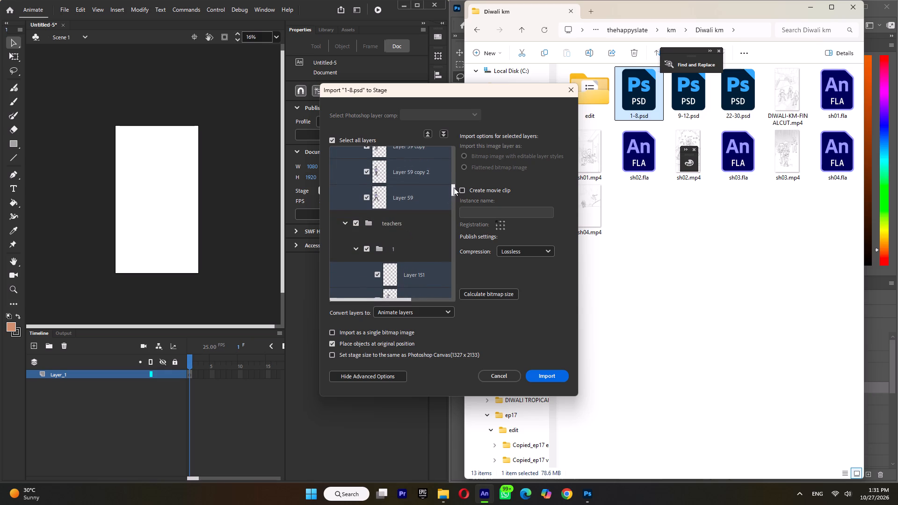
drag(454, 188, 456, 182)
ctrl+click(405, 210)
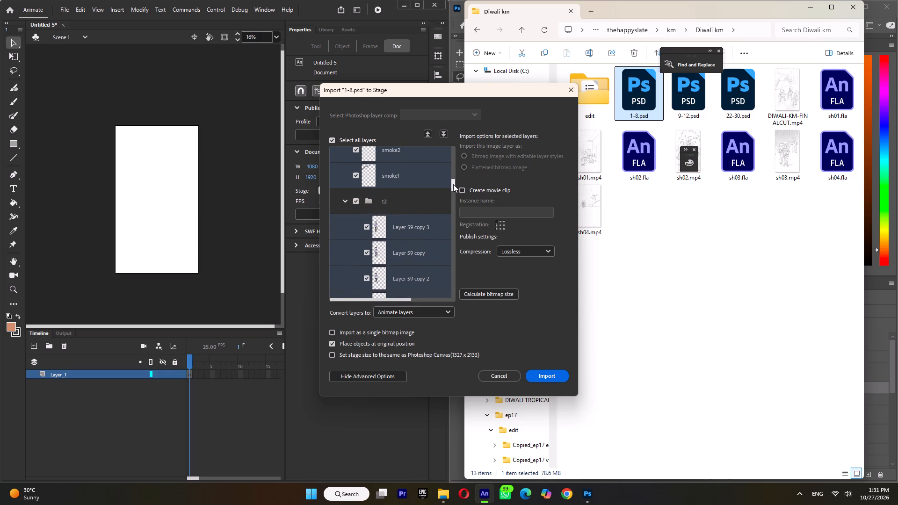
drag(453, 185, 456, 179)
ctrl+click(401, 237)
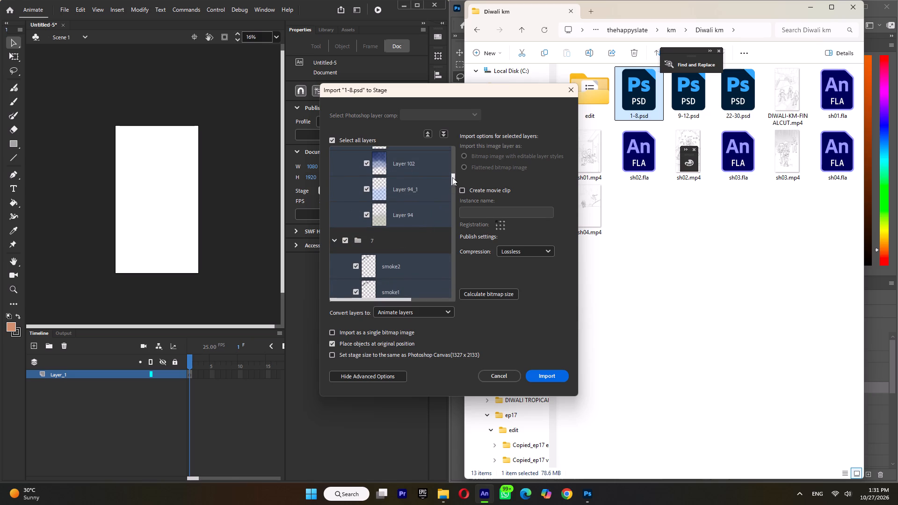
Take group 8 and its subgroups bg, k1, k2, mainkid1 and mainkid2 out of the highlighted selection, keeping their image layers highlighted.
drag(454, 177, 456, 169)
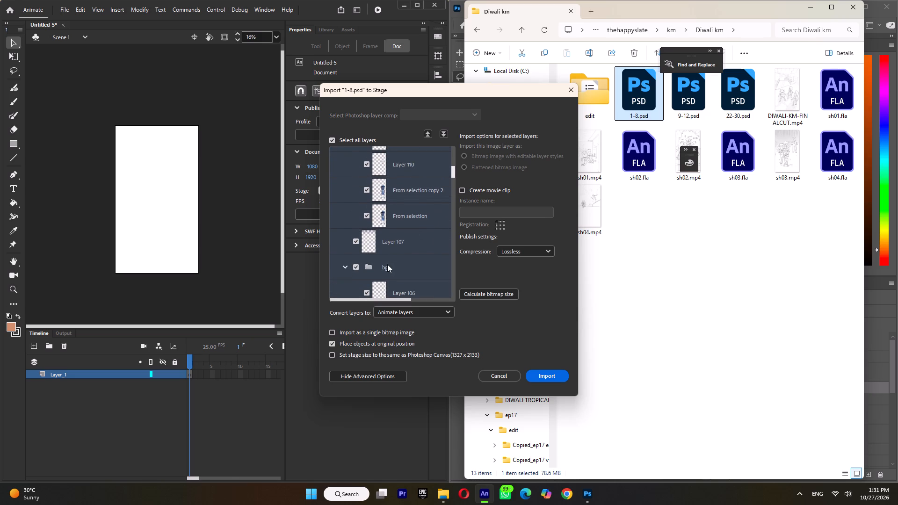
ctrl+click(386, 265)
drag(452, 172, 454, 166)
ctrl+click(388, 241)
drag(453, 167, 455, 162)
ctrl+click(405, 202)
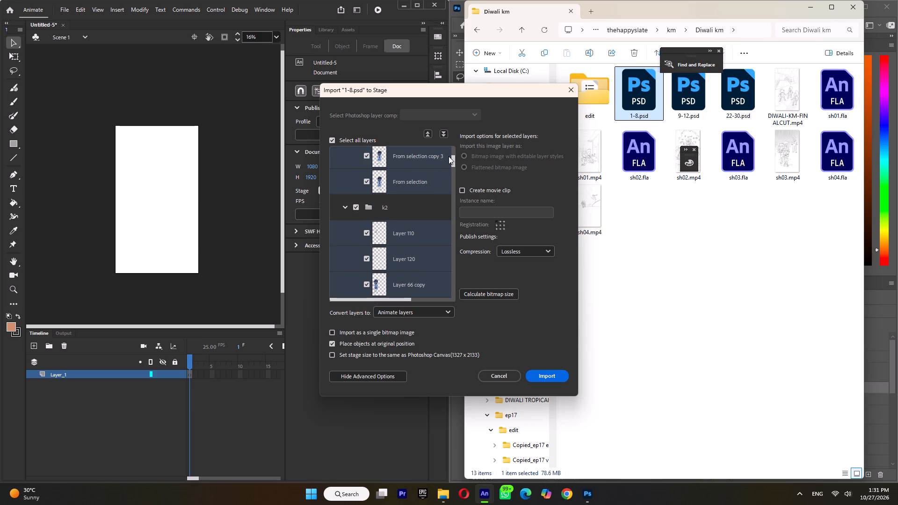
drag(454, 163, 455, 157)
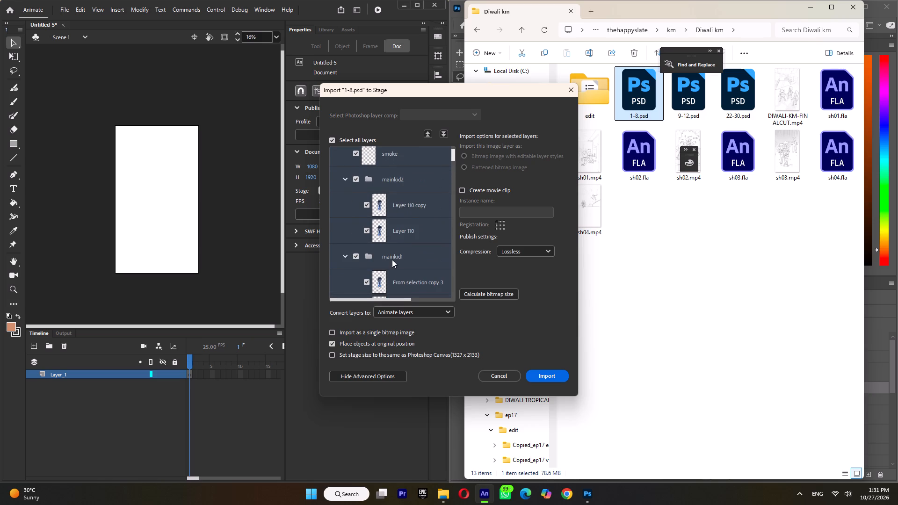
ctrl+click(392, 260)
ctrl+click(403, 174)
drag(453, 156, 455, 150)
ctrl+click(390, 195)
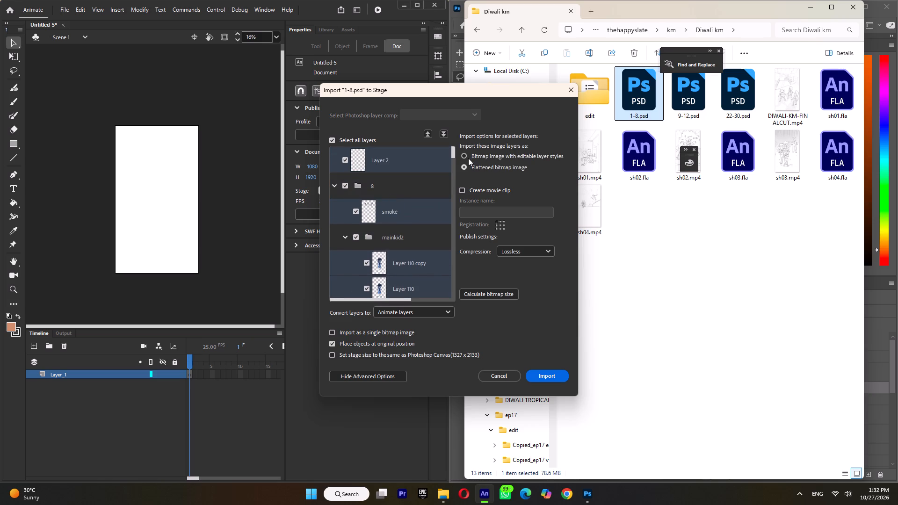
Import the layers as bitmaps with editable layer styles, stage matched to the 1327 x 2133 Photoshop canvas, without replacing existing library items.
click(472, 152)
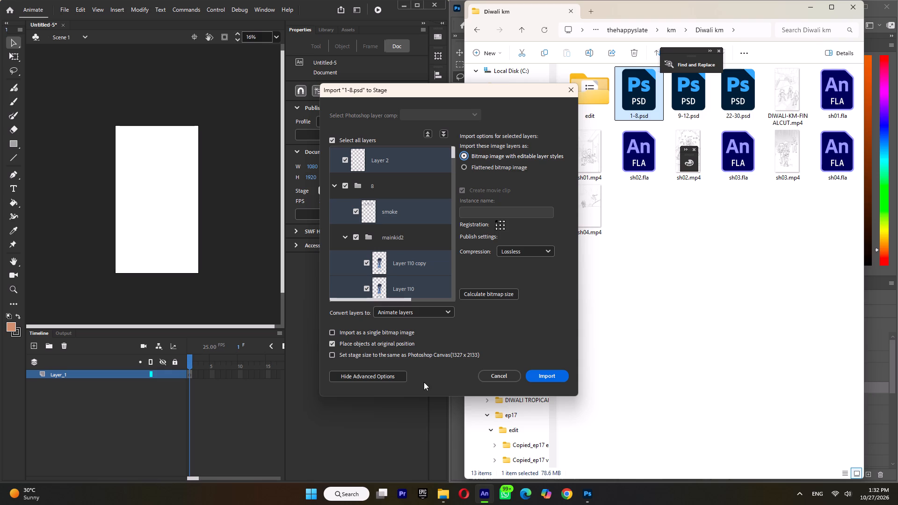
click(333, 354)
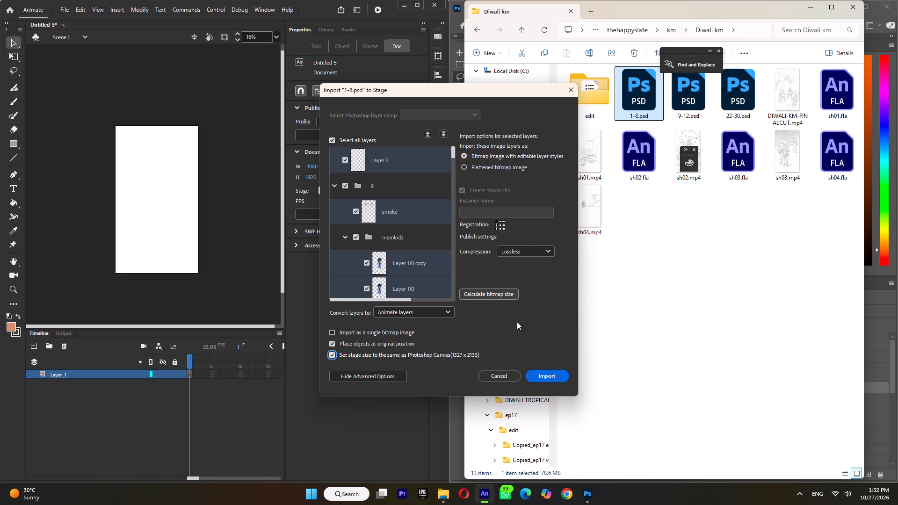
click(540, 377)
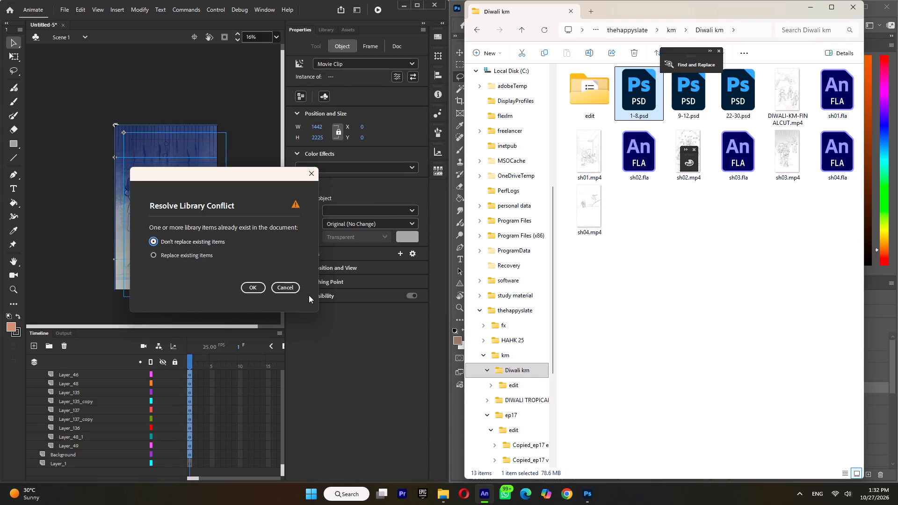
click(254, 288)
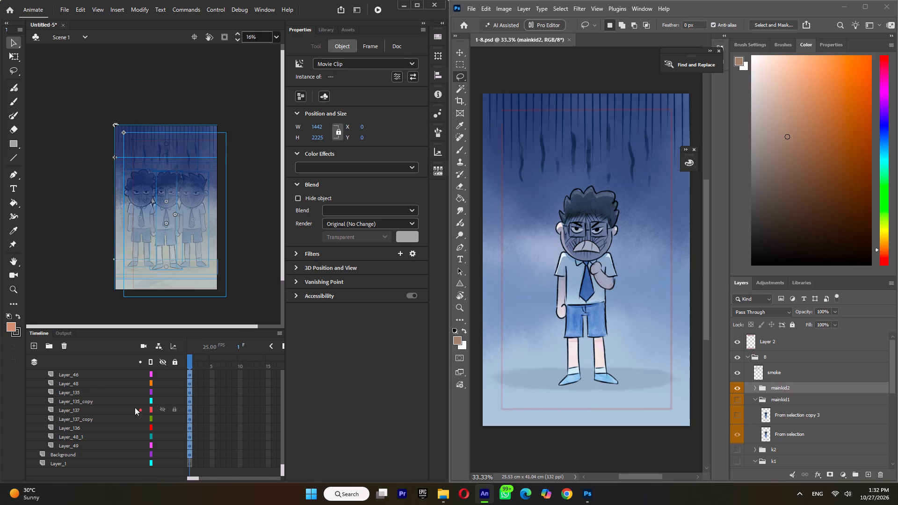
Collapse the timeline folders 8, 7, 6, 2-5 and 1.
scroll(104, 394, up, 19)
scroll(104, 394, up, 15)
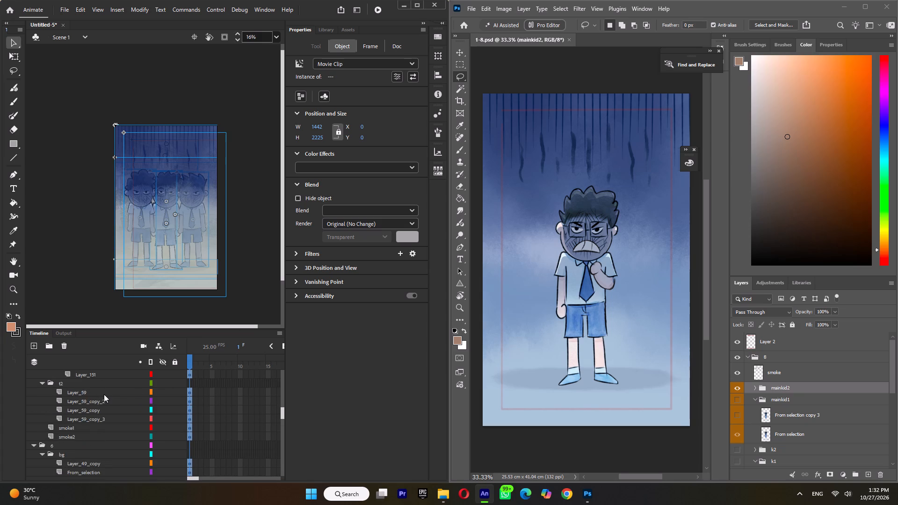
scroll(104, 394, up, 17)
scroll(104, 394, up, 5)
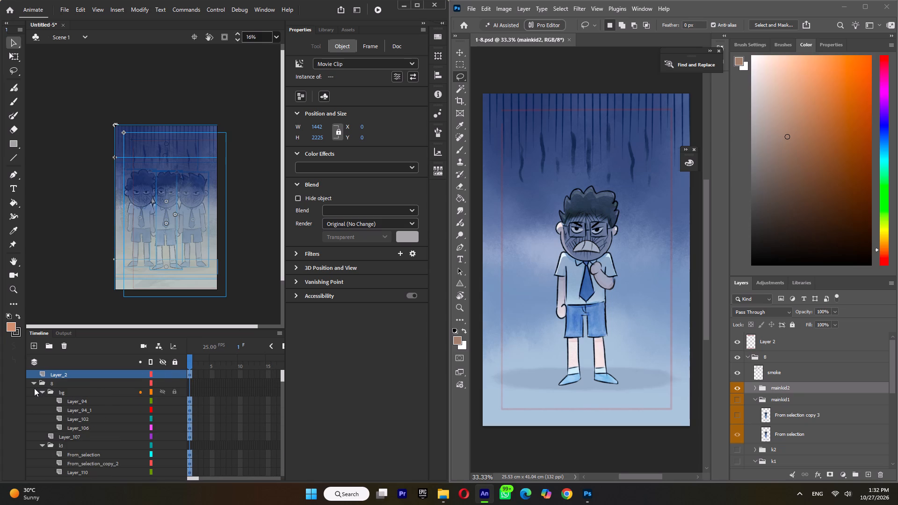
click(33, 382)
click(35, 390)
click(31, 401)
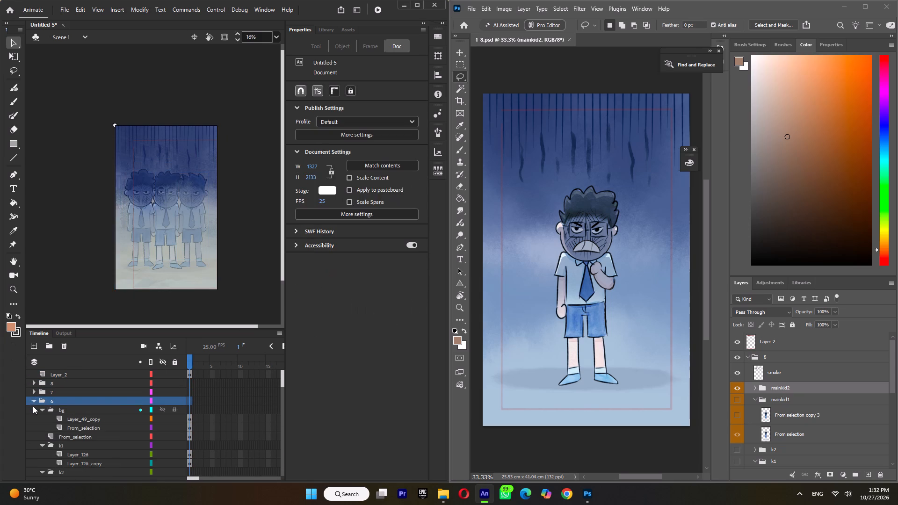
click(33, 401)
click(34, 409)
click(32, 419)
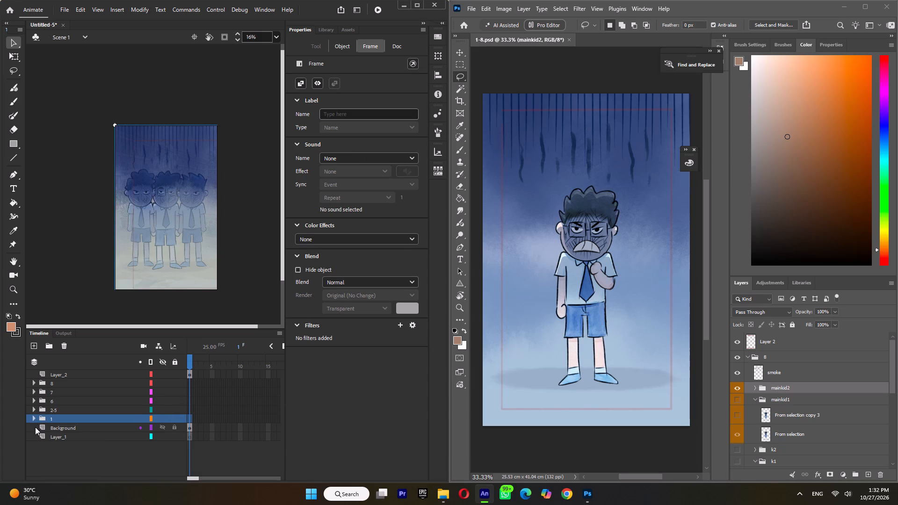
Enlarge the timeline area and expand folder 1 to show its layers.
drag(121, 330, 126, 270)
click(34, 359)
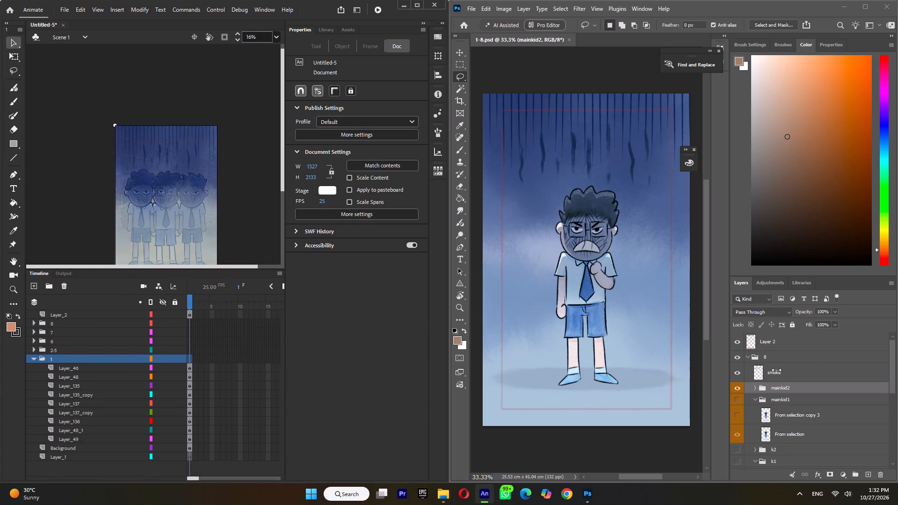
In Photoshop, collapse group 8 and hide it, show group 1 instead, and expand it to check its layer order.
click(749, 357)
click(747, 355)
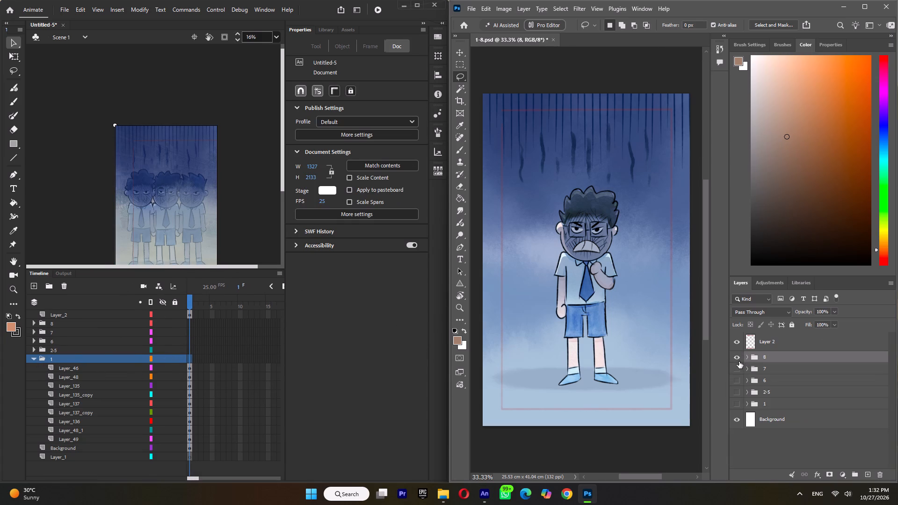
click(738, 357)
click(738, 403)
click(747, 402)
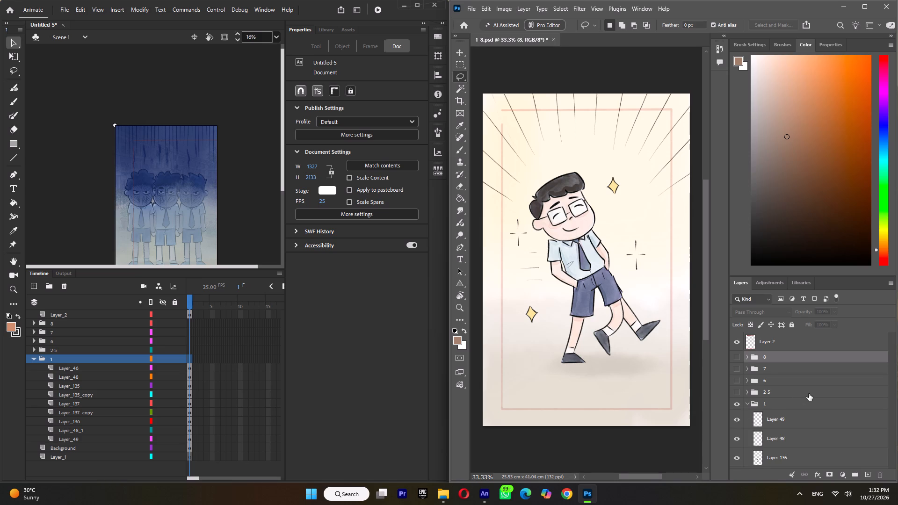
scroll(809, 394, down, 10)
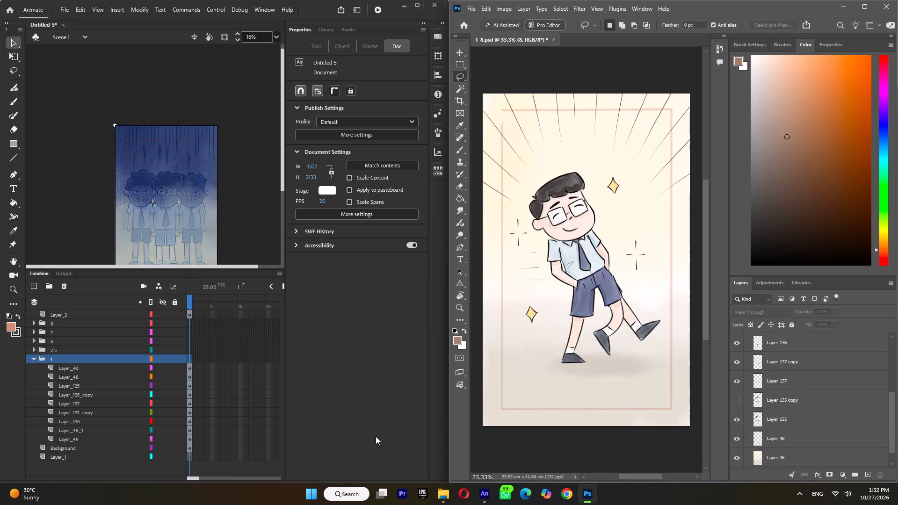
In Animate, reorder folder 1 so its bottom layers, from the lowest up, are Layer_46, Layer_48, Layer_135 and Layer_135_copy.
click(80, 368)
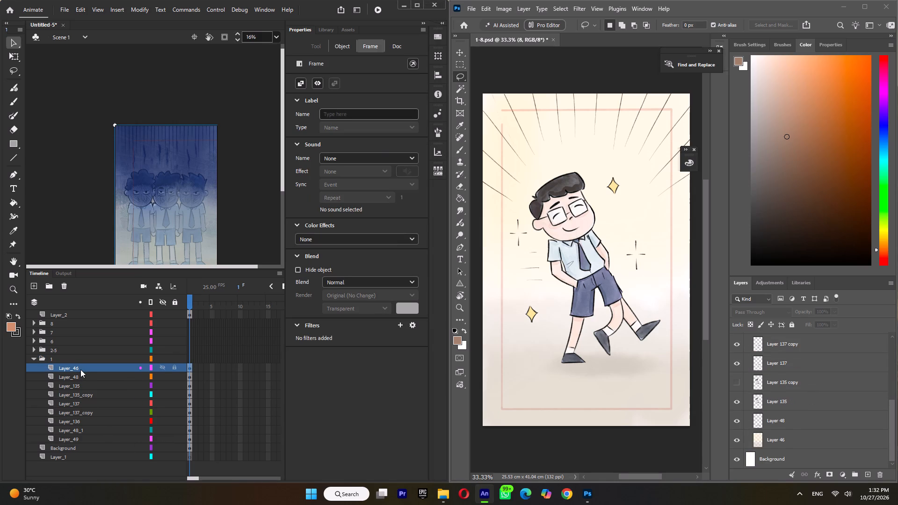
scroll(783, 425, up, 3)
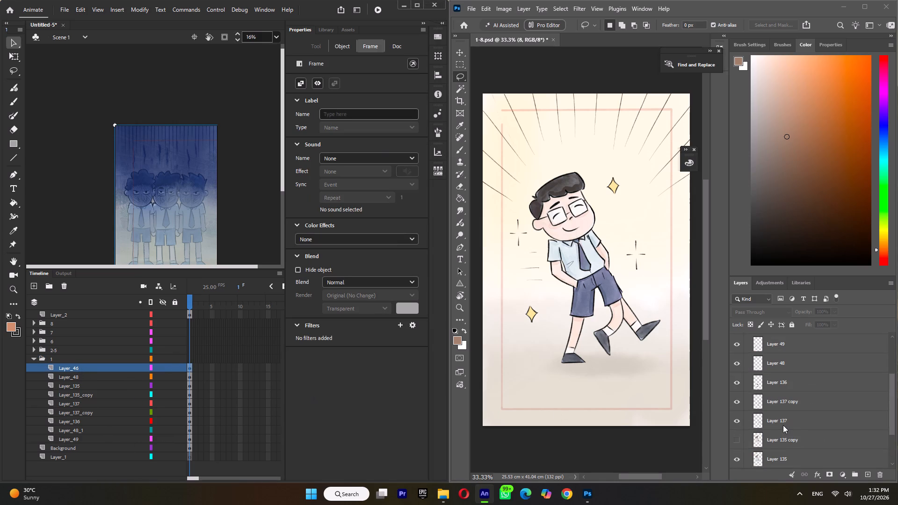
scroll(783, 423, up, 2)
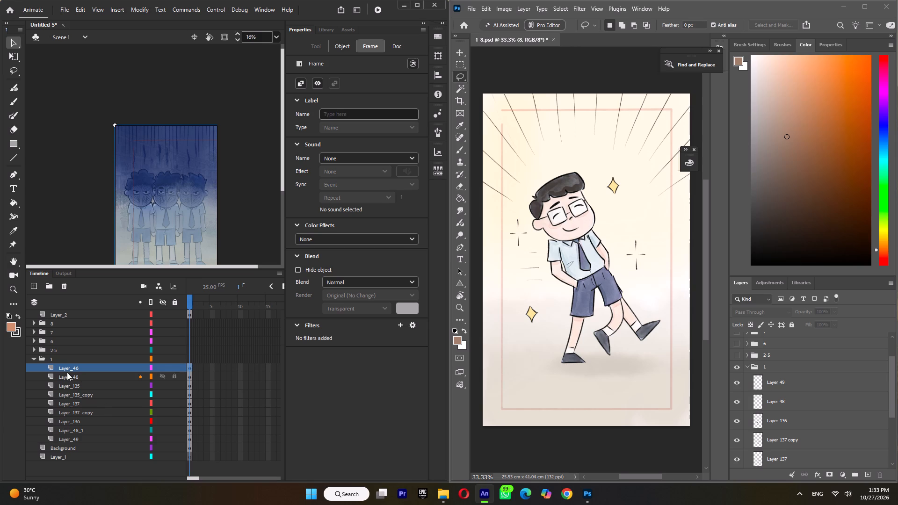
drag(71, 368, 66, 444)
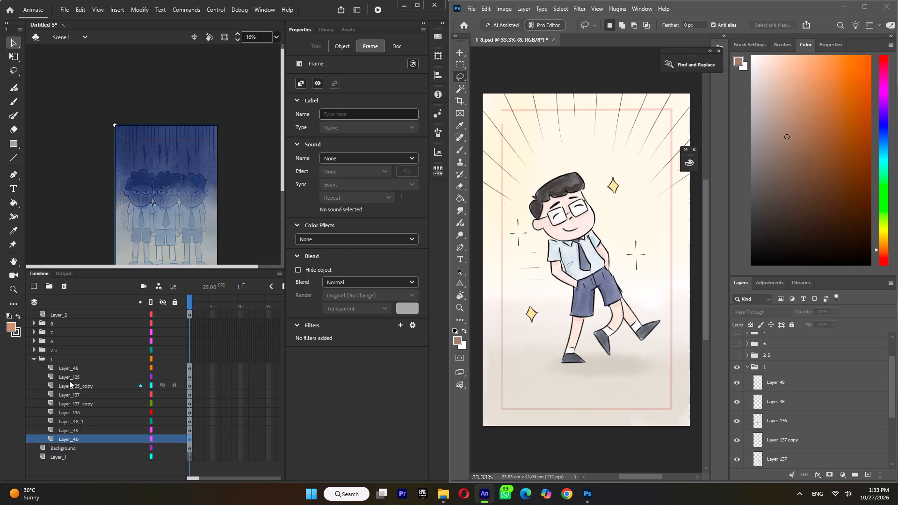
click(69, 372)
click(74, 367)
drag(74, 368, 68, 439)
click(73, 368)
drag(74, 368, 73, 383)
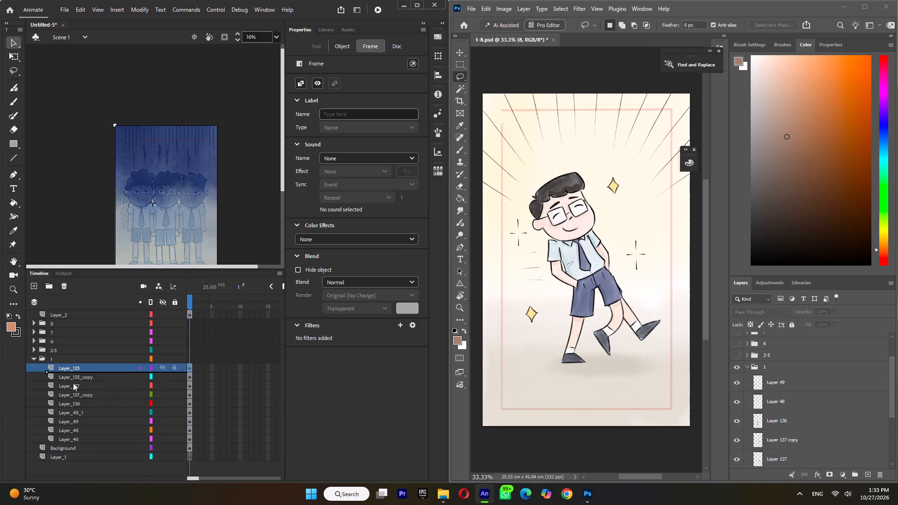
drag(73, 383, 68, 423)
click(80, 365)
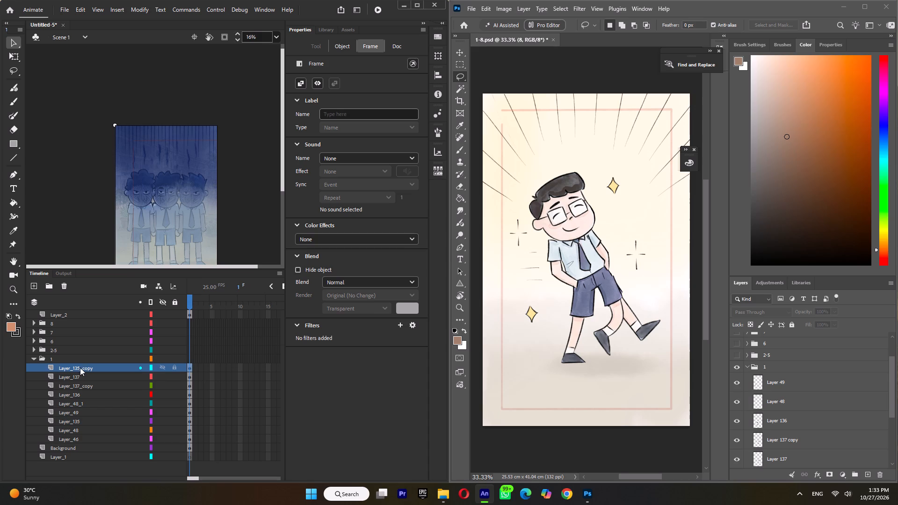
drag(80, 368, 74, 415)
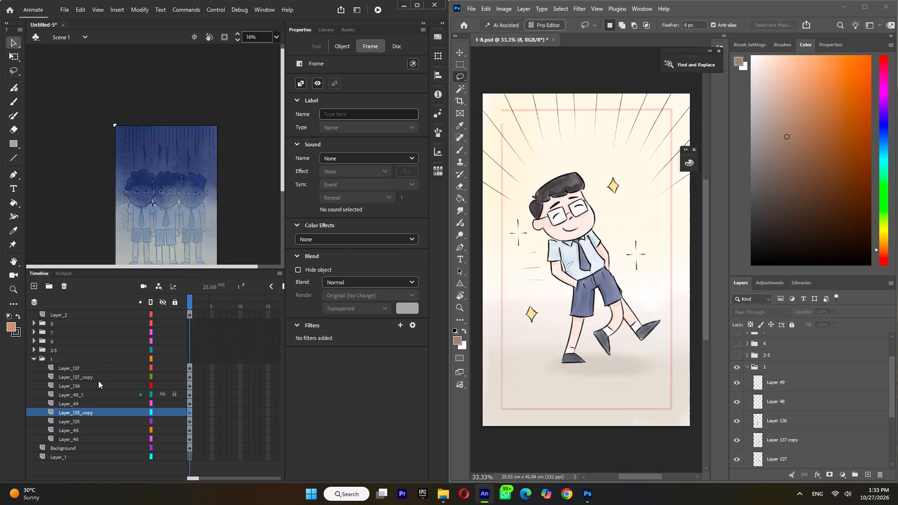
Stack Layer_137, Layer_137_copy, Layer_136 and Layer_48_1 upward from Layer_135_copy in folder 1, leaving Layer_49 on top.
click(85, 368)
drag(86, 368, 82, 410)
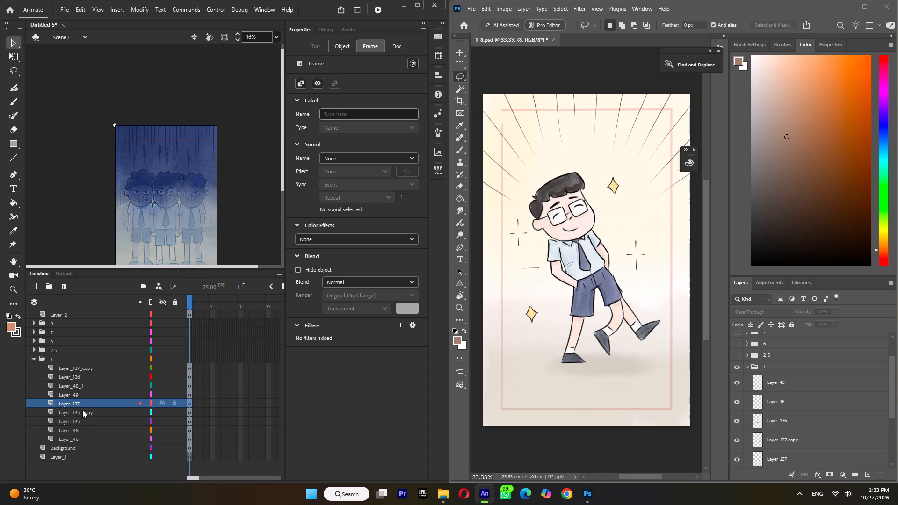
click(88, 367)
drag(89, 368, 87, 399)
click(84, 366)
drag(85, 367, 84, 388)
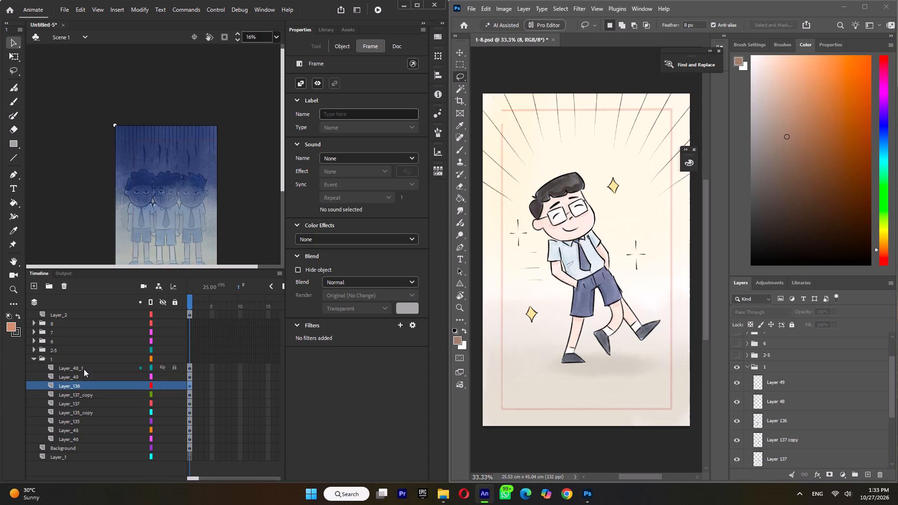
click(84, 369)
drag(80, 368, 80, 383)
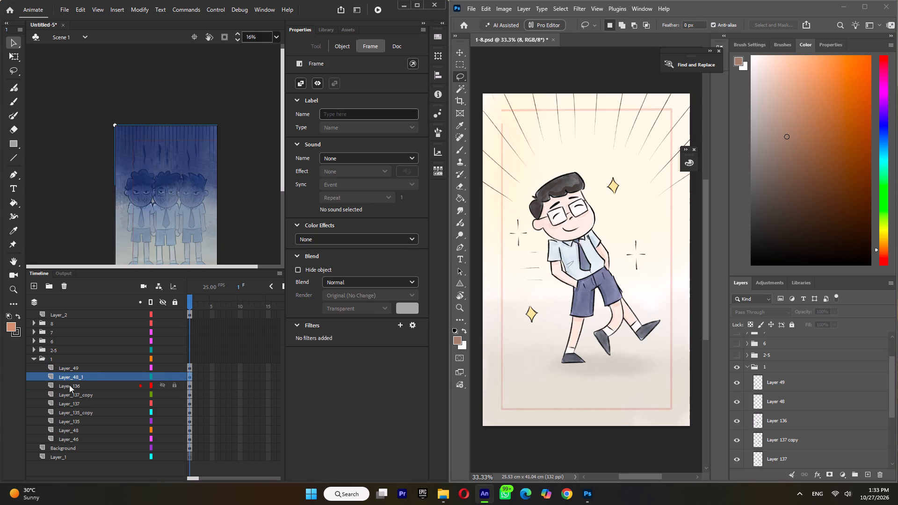
click(63, 369)
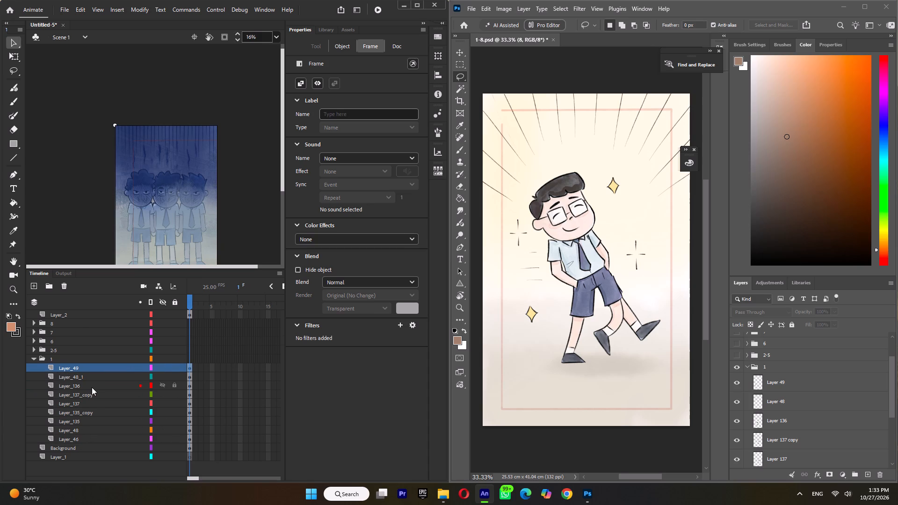
Select all artwork on the stage and change its instance type to Graphic.
drag(36, 83, 257, 408)
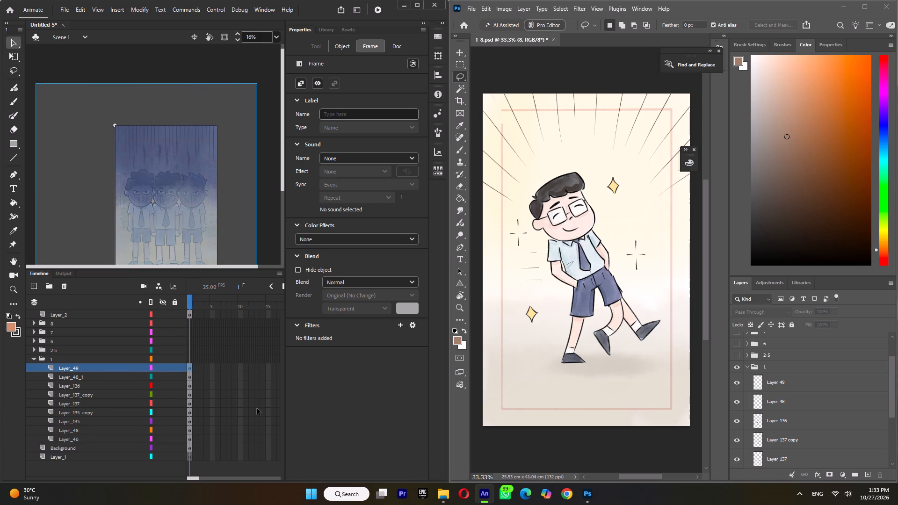
click(349, 64)
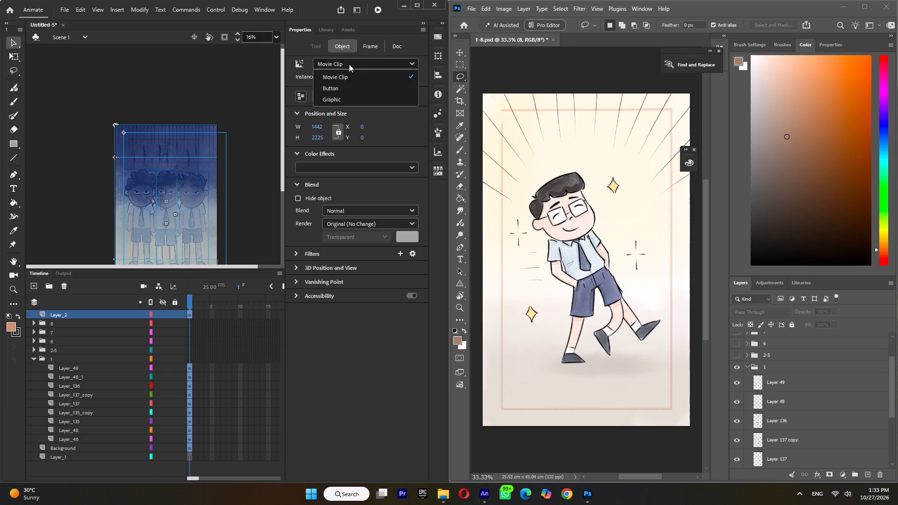
click(347, 97)
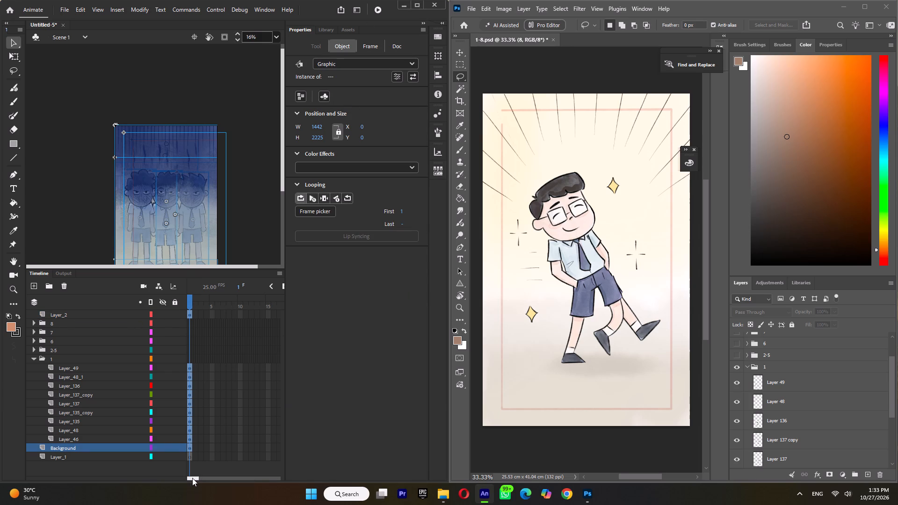
Extend all layers' frames to frame 104.
drag(192, 478, 207, 479)
click(266, 315)
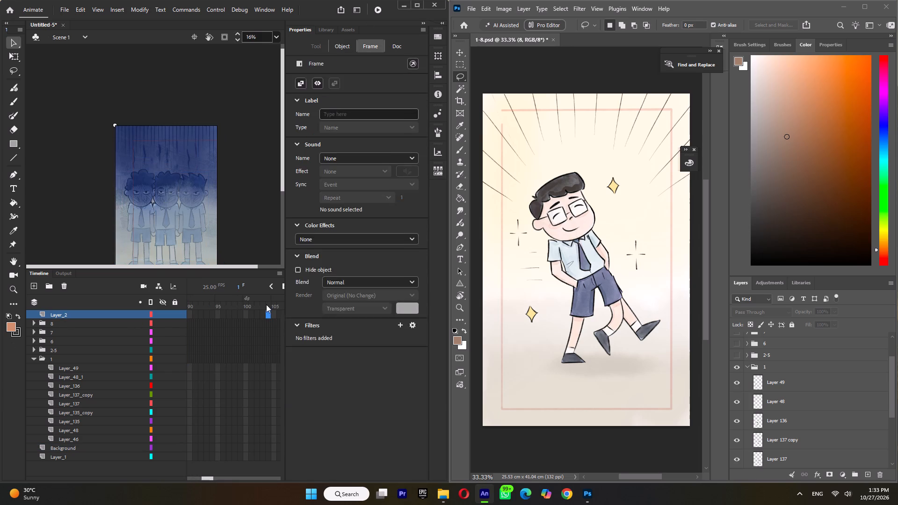
double_click(269, 302)
key(F5)
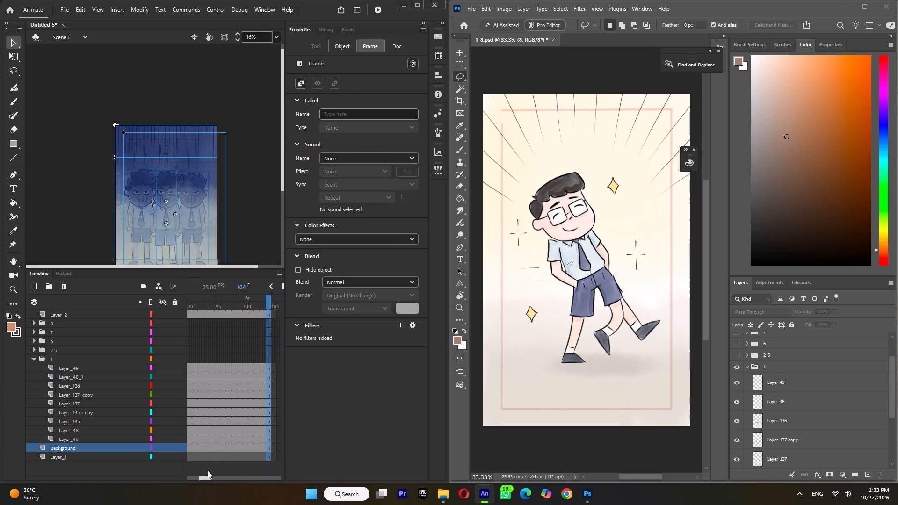
Collapse folder 1 and hide folders 8, 7, 6 and 1, leaving folder 2-5 visible.
drag(203, 479, 54, 477)
click(34, 361)
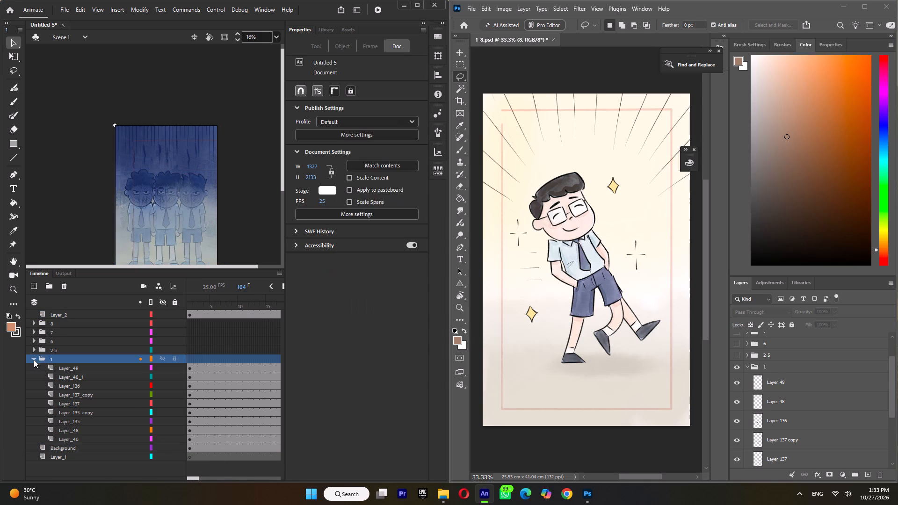
click(34, 358)
click(161, 359)
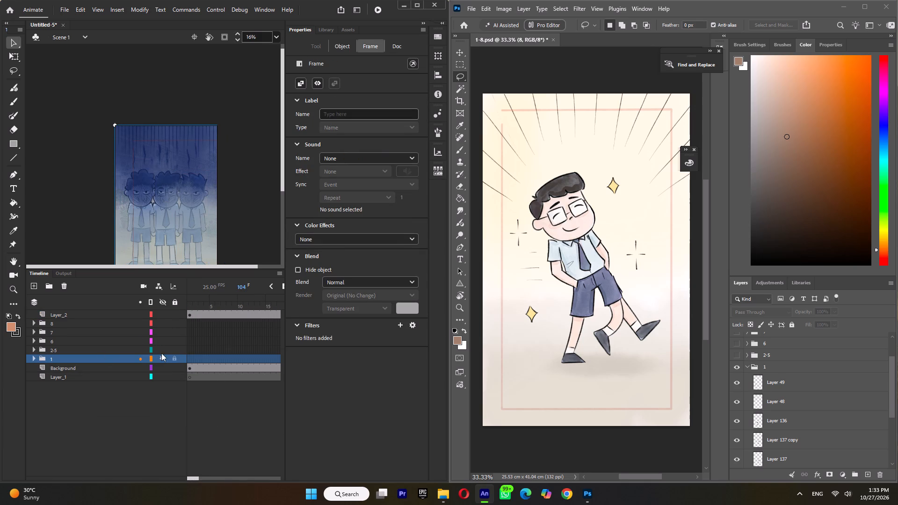
drag(164, 325, 164, 351)
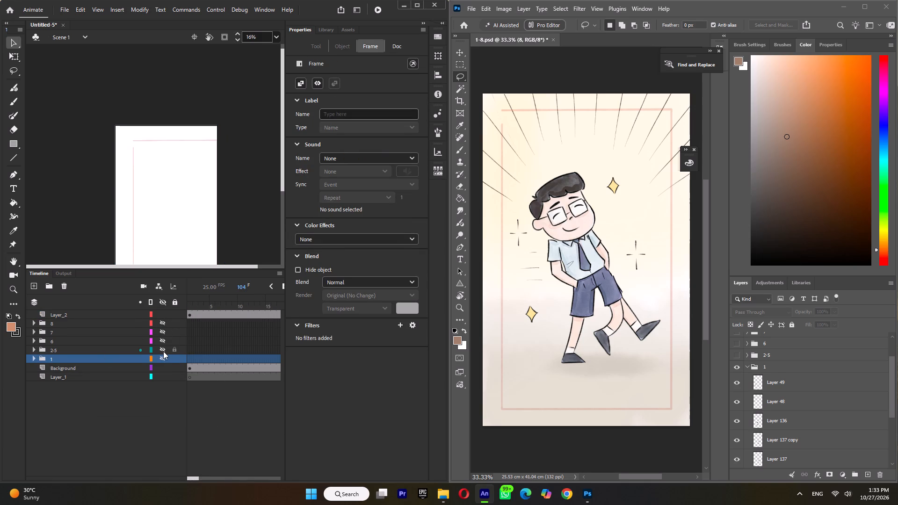
click(162, 349)
Expand folder 2-5 and collapse its subfolders bg, g1, k1, k2 and friends.
click(35, 349)
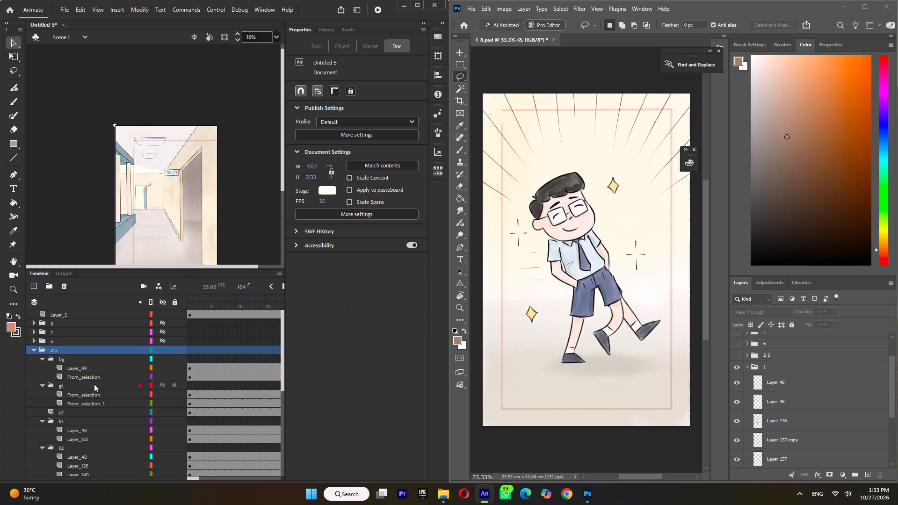
click(44, 356)
click(42, 367)
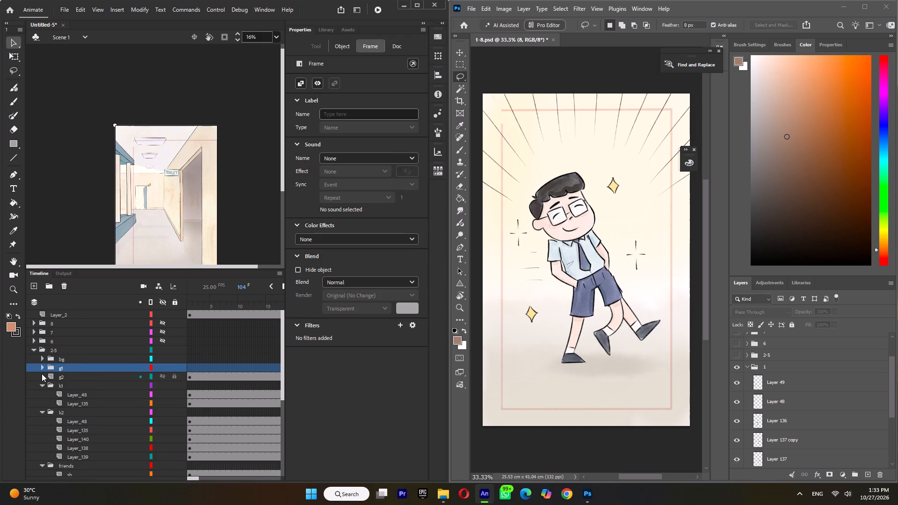
click(41, 385)
click(41, 392)
click(40, 402)
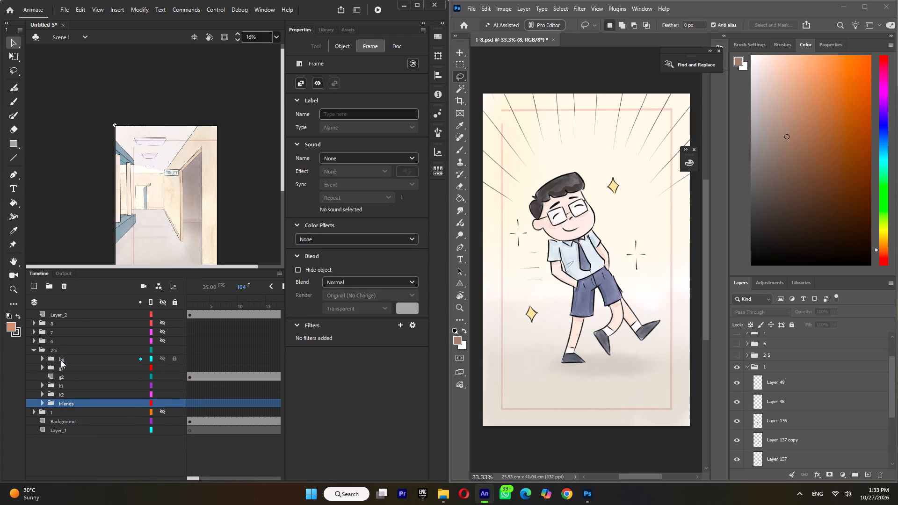
In Photoshop, collapse and hide folder 1, leaving folder 2-5 shown and expanded.
click(746, 366)
click(747, 366)
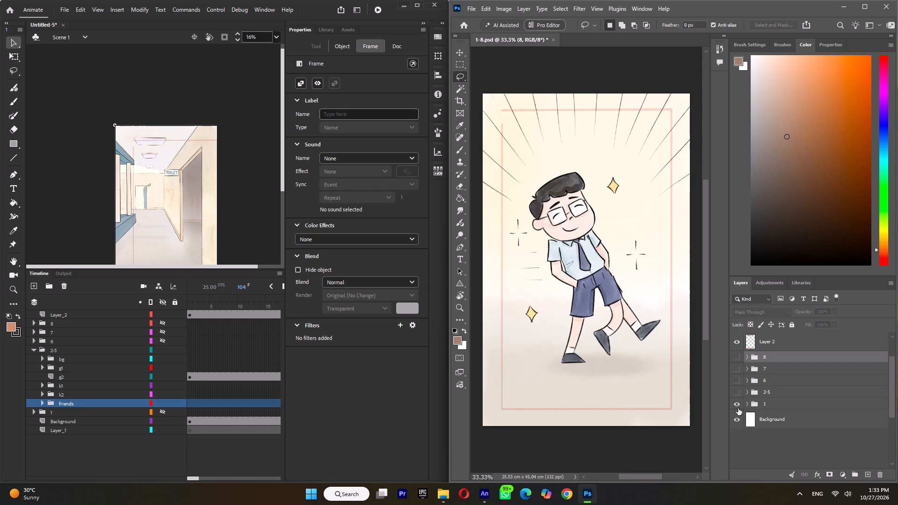
click(737, 404)
click(737, 397)
click(746, 394)
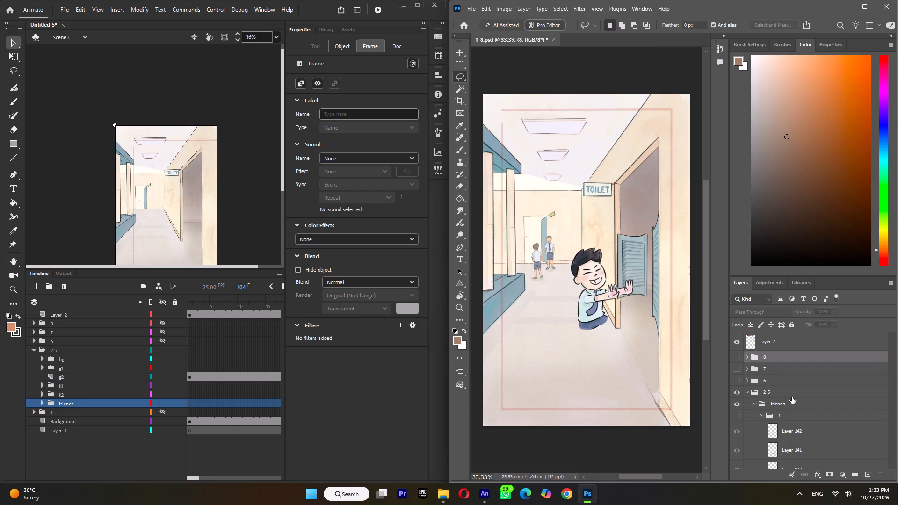
Collapse subfolders 1 and 2 of the friends group and enlarge the layer list to fit the whole 2-5 structure.
click(762, 414)
click(763, 426)
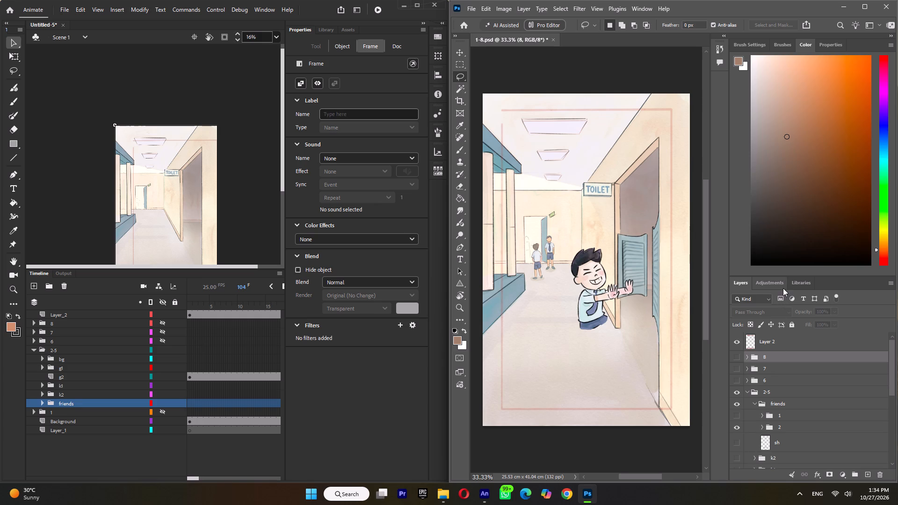
drag(795, 276, 794, 142)
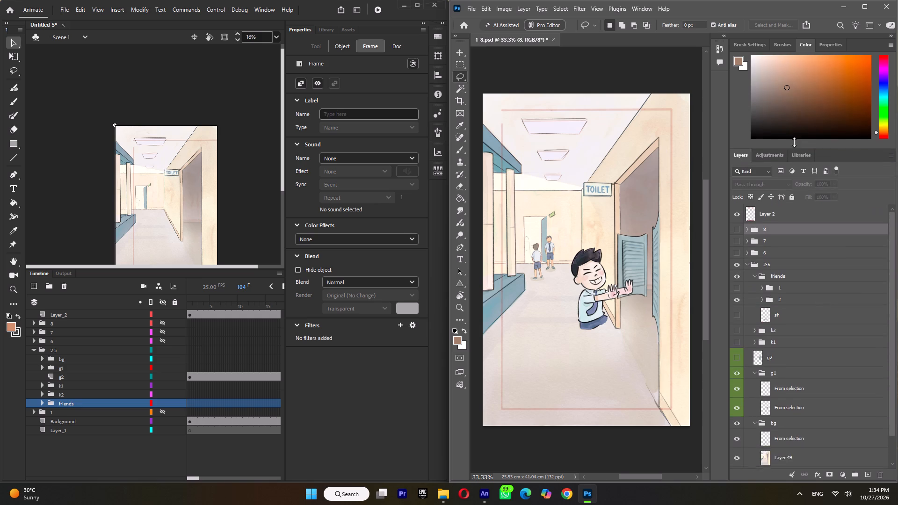
drag(794, 142, 796, 114)
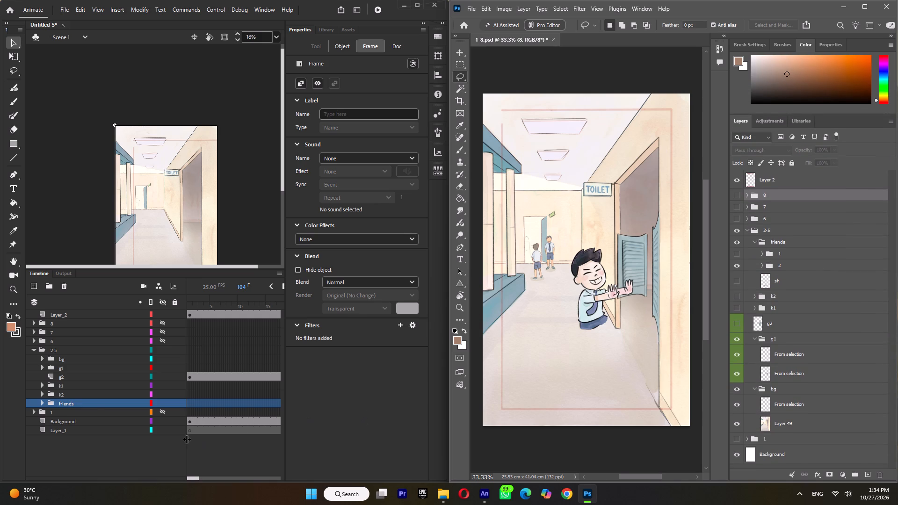
In the Animate timeline, reorder folder 2-5 so that friends, k2 and k1 sit at its top, above bg.
click(60, 357)
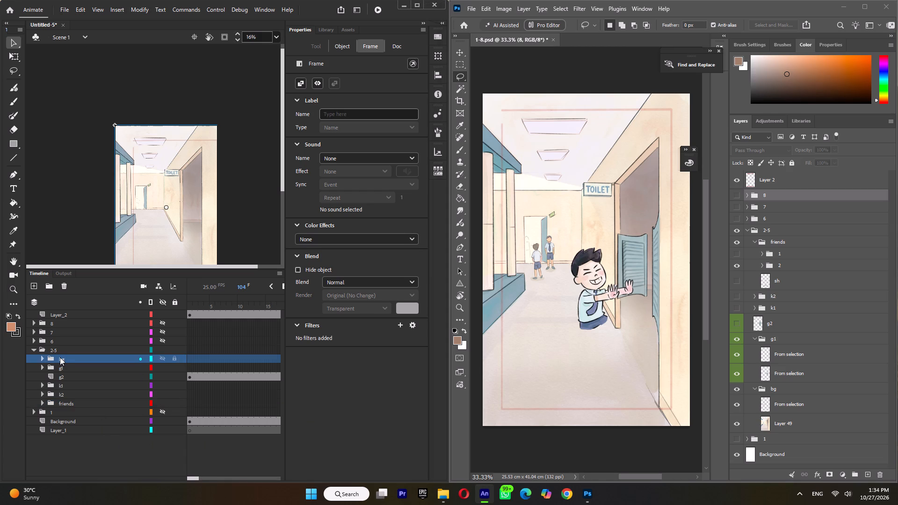
click(43, 402)
click(43, 404)
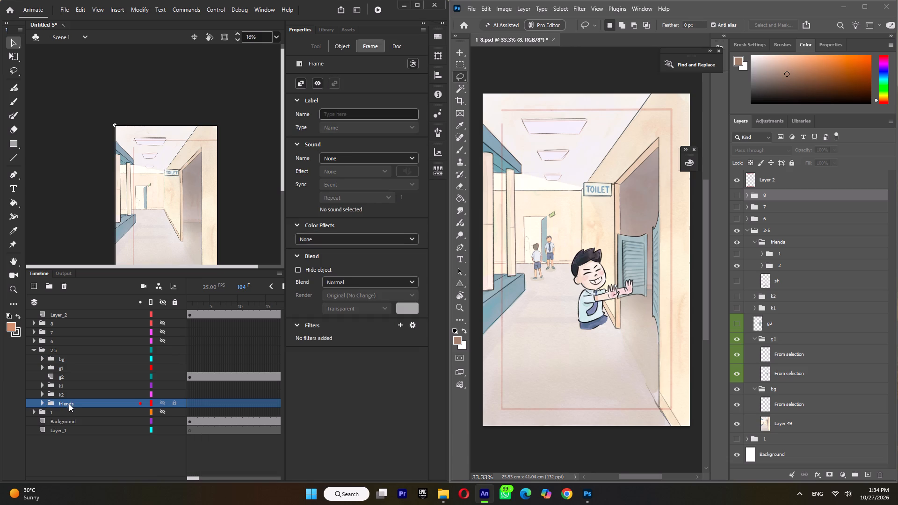
drag(69, 403, 65, 351)
drag(65, 351, 37, 353)
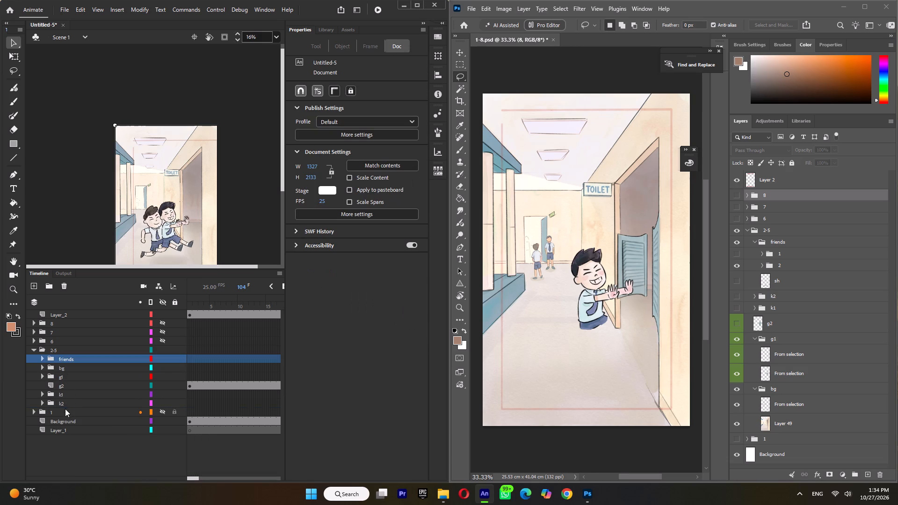
click(61, 402)
drag(62, 403, 60, 397)
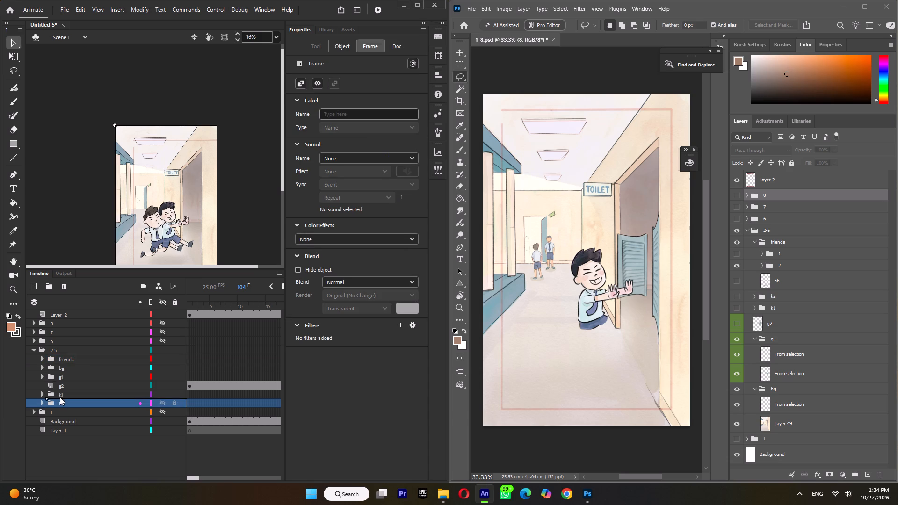
drag(60, 397, 27, 363)
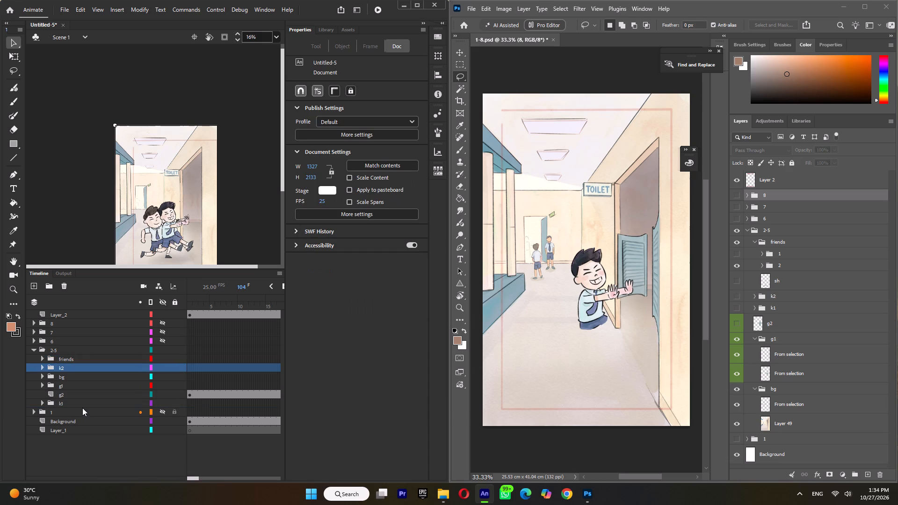
click(62, 404)
drag(64, 404, 45, 368)
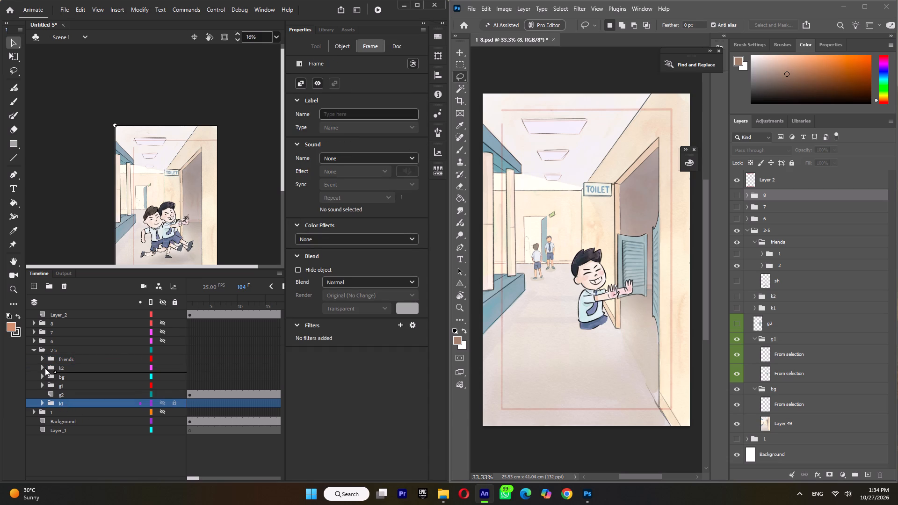
drag(45, 368, 28, 372)
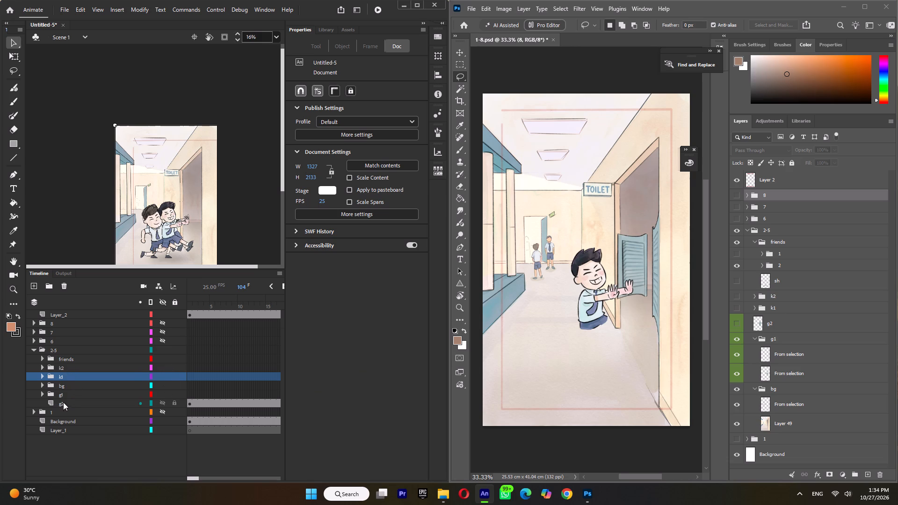
Check the sh shadow layer in Photoshop against the k2, g2 and friends content in the Animate timeline.
click(783, 279)
click(781, 282)
click(739, 281)
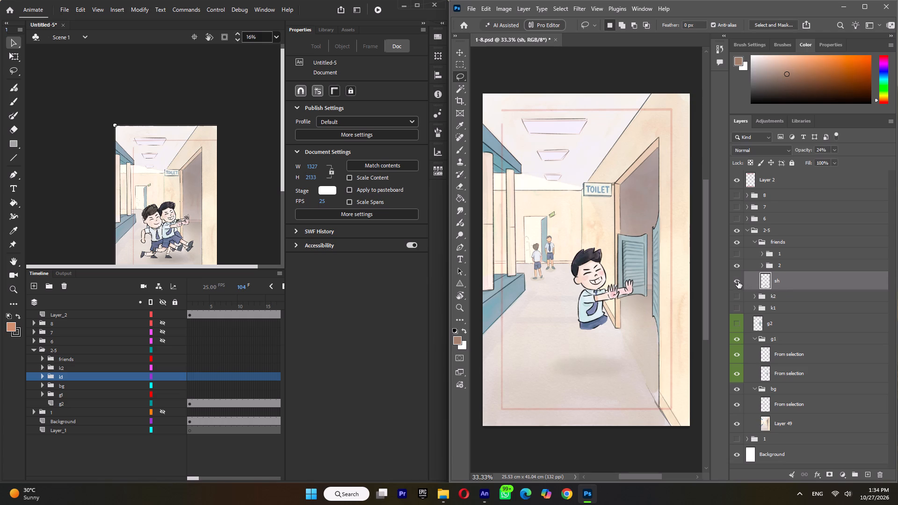
click(738, 281)
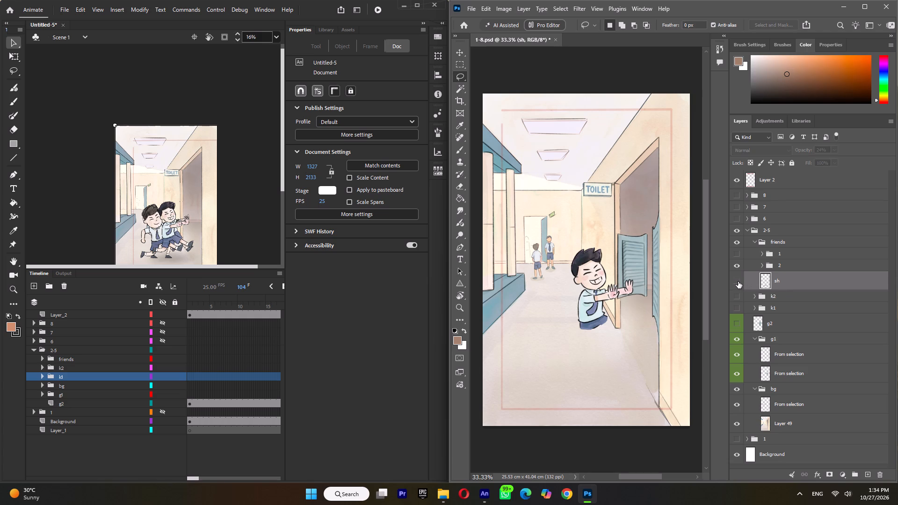
click(41, 368)
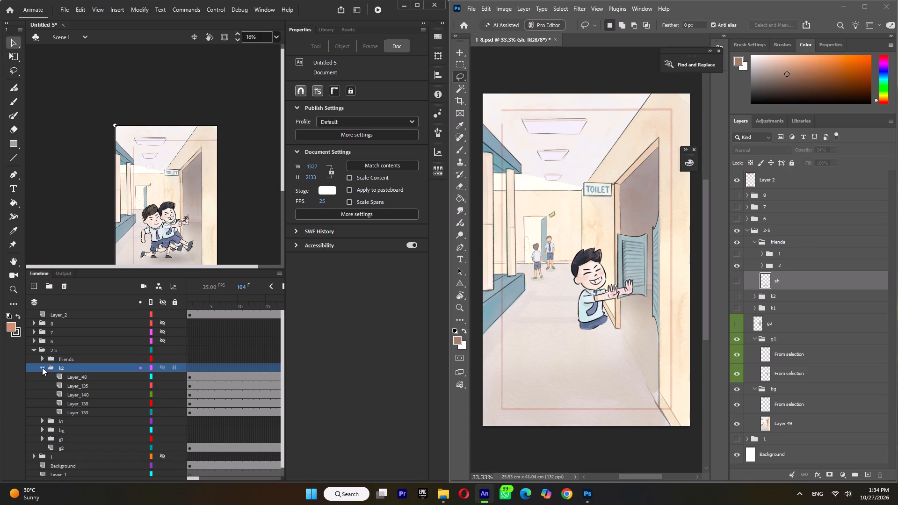
click(42, 368)
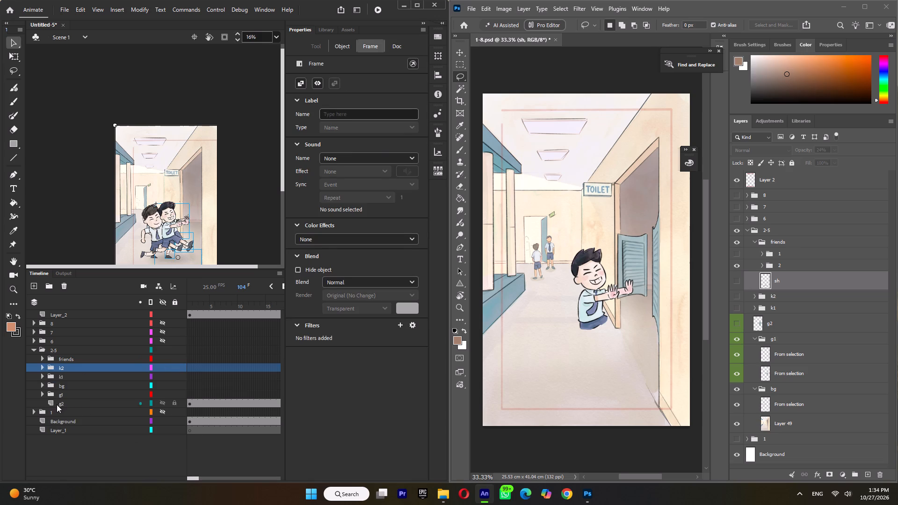
click(58, 403)
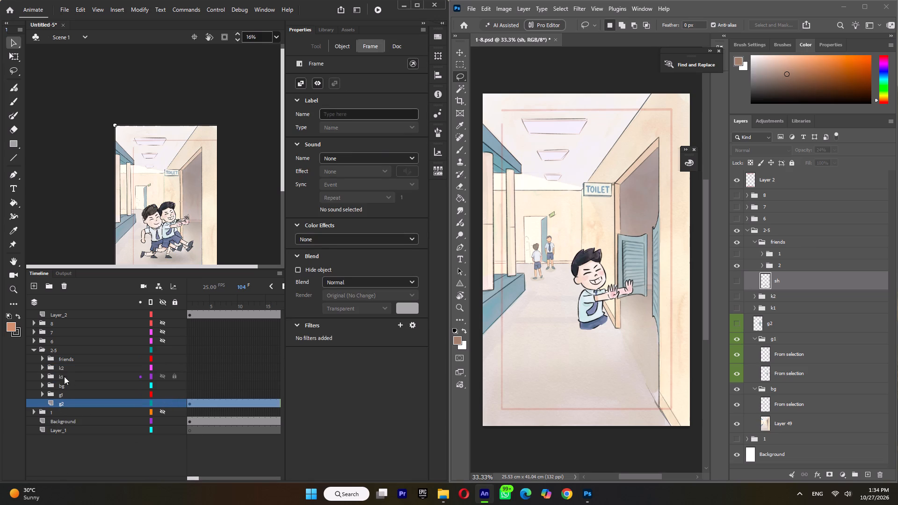
click(63, 357)
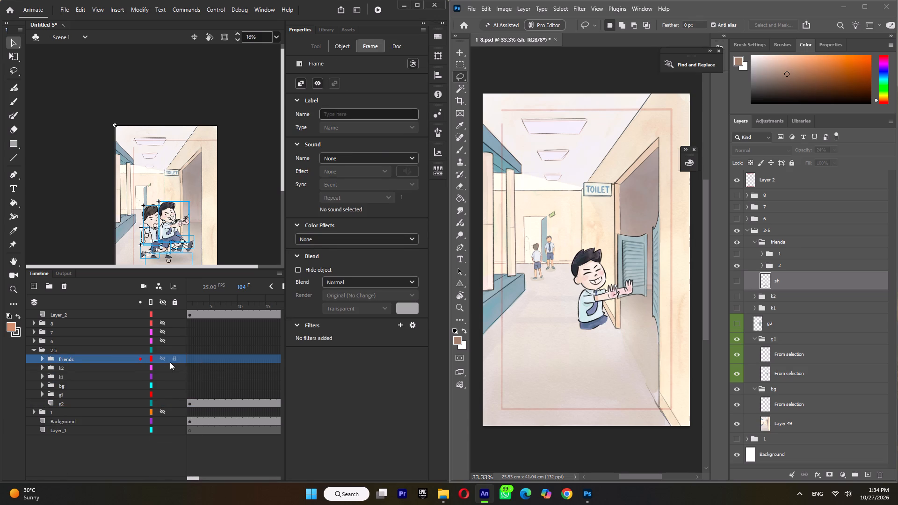
In Photoshop, make subfolder 1 of the friends group visible.
click(736, 254)
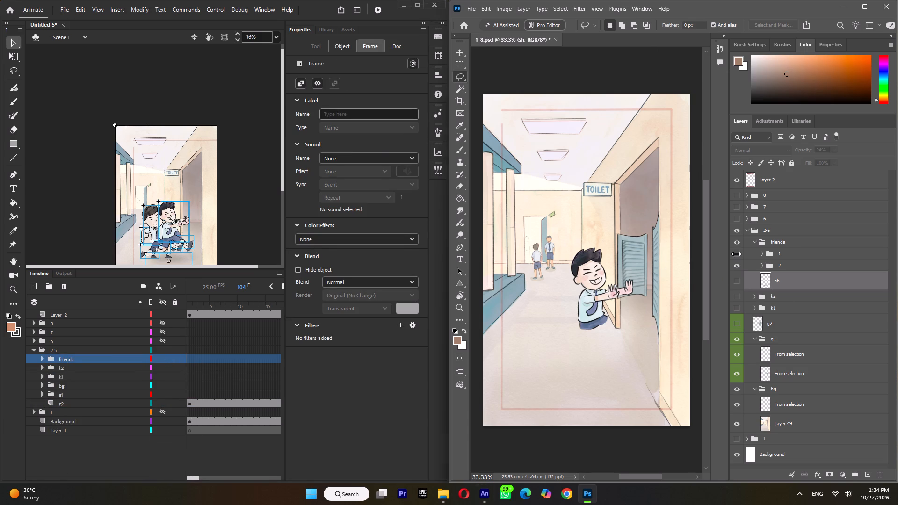
click(738, 255)
In Animate, expand friends, collapse its subfolders 2 and 1, and move subfolder 1 above sh.
click(42, 357)
click(48, 376)
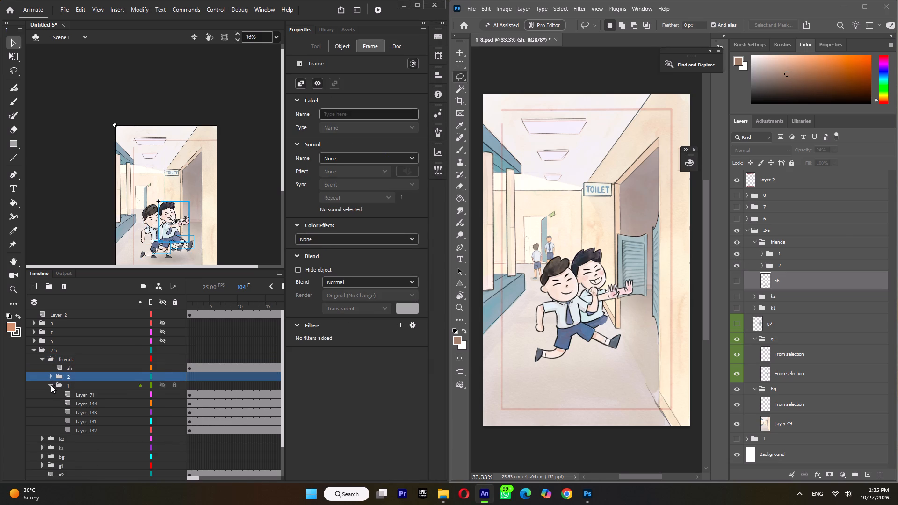
click(51, 385)
drag(65, 384, 64, 362)
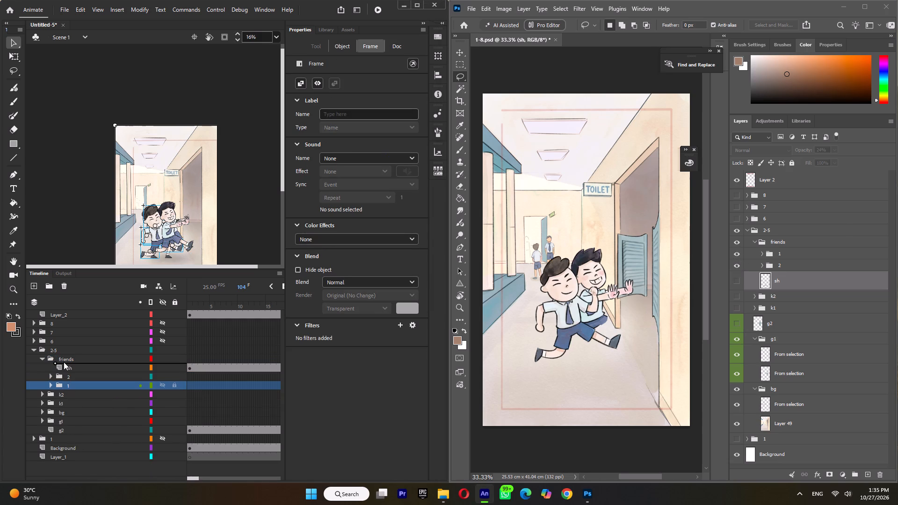
drag(64, 362, 35, 366)
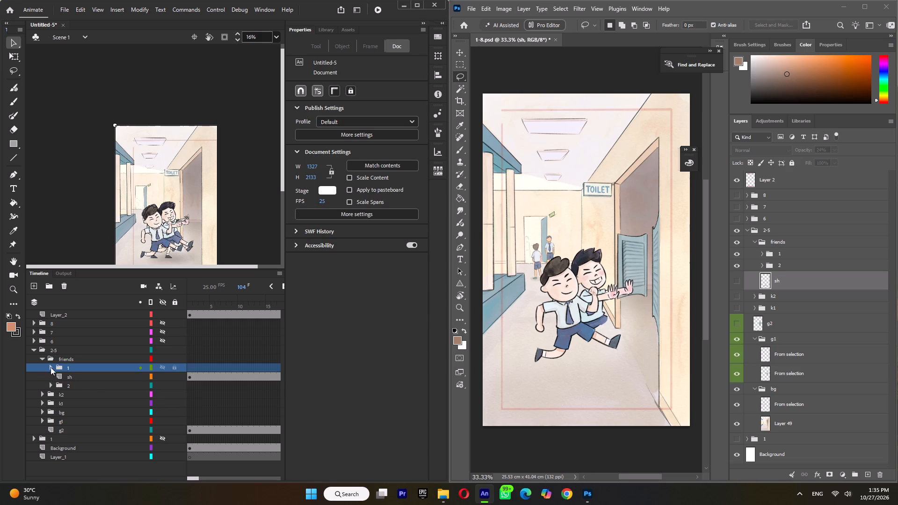
Reverse the layers in friends subfolder 1 to Layer_142, 141, 143, 144, 71, matching Photoshop, and collapse the subfolder.
click(51, 366)
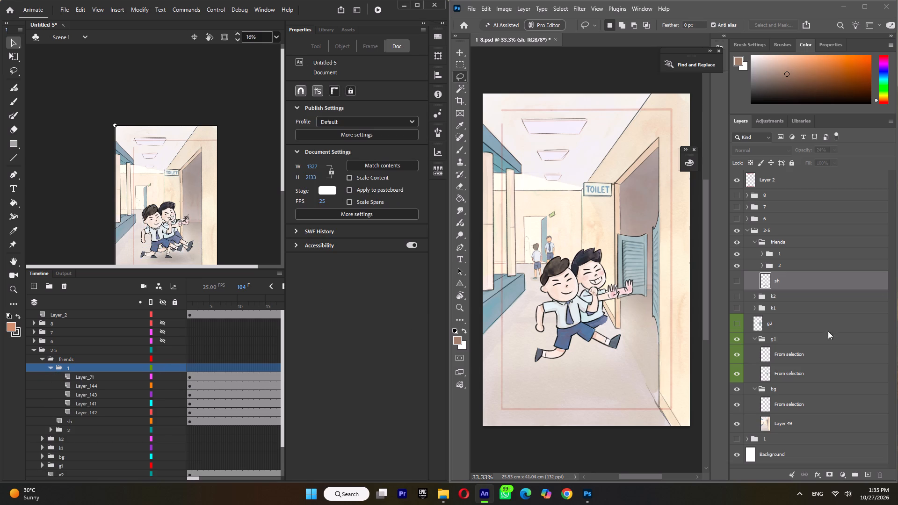
click(762, 254)
click(762, 254)
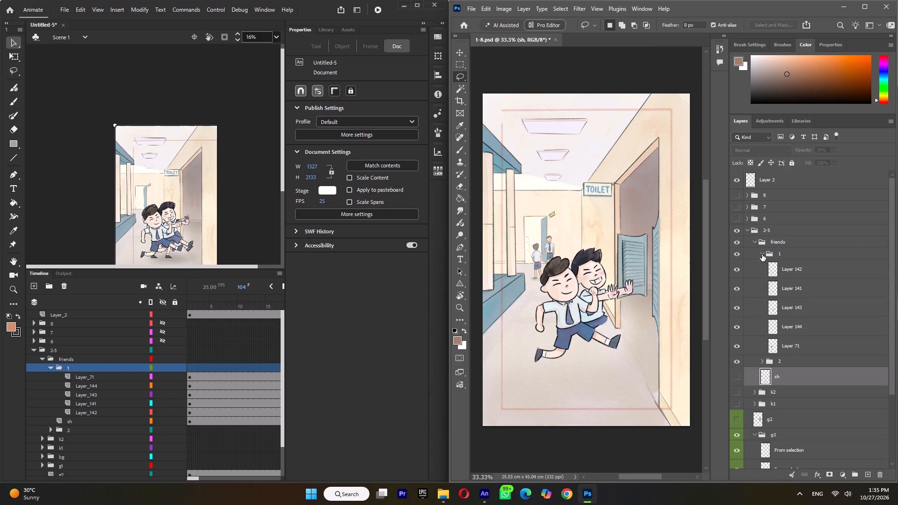
click(105, 378)
drag(98, 376, 98, 394)
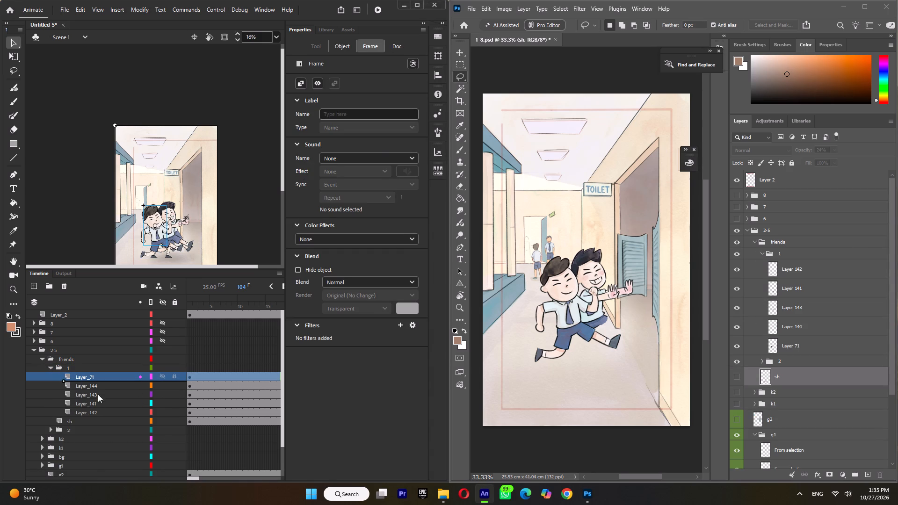
drag(98, 394, 93, 416)
click(93, 376)
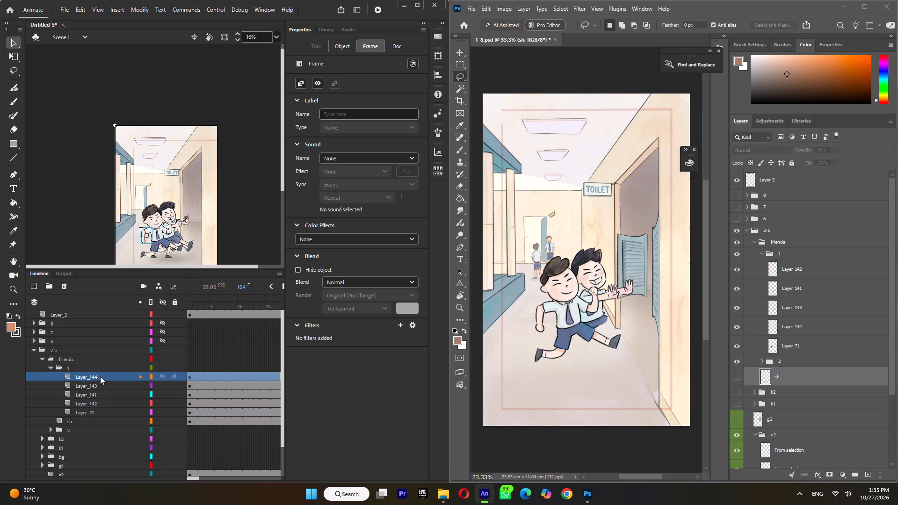
drag(95, 379, 93, 407)
click(99, 376)
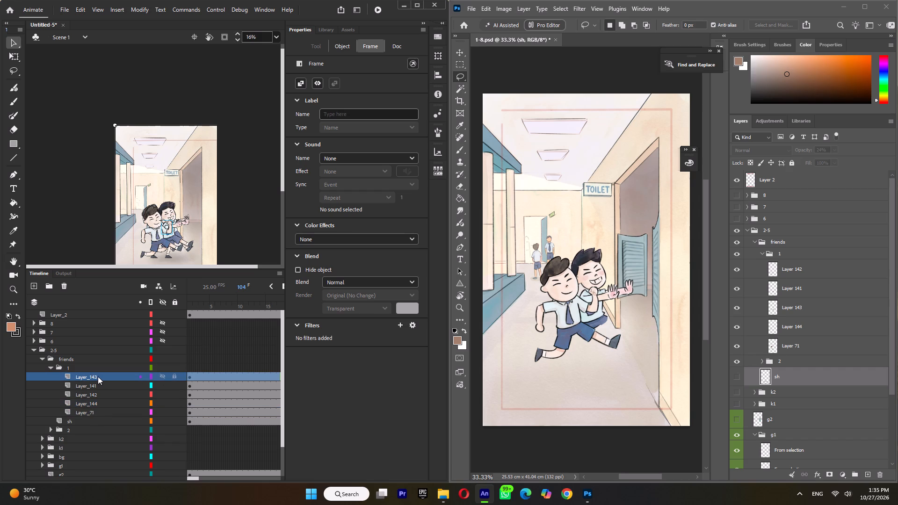
drag(98, 376, 98, 398)
click(102, 374)
drag(102, 374, 102, 389)
click(51, 365)
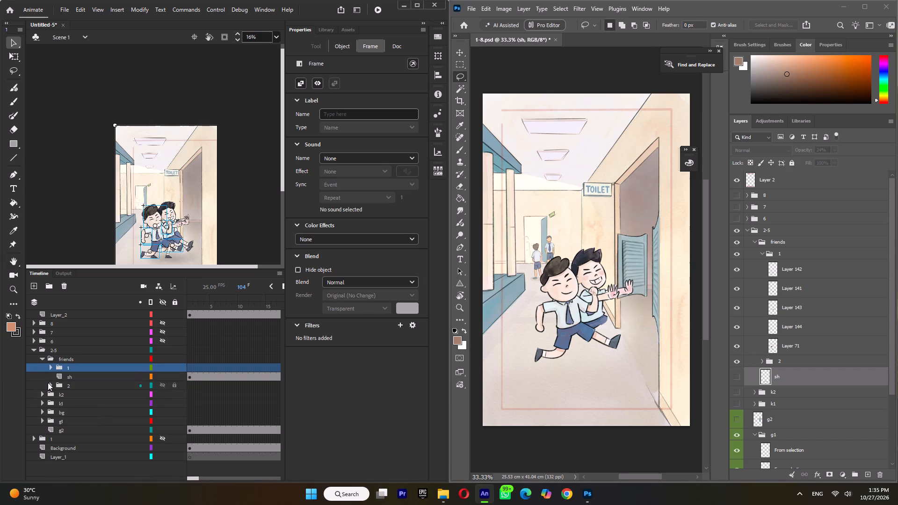
Reverse the layers in friends subfolder 2 to Layer_78, Layer_145, Layer_146, From_selection_copy, From_selection.
click(49, 385)
click(92, 396)
drag(91, 396, 92, 431)
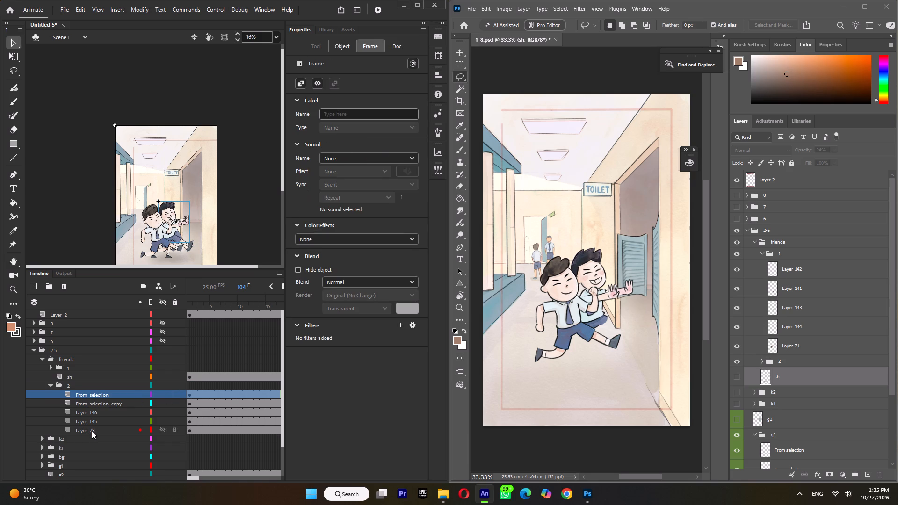
drag(92, 431, 91, 428)
drag(87, 394, 83, 432)
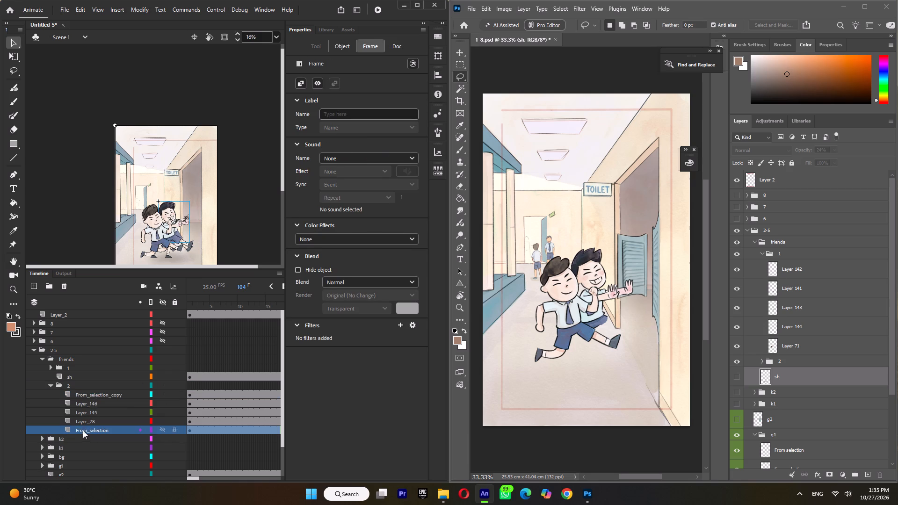
click(90, 395)
drag(90, 395, 87, 427)
click(96, 390)
drag(94, 395, 91, 418)
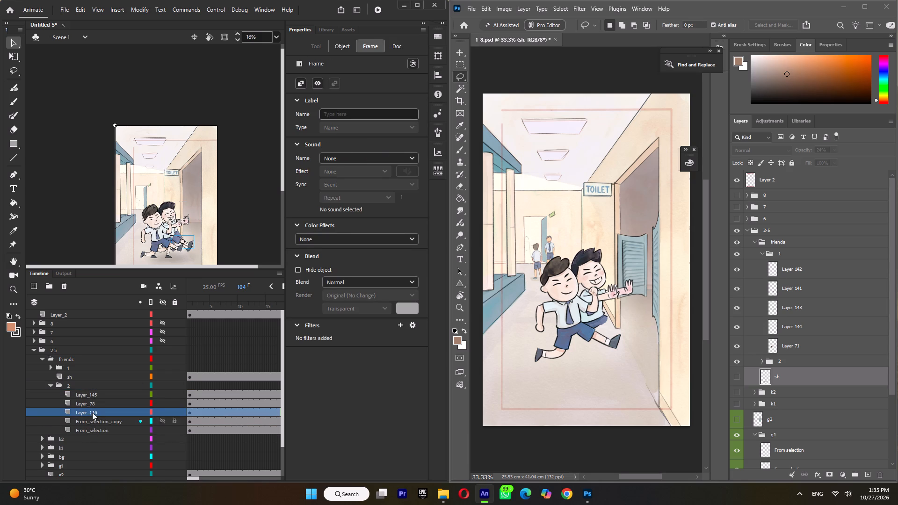
click(98, 393)
drag(91, 396, 91, 404)
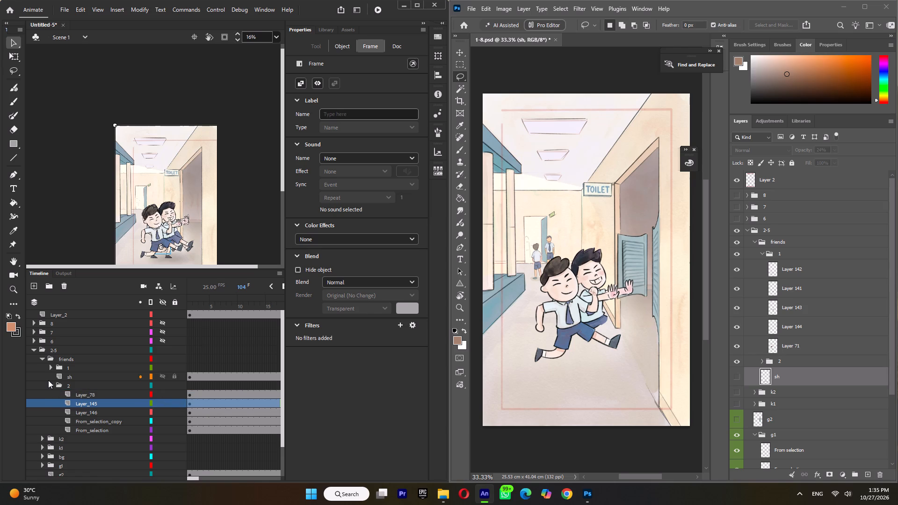
Collapse subfolder 2 and the friends folder in the Animate timeline.
click(52, 387)
click(41, 359)
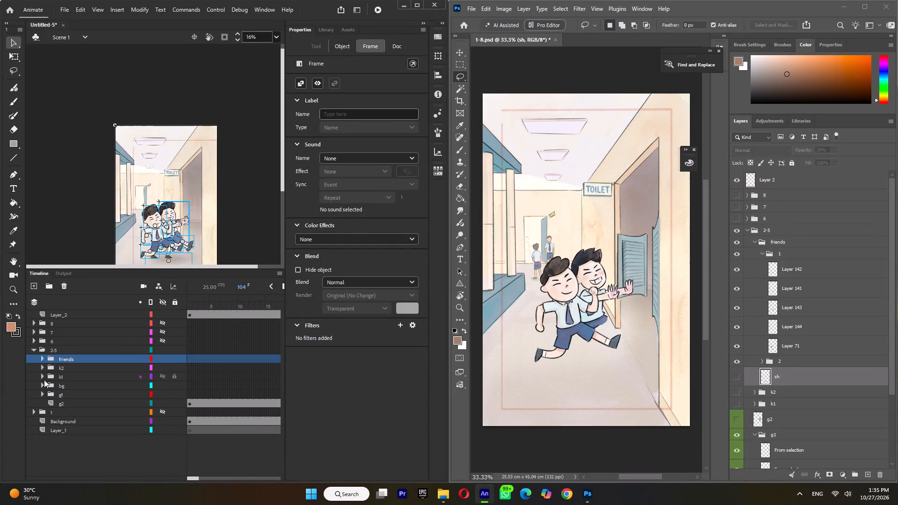
In Photoshop, collapse and hide the friends group, and make the k2 group visible and expanded.
click(755, 240)
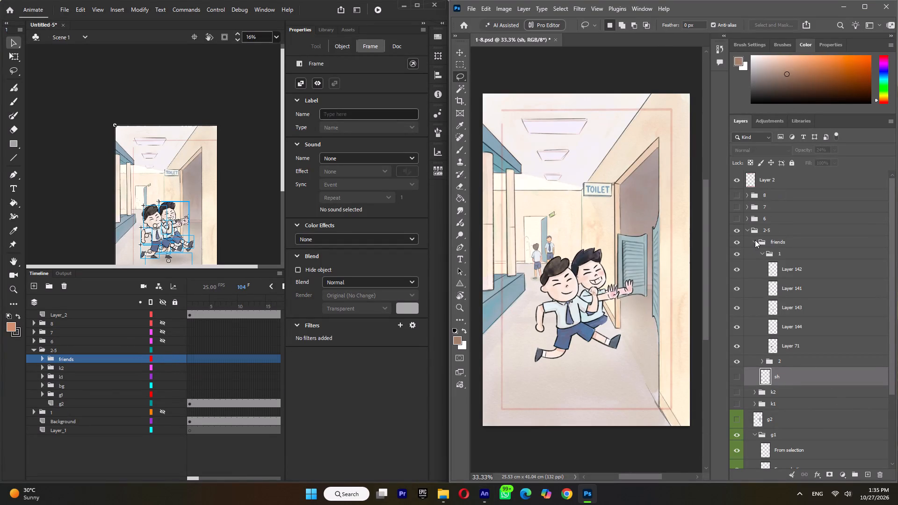
click(754, 242)
click(736, 252)
click(736, 244)
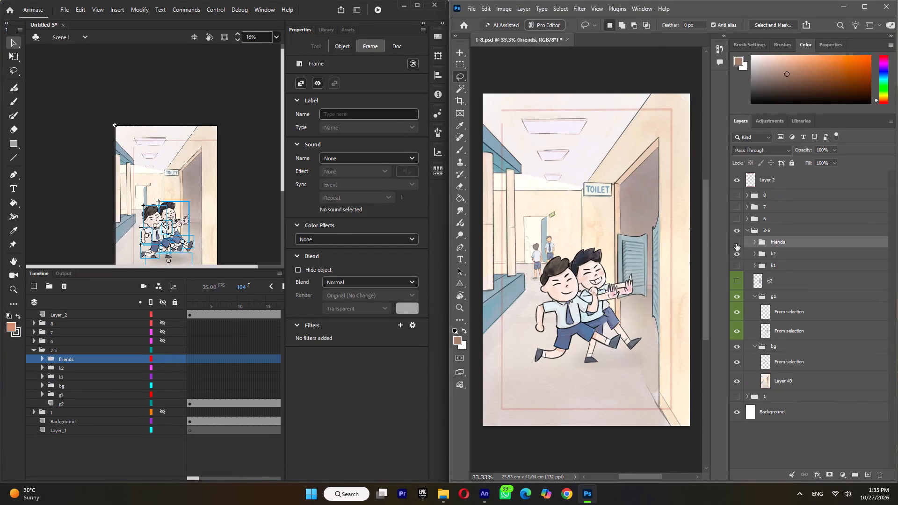
click(755, 253)
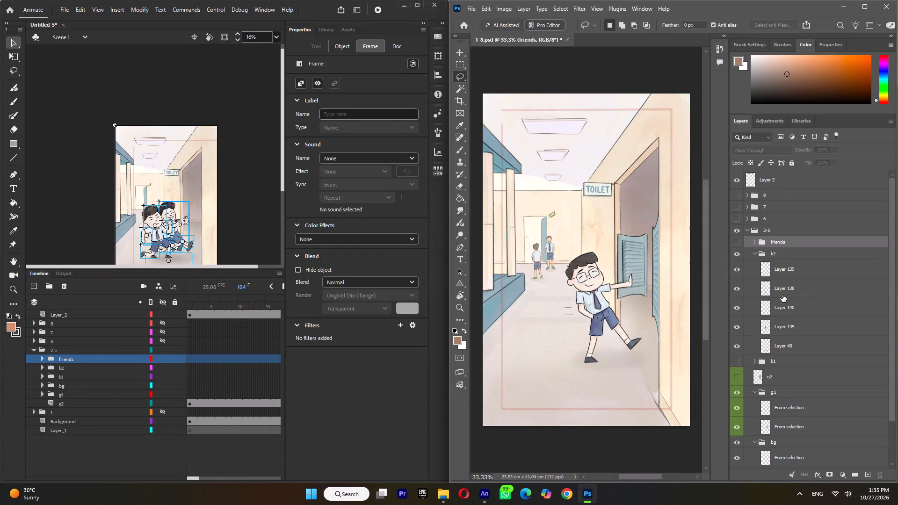
In Animate, reverse the k2 layers to Layer_139, 138, 140, 135, 48, matching Photoshop, and collapse k2.
click(41, 365)
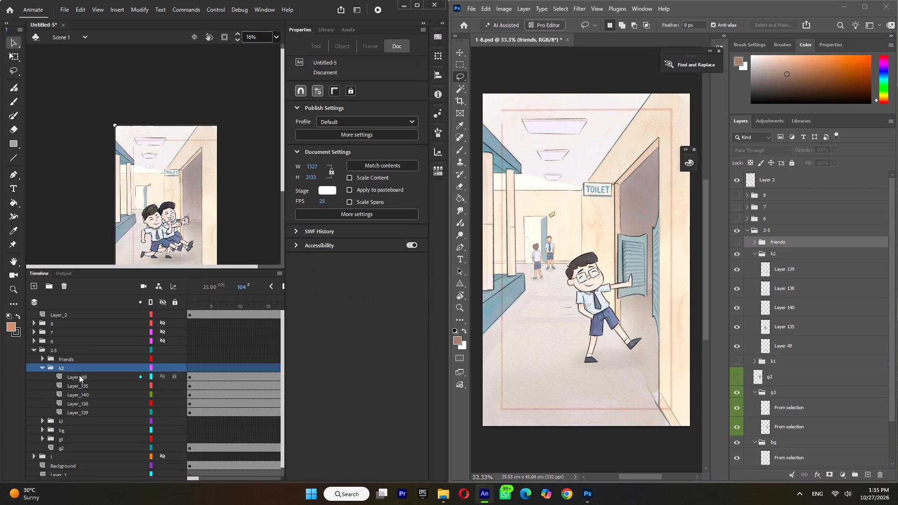
click(87, 376)
drag(79, 378, 79, 418)
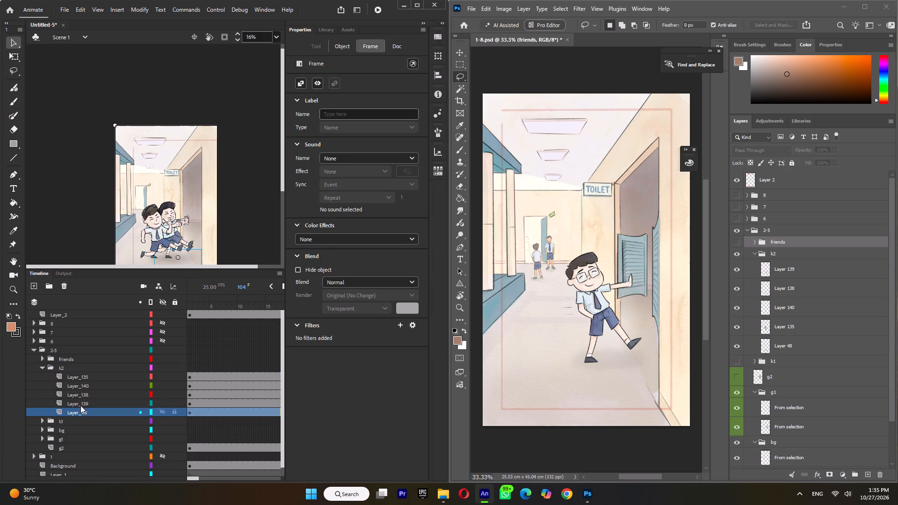
click(84, 374)
drag(83, 376, 80, 406)
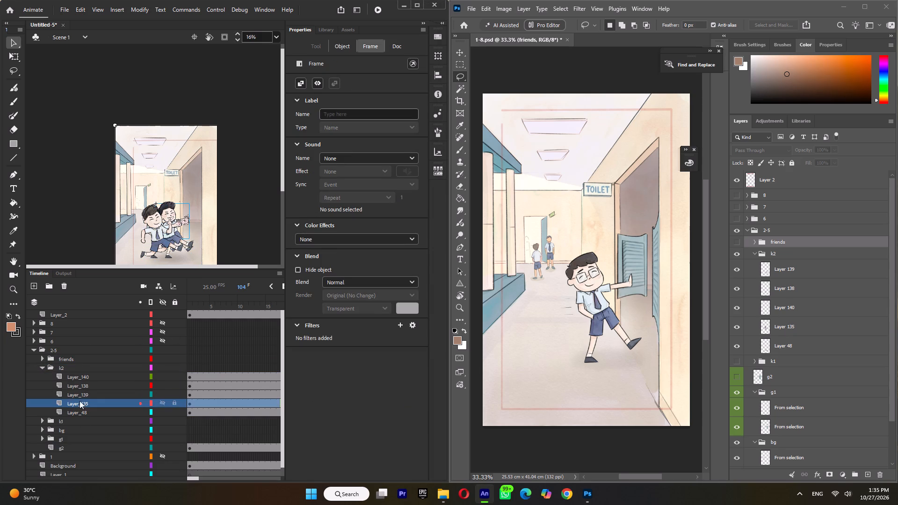
click(86, 376)
drag(87, 376, 84, 397)
click(85, 373)
drag(87, 375, 87, 387)
click(40, 368)
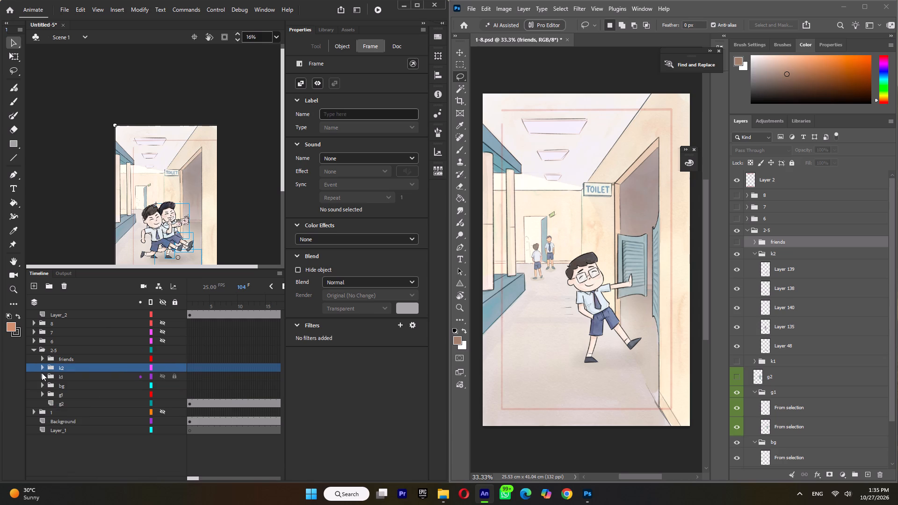
Expand k1 in Animate; in Photoshop, collapse and hide k2, and make k1 visible and expanded.
click(43, 377)
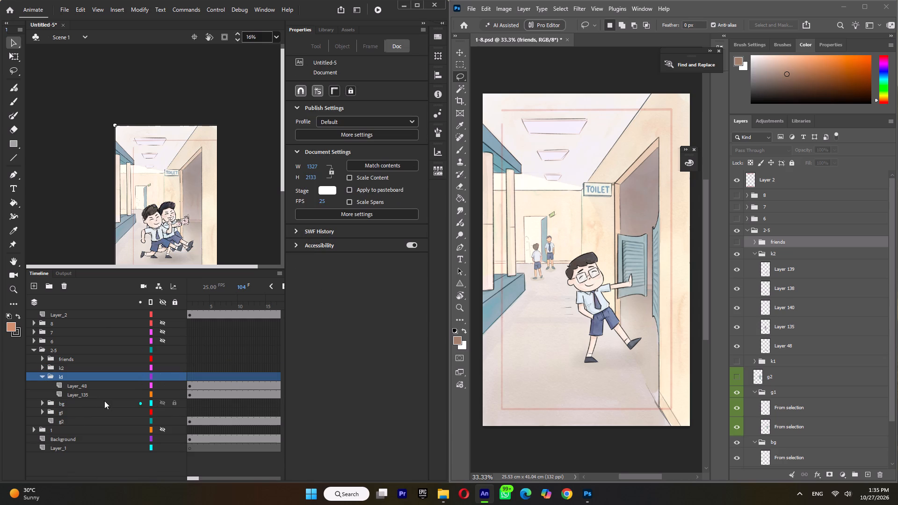
click(756, 254)
click(754, 254)
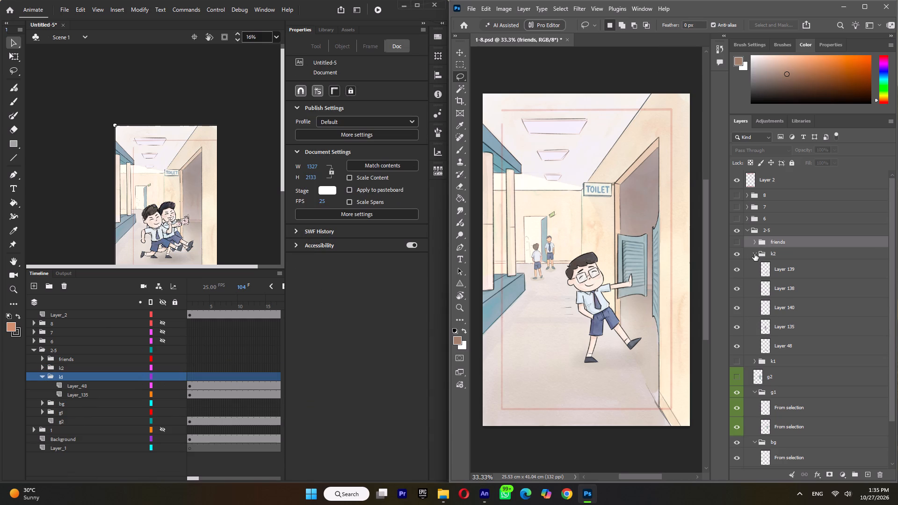
click(737, 252)
click(736, 264)
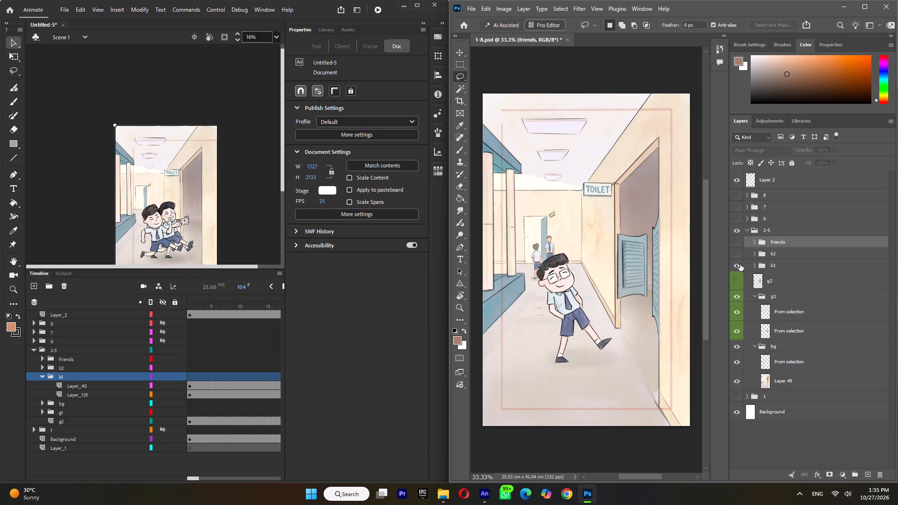
click(755, 265)
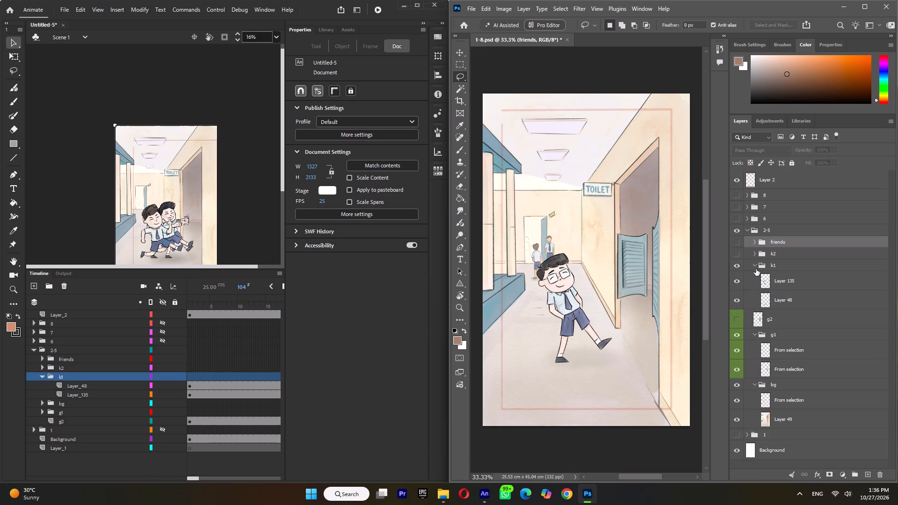
click(738, 286)
click(738, 286)
In Animate's k1 folder, move Layer_48 below Layer_135 and collapse the folder.
click(62, 387)
drag(76, 384, 75, 396)
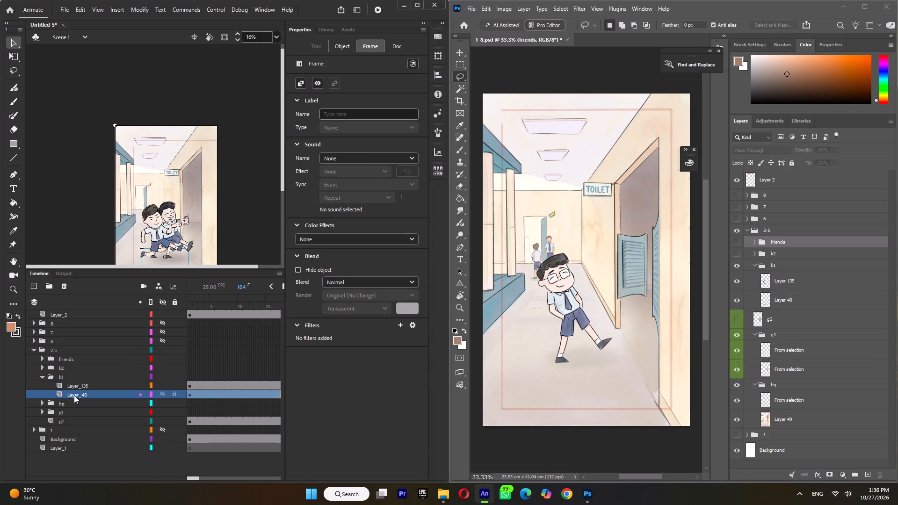
click(43, 375)
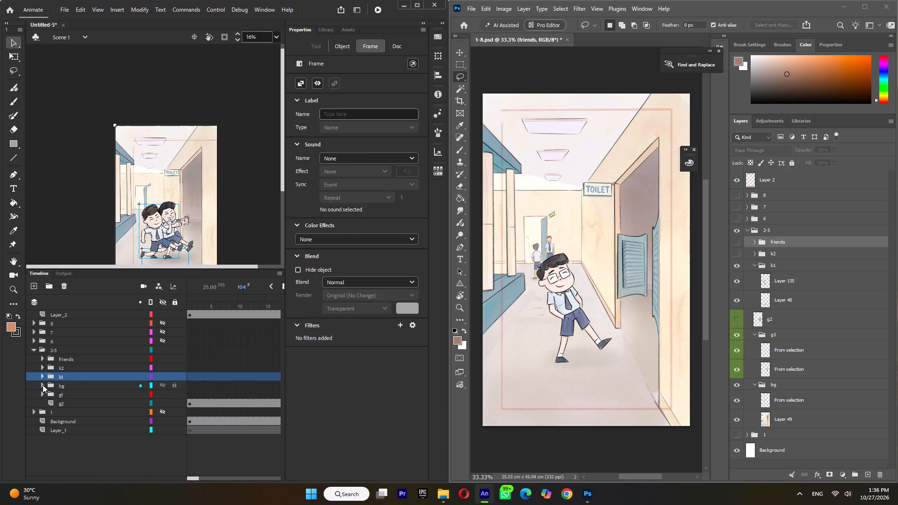
In the bg folder of 2-5, move Layer_49 below From_selection and collapse the folder.
click(43, 385)
click(80, 396)
drag(80, 395, 80, 406)
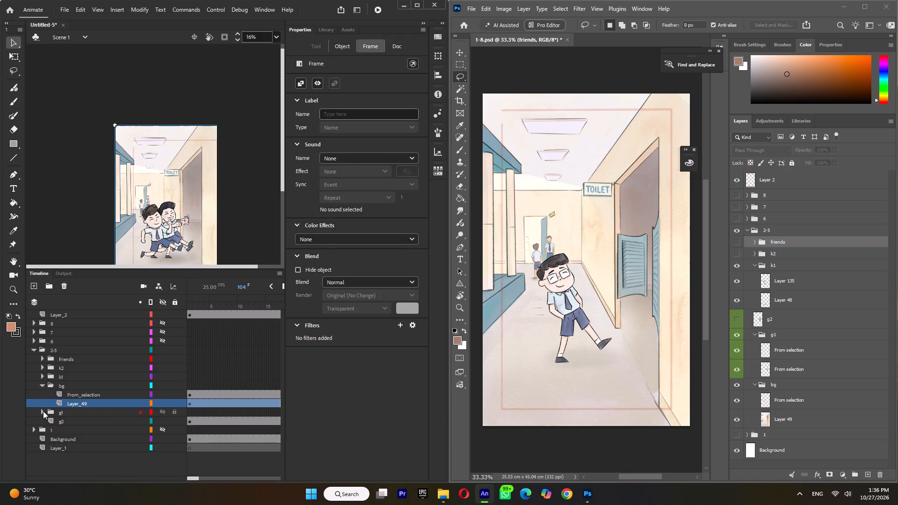
click(42, 385)
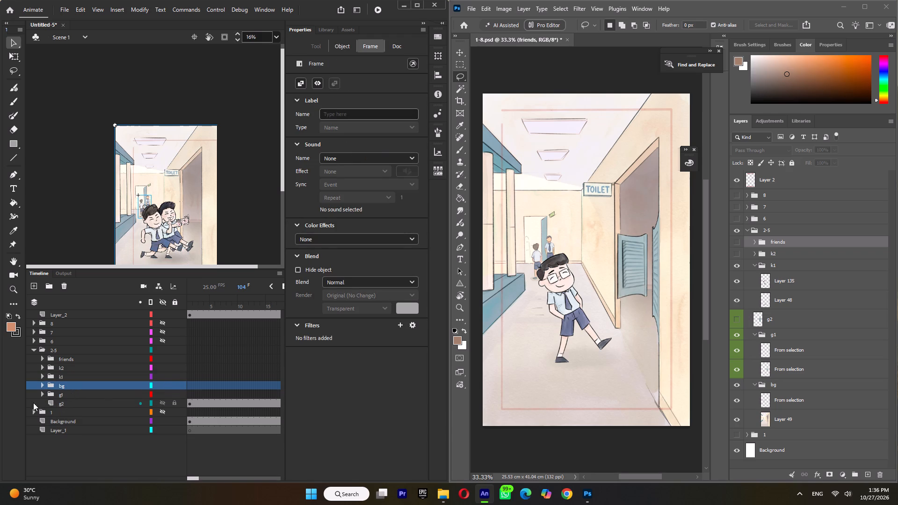
Reorder the contents of folder 2-5 so g2 sits directly below k1, followed by g1 and bg.
click(55, 395)
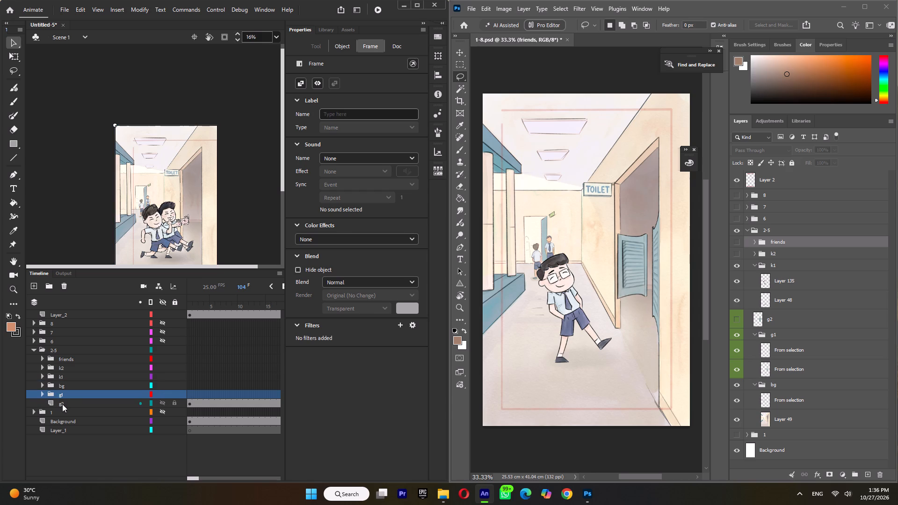
click(62, 408)
click(65, 406)
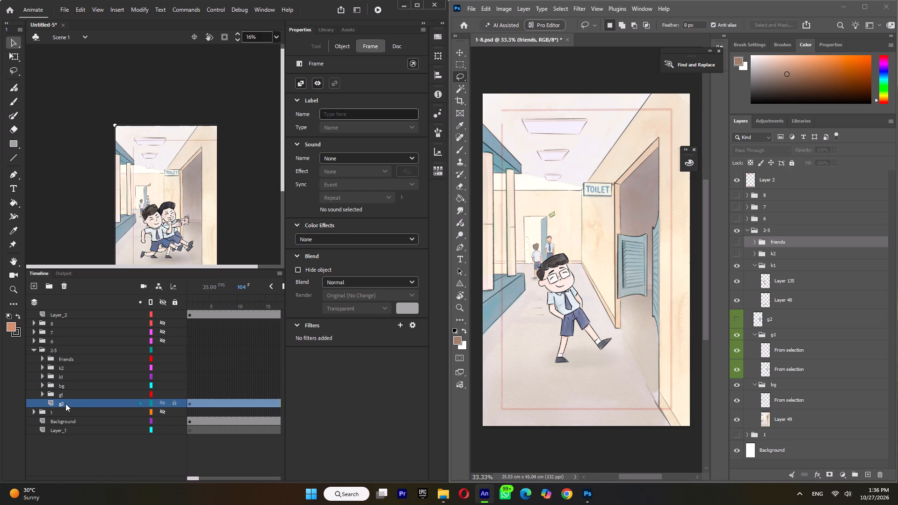
drag(65, 404, 36, 380)
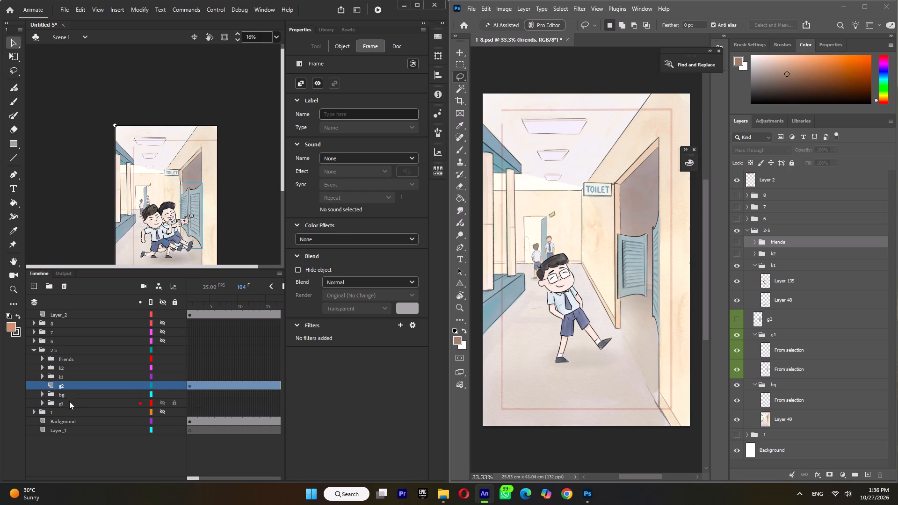
click(69, 401)
drag(65, 403, 65, 389)
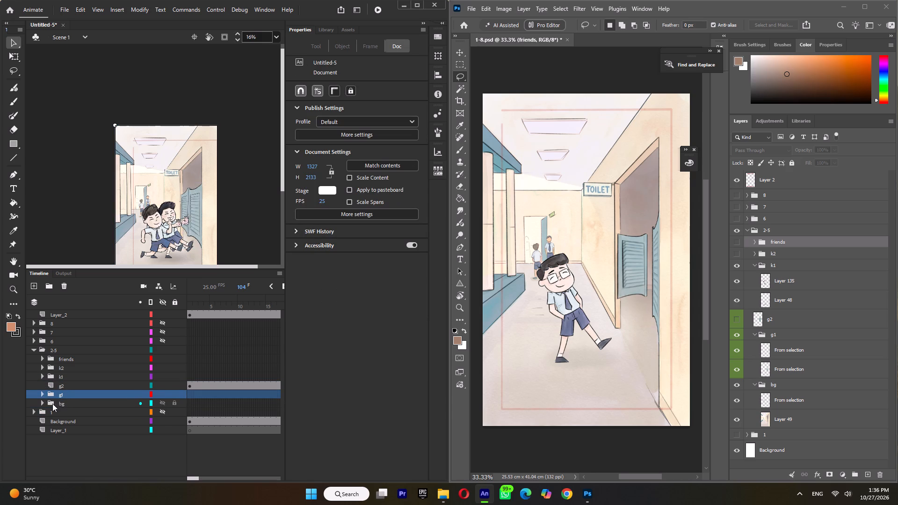
In the g1 folder, move From_selection below From_selection_1, and expand the bg folder.
click(40, 395)
click(73, 400)
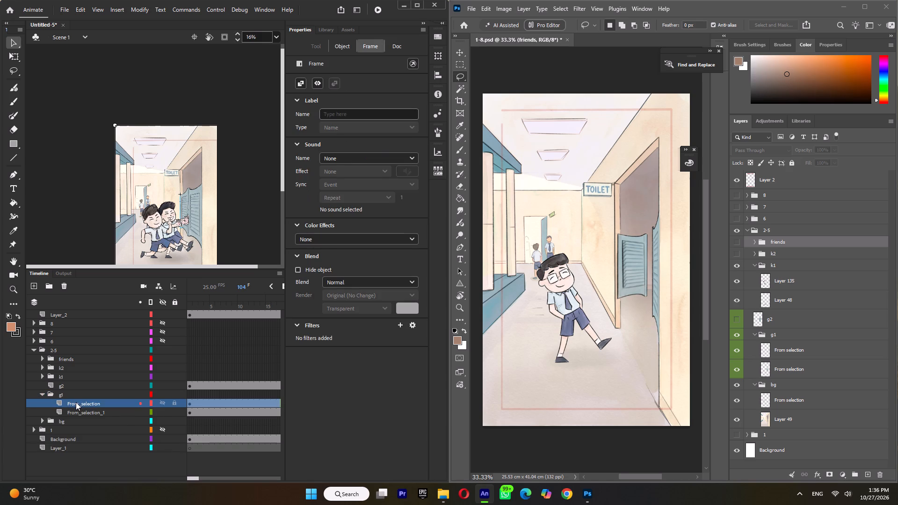
drag(76, 402, 75, 415)
click(93, 402)
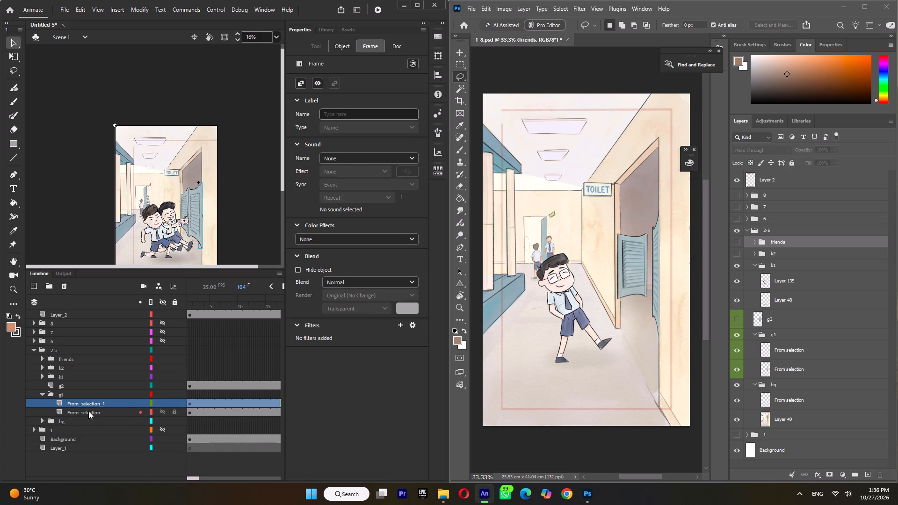
click(88, 411)
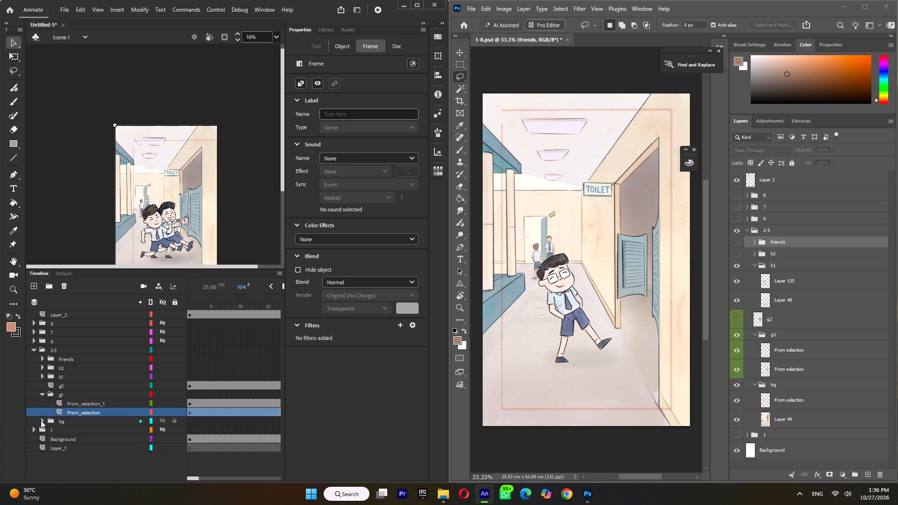
click(43, 421)
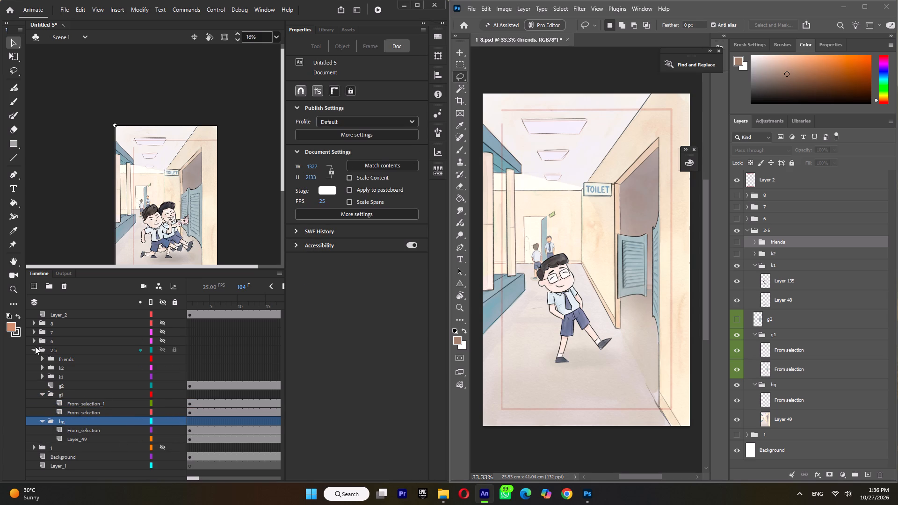
Collapse and hide folder 2-5 in the timeline, and make folder 6 visible and expanded.
click(35, 348)
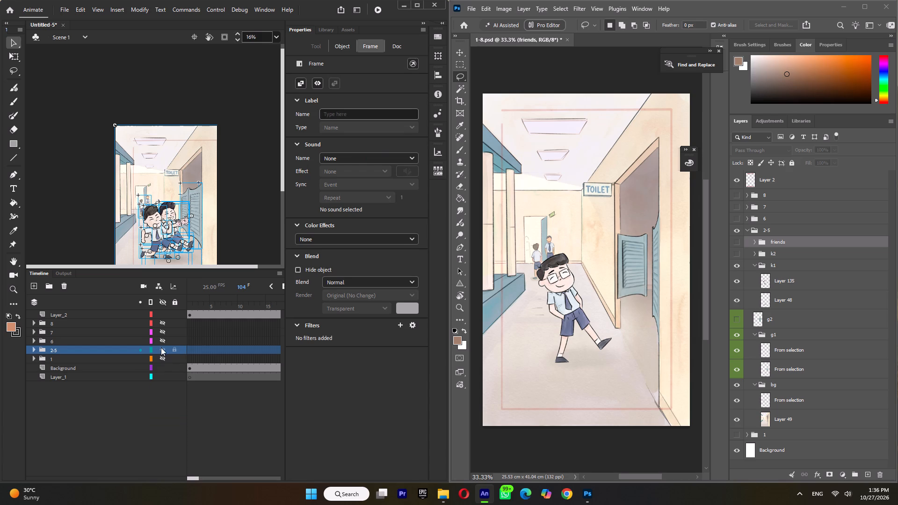
click(161, 348)
click(162, 340)
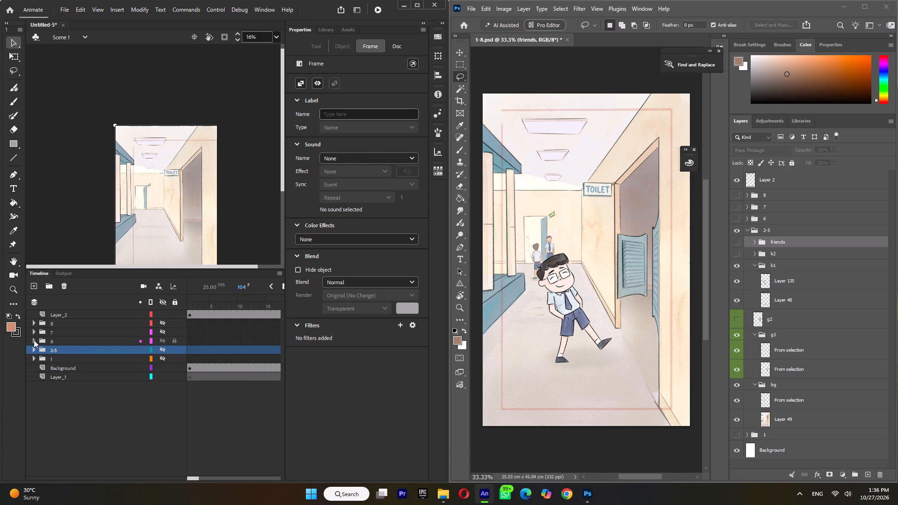
click(34, 340)
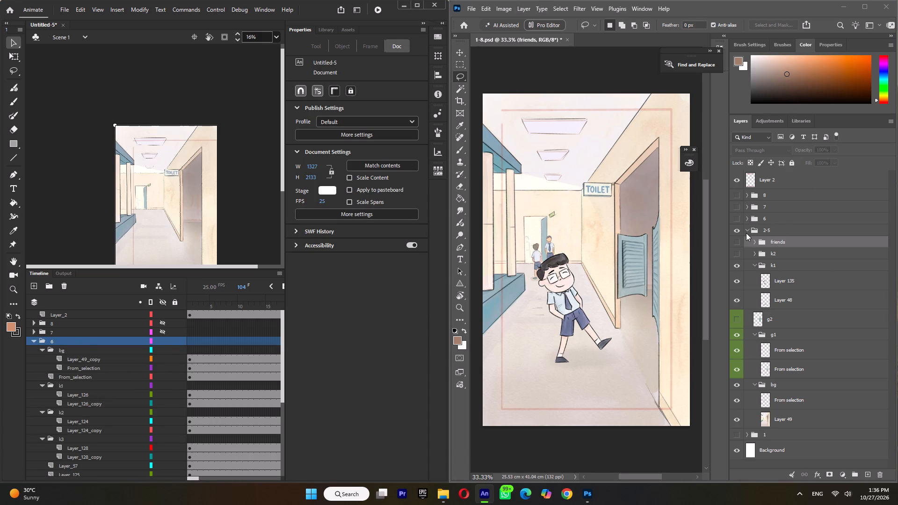
In Photoshop, collapse and hide group 2-5, and make group 6 visible and expanded.
click(746, 231)
click(746, 229)
click(737, 229)
click(737, 218)
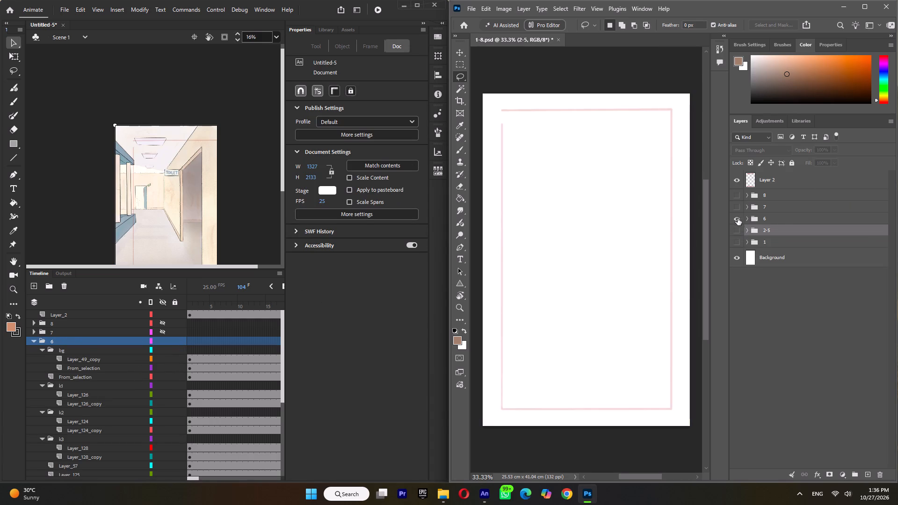
click(747, 218)
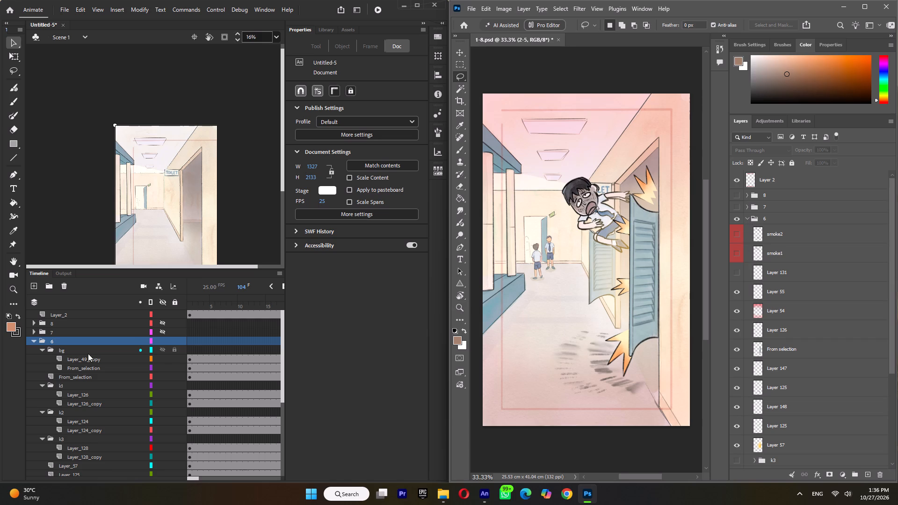
In Animate, move Layer_49_copy below From_selection in folder 6's bg subfolder and collapse the subfolder.
click(41, 349)
click(41, 348)
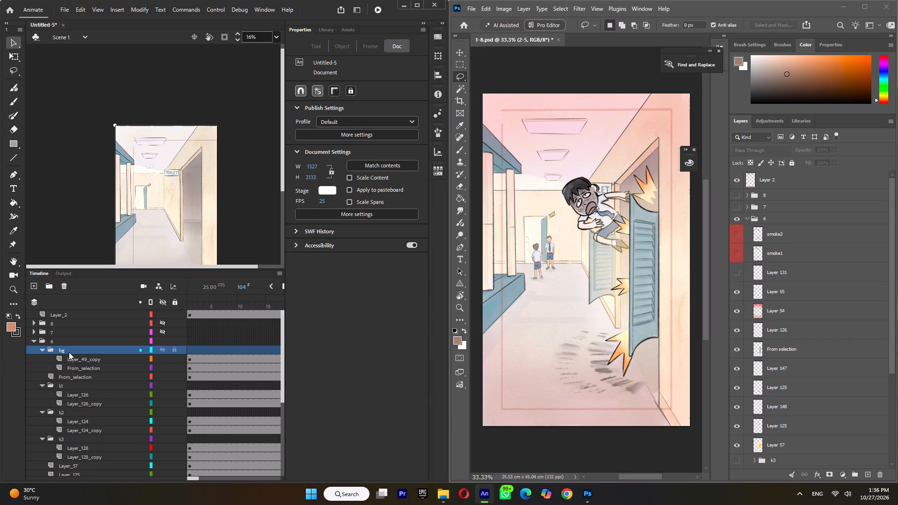
click(42, 348)
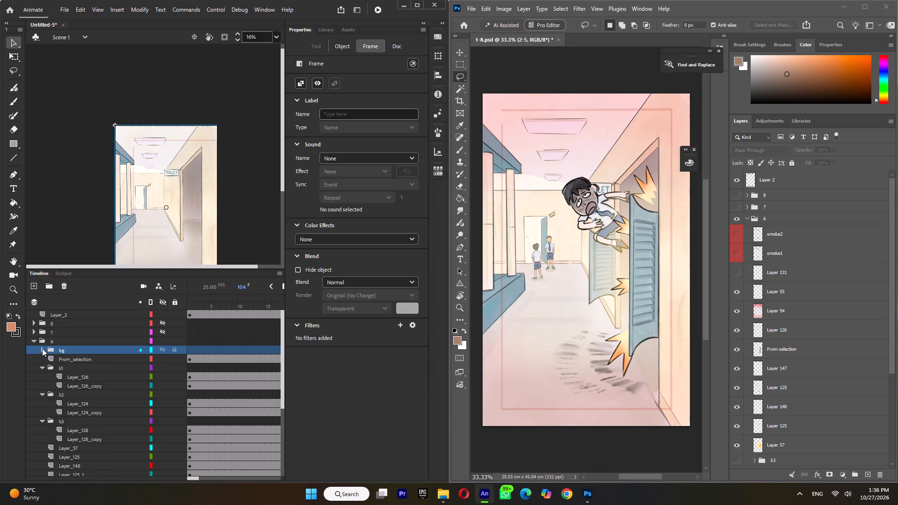
click(42, 348)
click(90, 359)
drag(82, 359, 81, 372)
click(42, 351)
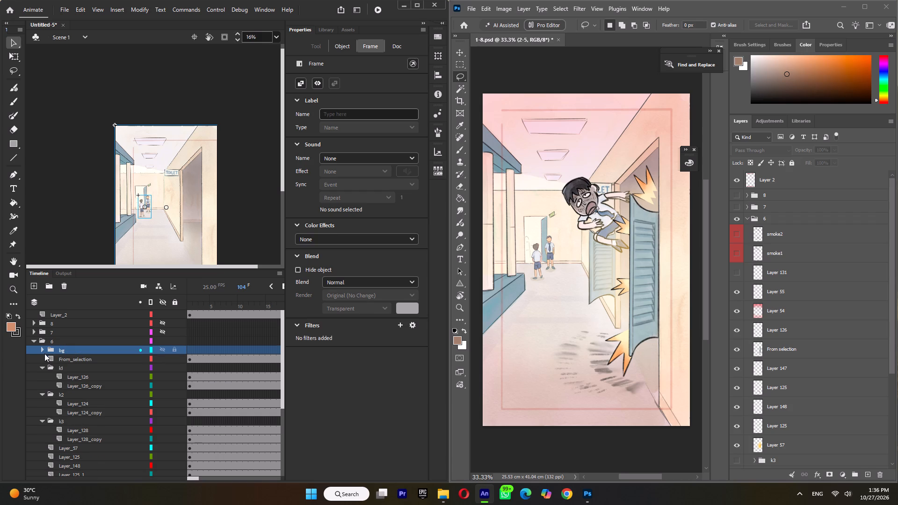
In folder 6's k1 subfolder, move Layer_126 below Layer_126_copy.
click(76, 378)
drag(76, 381, 76, 390)
click(79, 376)
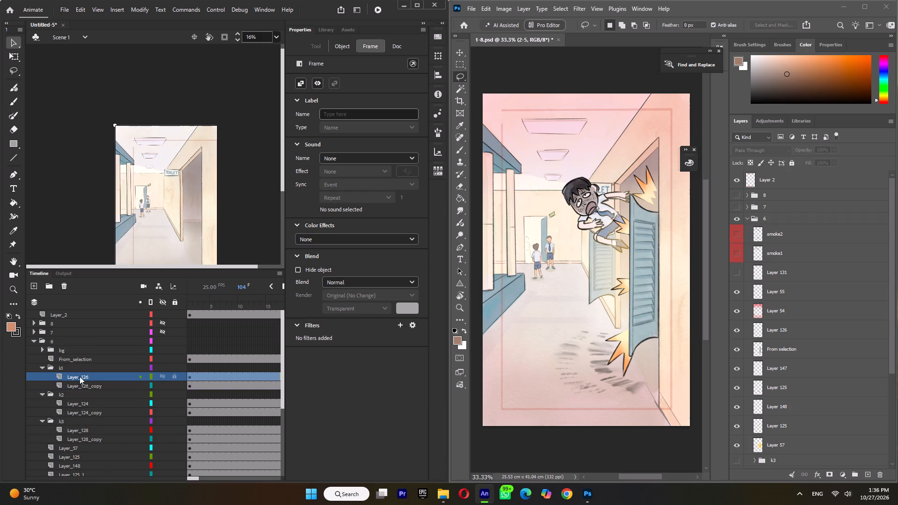
drag(80, 376, 78, 389)
drag(78, 377, 77, 387)
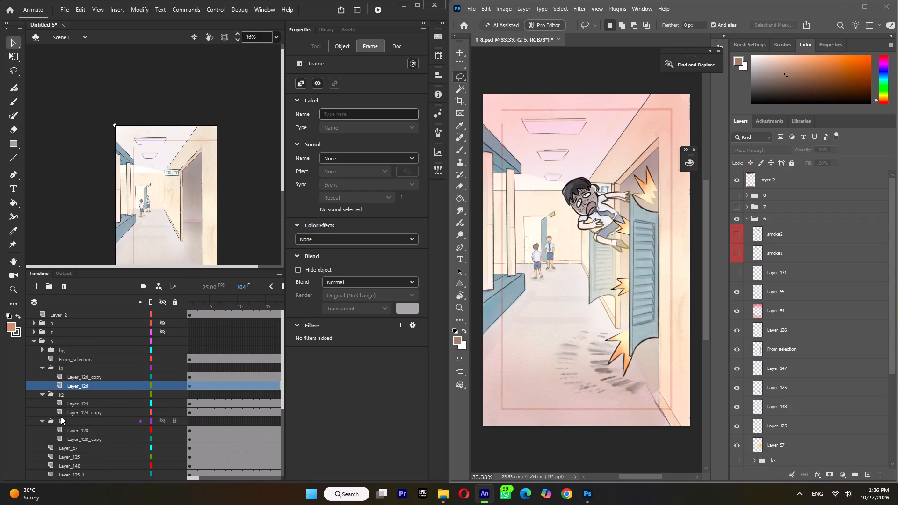
In folder 6's k2 and k3 subfolders, move Layer_124 and Layer_128 below their copy layers and collapse both subfolders.
click(72, 402)
drag(70, 404, 69, 414)
click(43, 395)
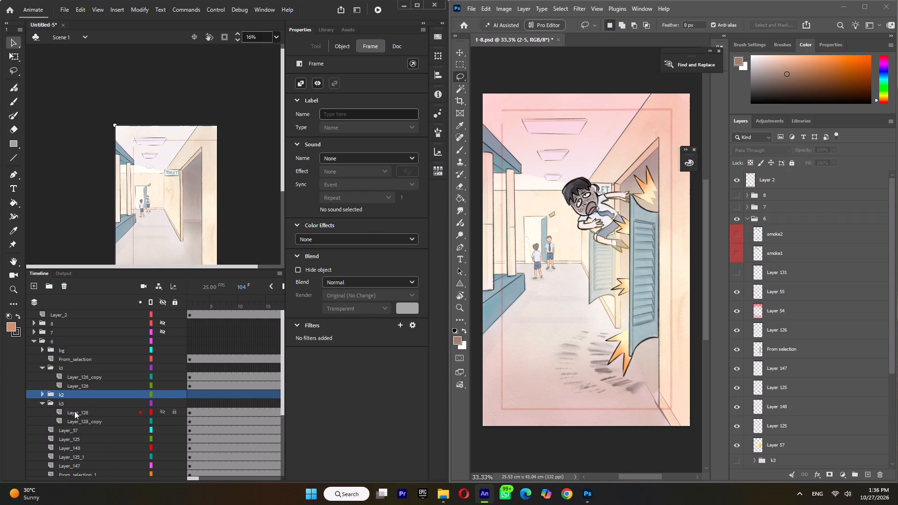
click(74, 411)
drag(74, 412, 73, 424)
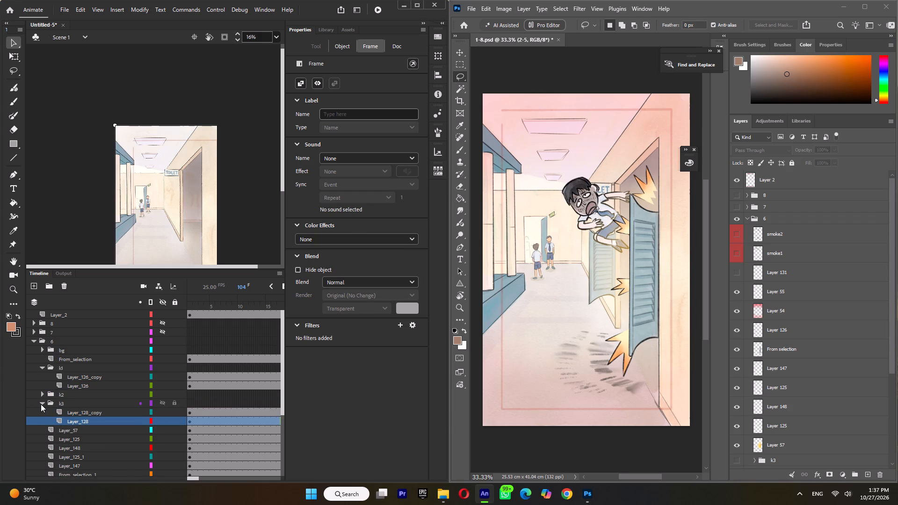
click(41, 404)
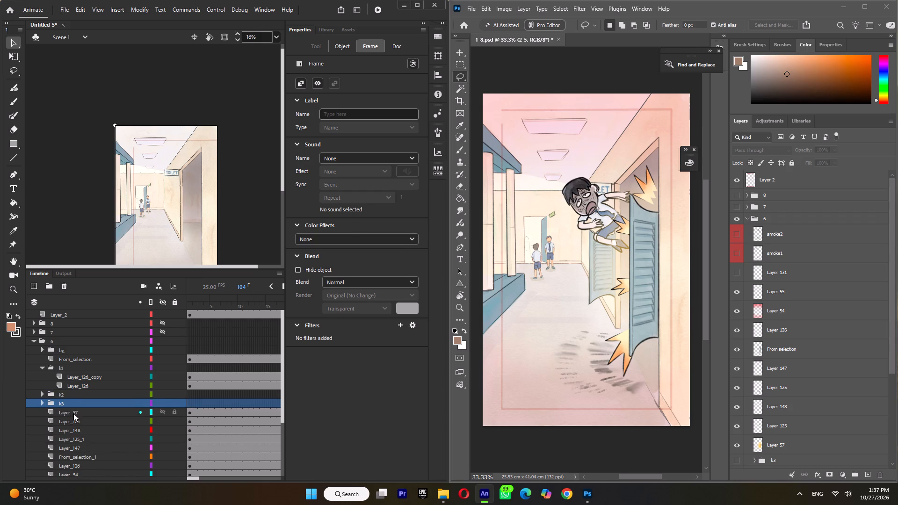
Make the timeline area taller and reposition the stage so the whole artwork fits above it.
click(73, 413)
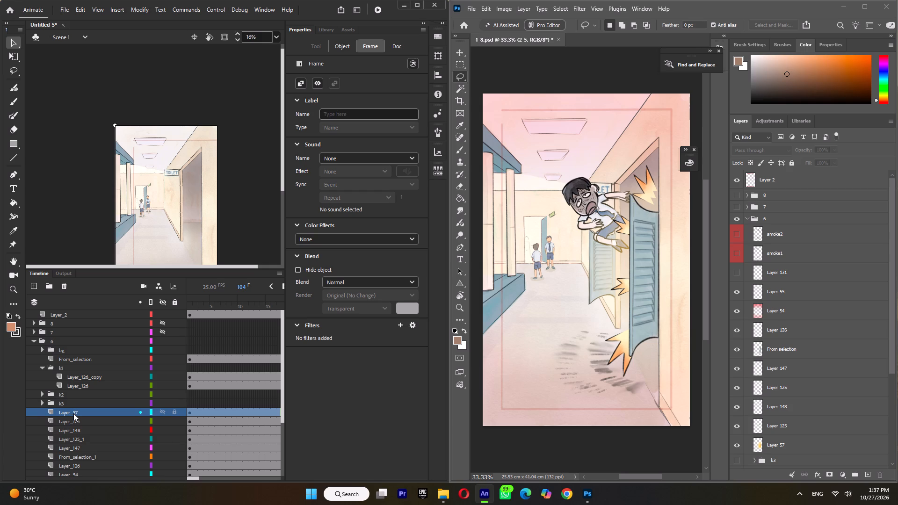
scroll(800, 396, down, 5)
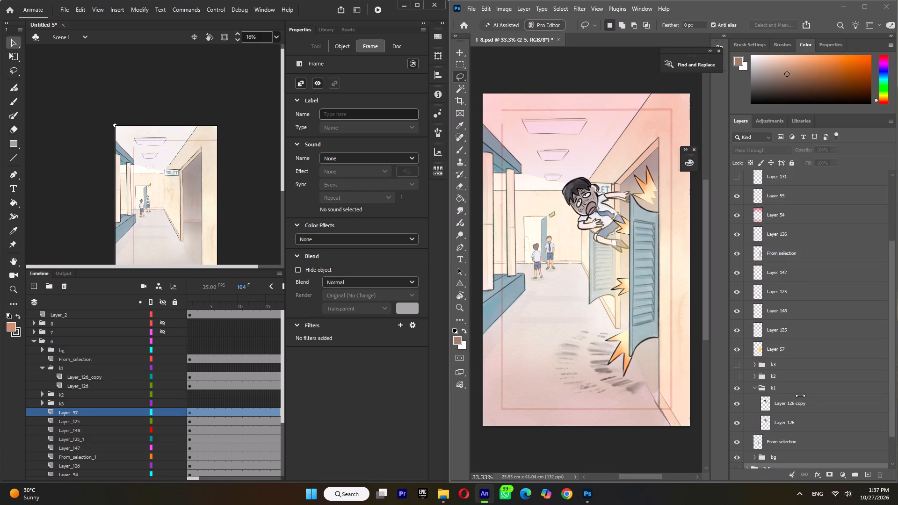
scroll(800, 396, down, 3)
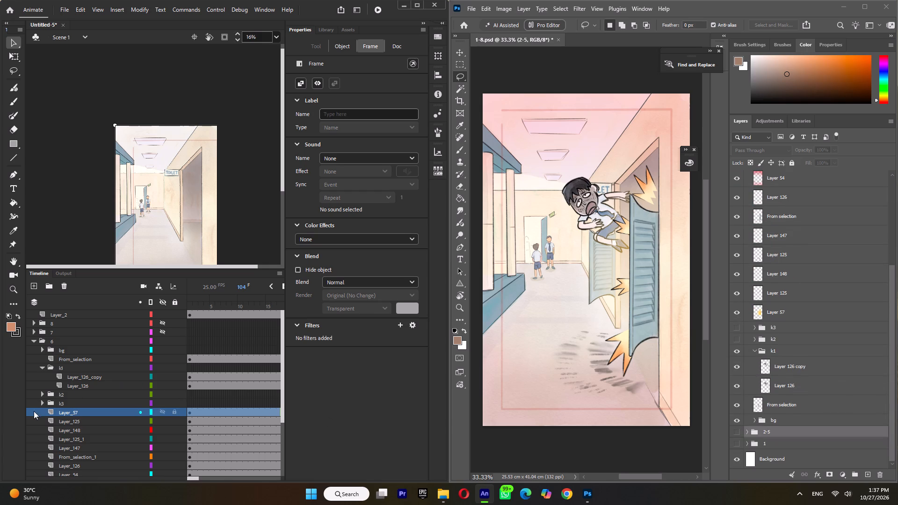
scroll(120, 396, down, 2)
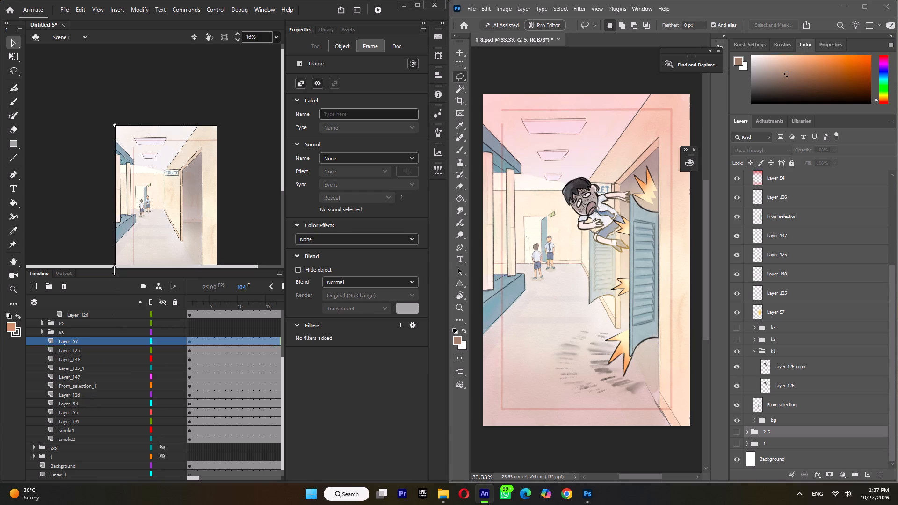
drag(114, 270, 116, 235)
key(space)
key(space)
key(space)
key(space)
key(space)
key(space)
key(space)
key(space)
key(space)
key(space)
key(space)
key(space)
key(space)
key(space)
key(space)
key(space)
key(space)
key(space)
key(space)
key(space)
drag(157, 177, 155, 103)
Move the bg subfolder to the bottom of folder 6 and place the From_selection layer directly above it.
scroll(68, 323, up, 1)
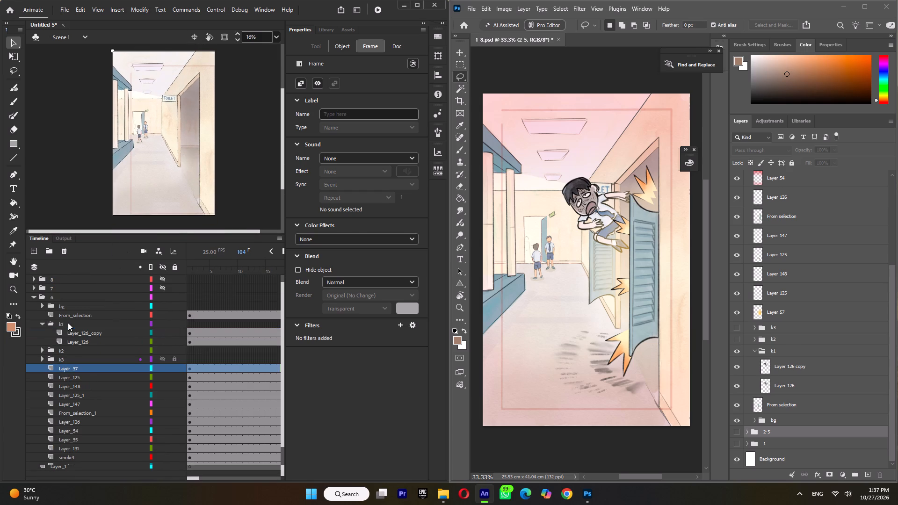
click(70, 305)
drag(72, 306, 58, 394)
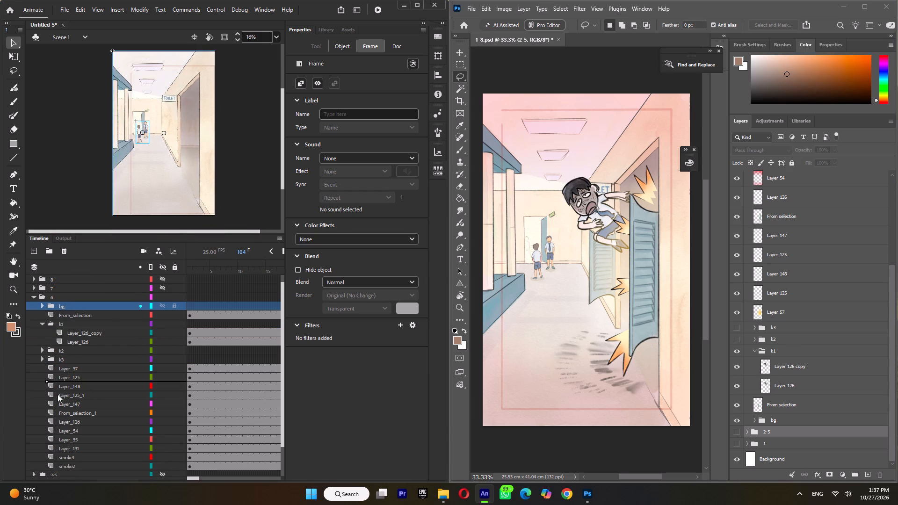
drag(58, 394, 47, 469)
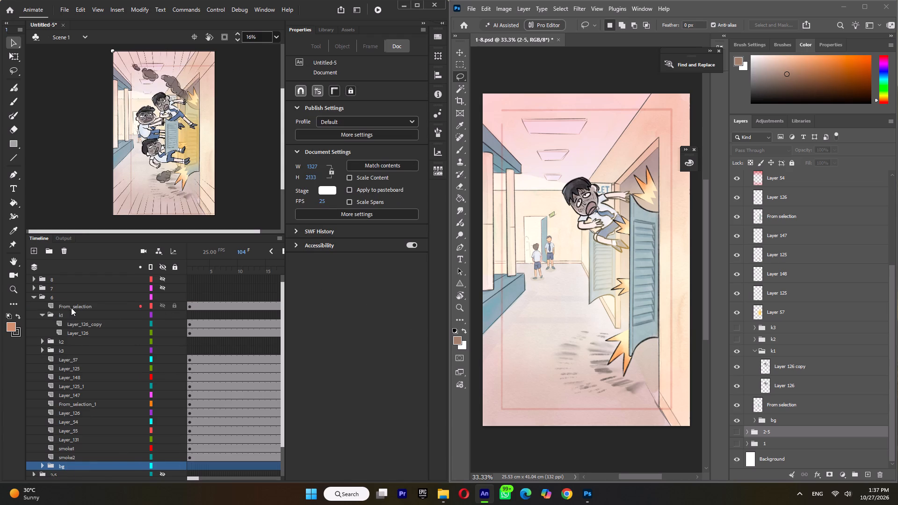
click(72, 306)
drag(74, 306, 43, 462)
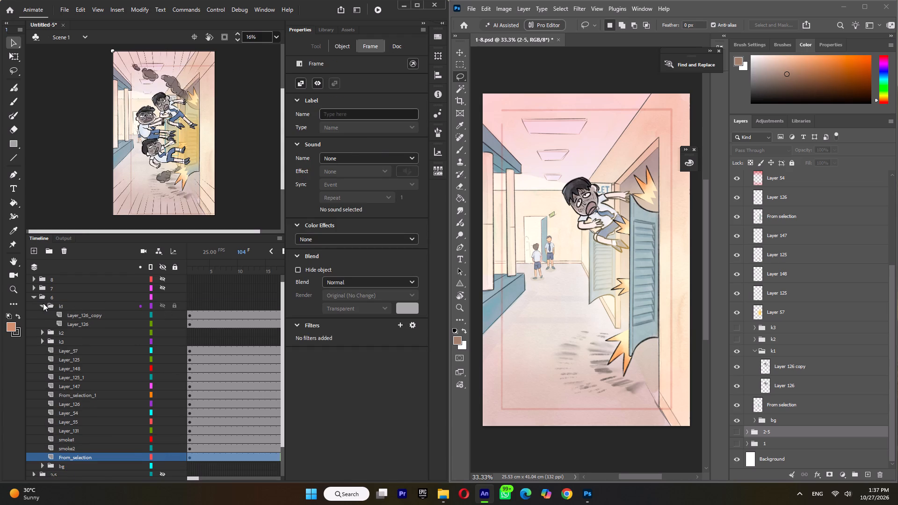
Collapse subfolder k1 and stack k3, k2 and k1, from top to bottom, directly above From_selection in folder 6.
click(43, 305)
drag(61, 304, 58, 443)
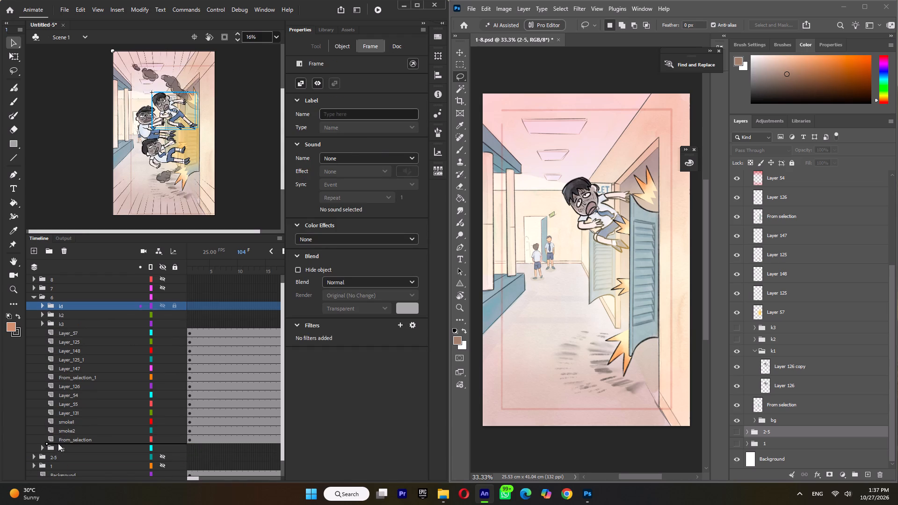
drag(58, 443, 57, 436)
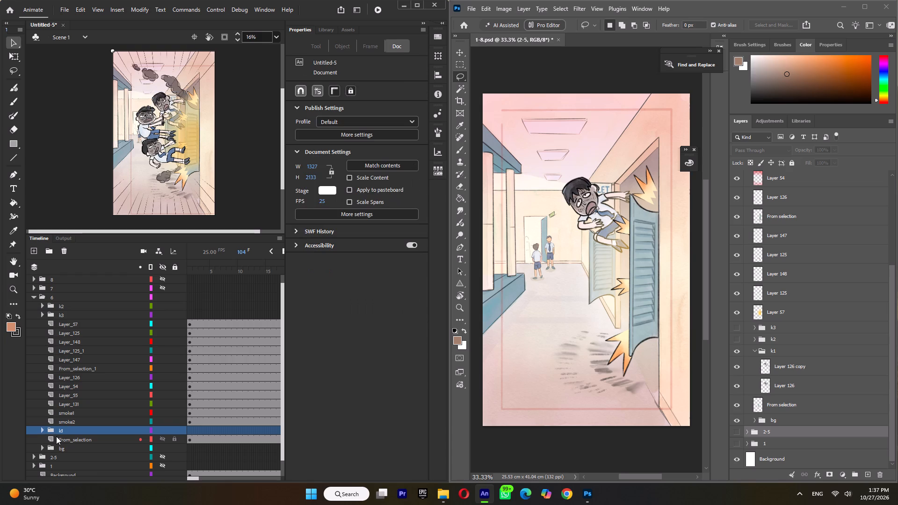
click(67, 304)
drag(64, 306, 51, 425)
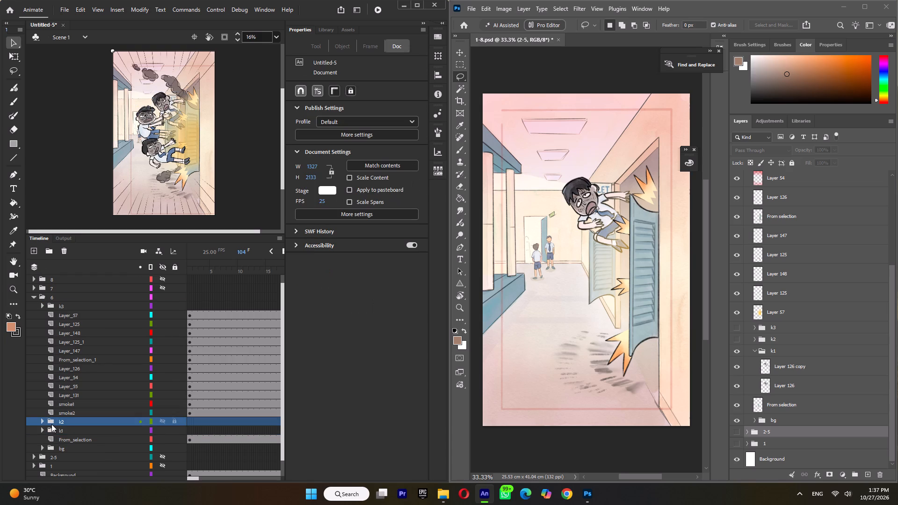
click(64, 304)
drag(65, 305, 44, 421)
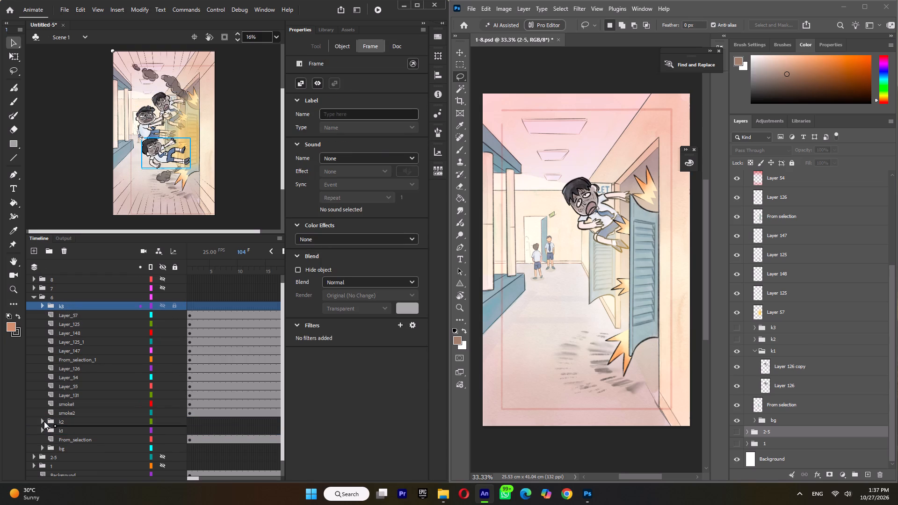
drag(44, 421, 39, 415)
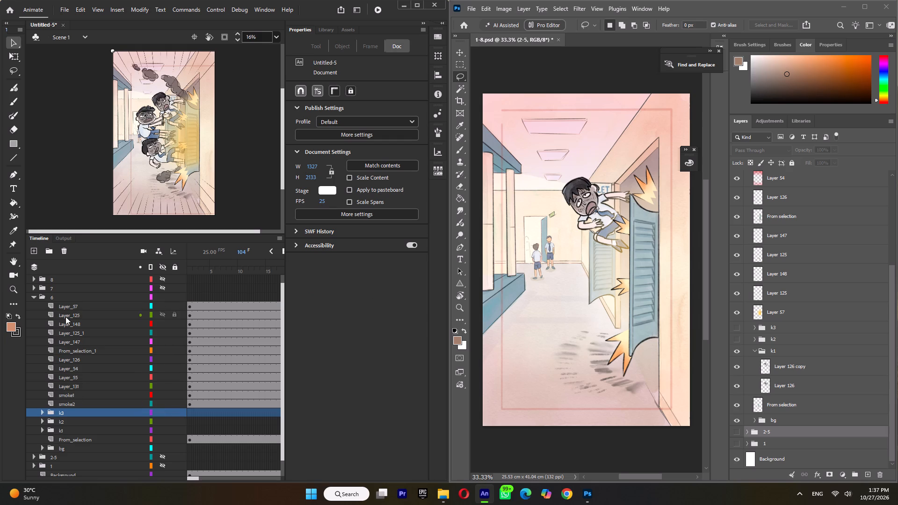
Stack Layer_125_1, Layer_148, Layer_125 and Layer_57, from top to bottom, directly above subfolder k3 in folder 6.
click(68, 309)
drag(70, 308, 61, 407)
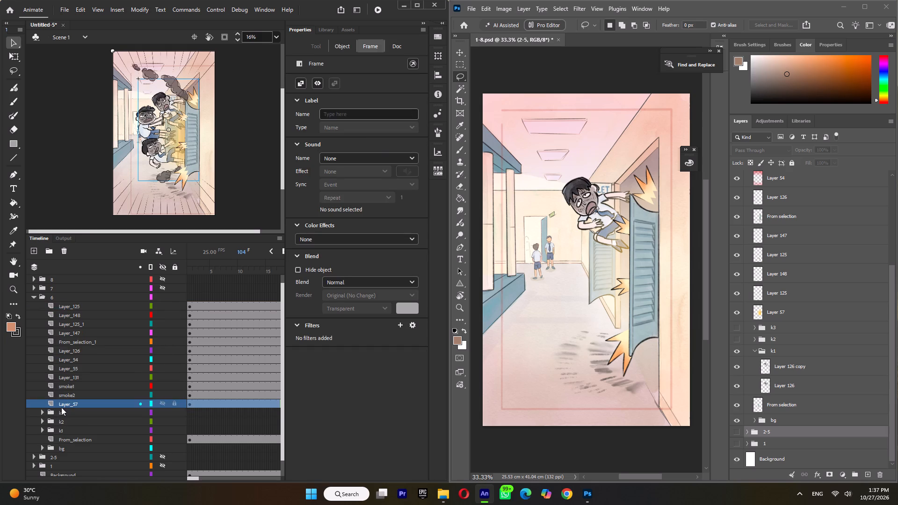
click(75, 306)
drag(77, 306, 68, 391)
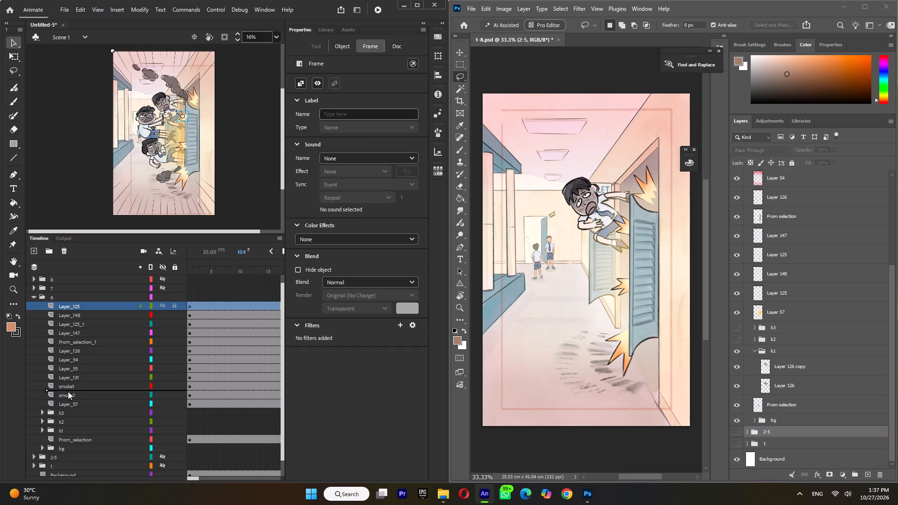
drag(68, 391, 67, 398)
click(76, 307)
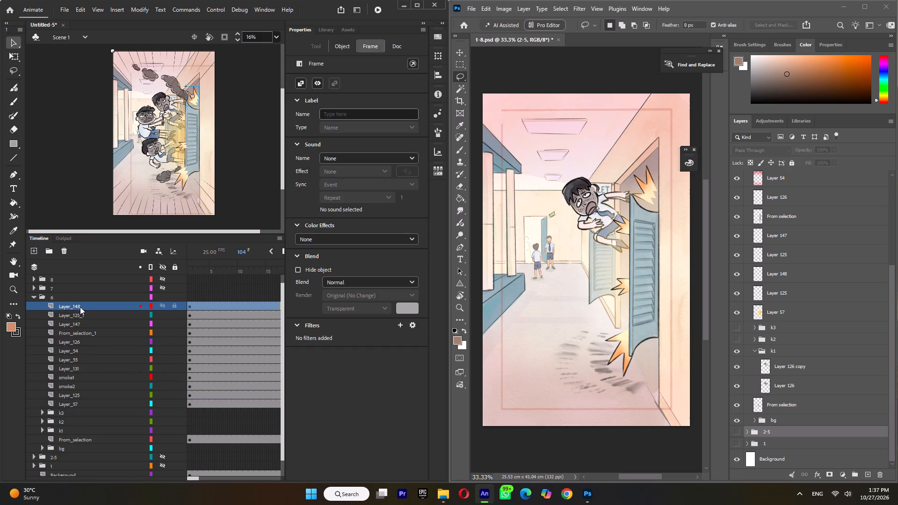
drag(78, 307, 66, 392)
click(78, 305)
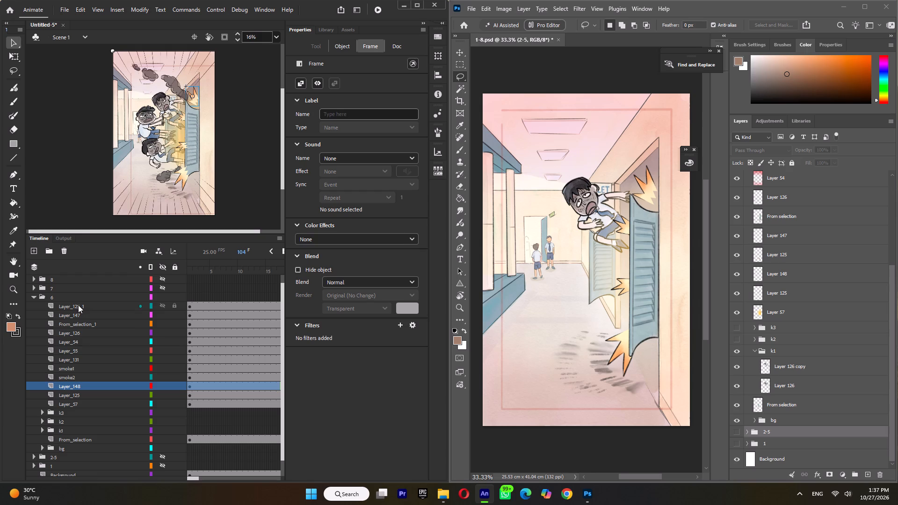
drag(80, 305, 72, 379)
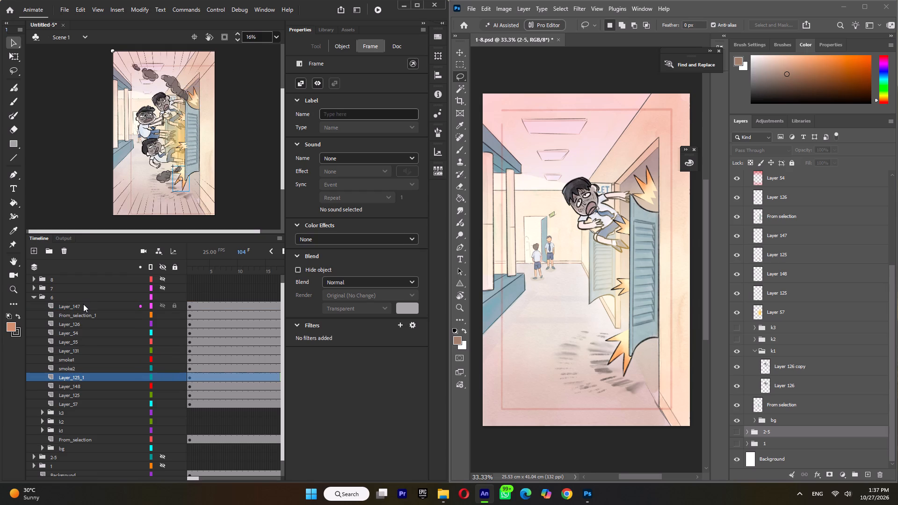
Stack Layer_126, From_selection_1 and Layer_147, from top to bottom, directly above Layer_125_1 in folder 6.
click(82, 306)
drag(80, 307, 75, 377)
click(81, 304)
drag(82, 307, 75, 364)
click(82, 306)
drag(85, 305, 80, 346)
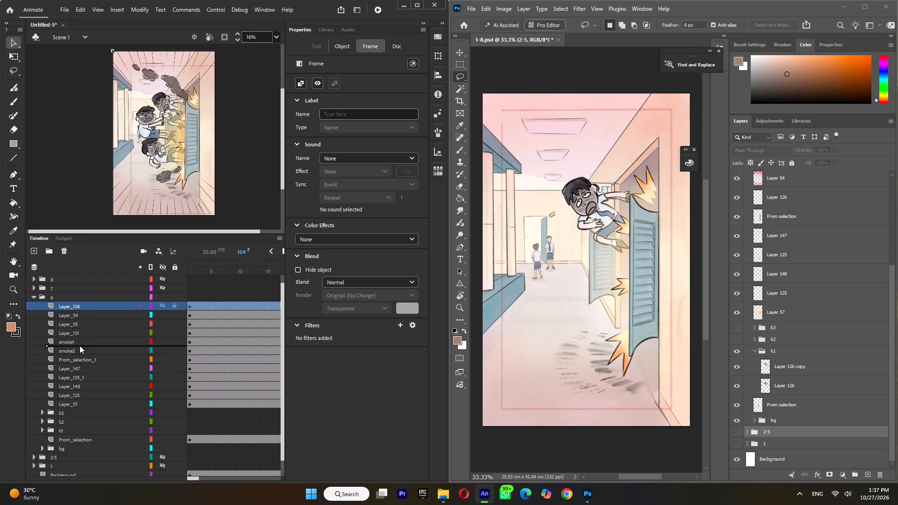
drag(80, 346, 79, 356)
Stack Layer_131, Layer_55 and Layer_54, from top to bottom, directly above Layer_126 in folder 6.
click(76, 304)
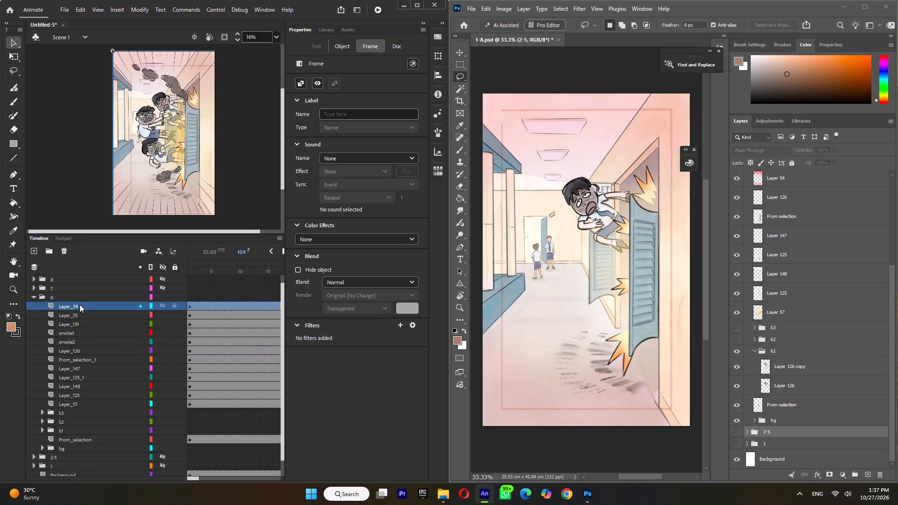
drag(77, 304, 71, 346)
click(74, 305)
drag(75, 305, 75, 319)
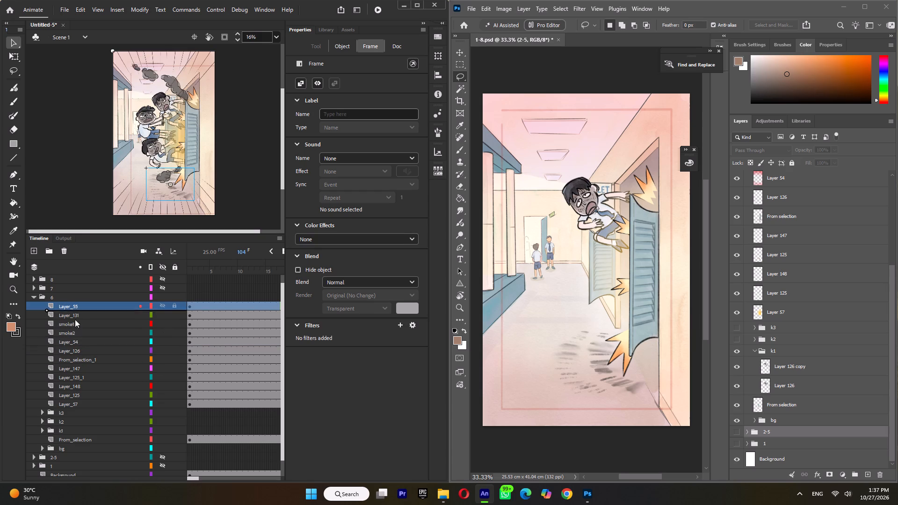
drag(75, 319, 73, 337)
click(73, 308)
drag(76, 306, 75, 329)
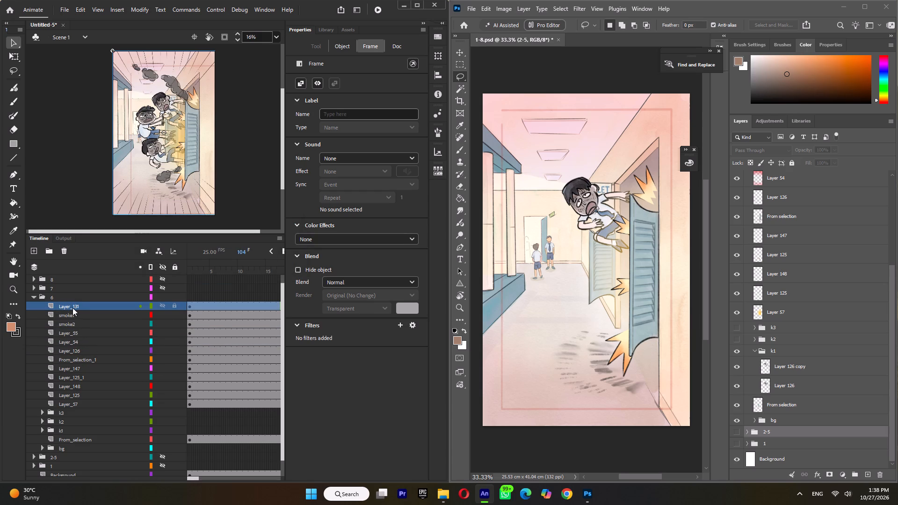
drag(72, 305, 72, 326)
Move the smoke1 layer directly below smoke2 at the top of folder 6.
click(75, 307)
drag(75, 306, 75, 310)
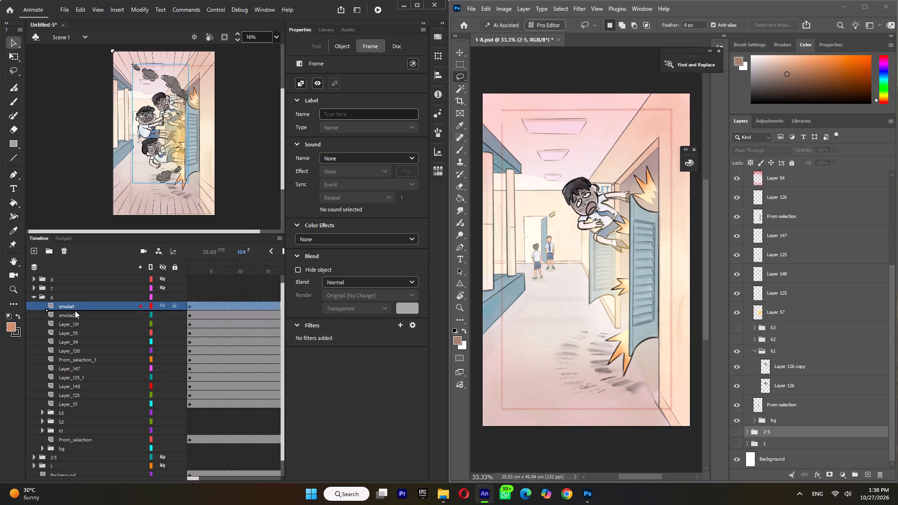
drag(75, 310, 74, 318)
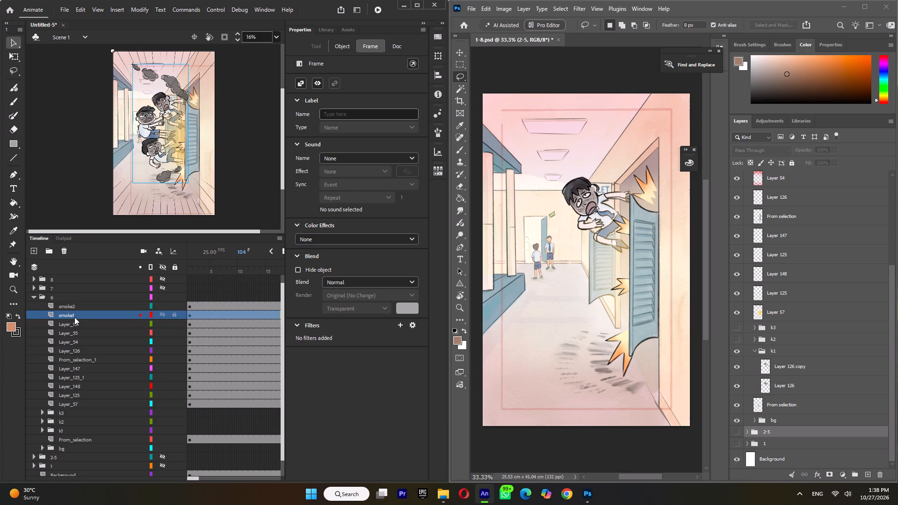
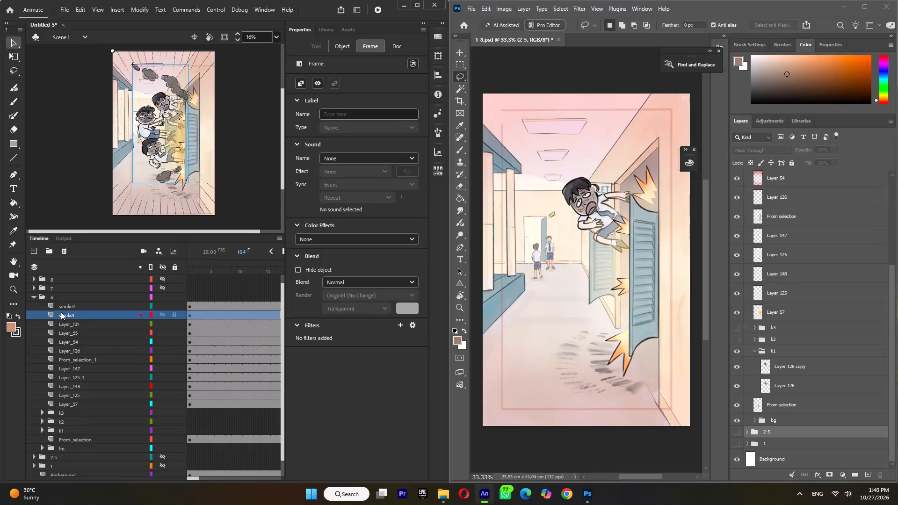
Collapse folder 6 in the Animate timeline, hide it, and show folder 7 instead.
click(35, 296)
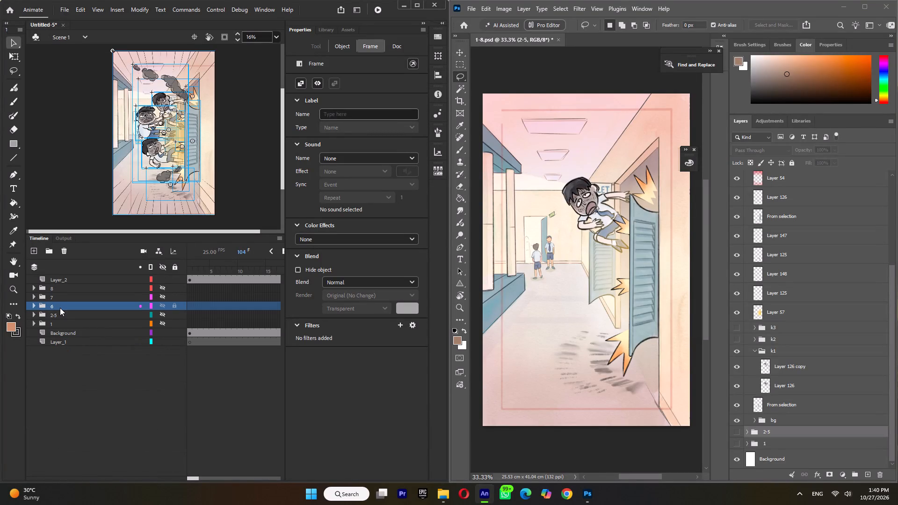
click(60, 308)
scroll(796, 310, up, 10)
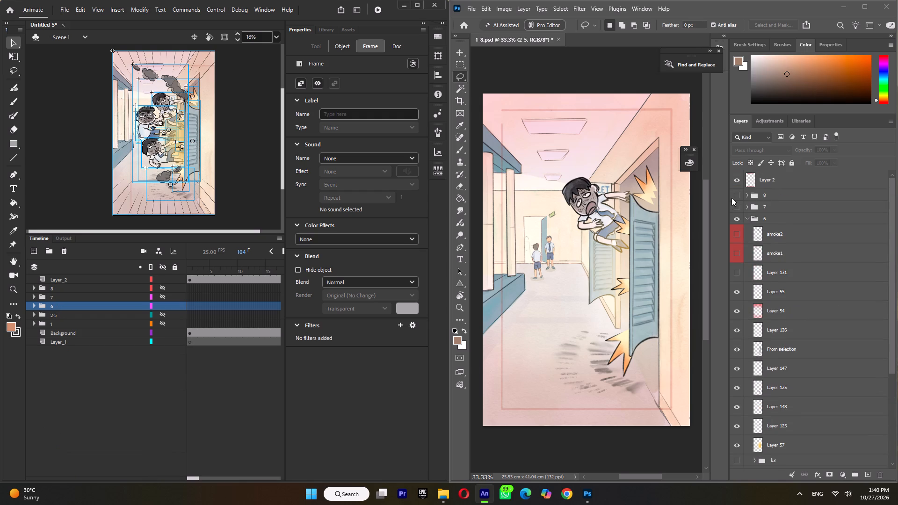
click(162, 304)
click(163, 297)
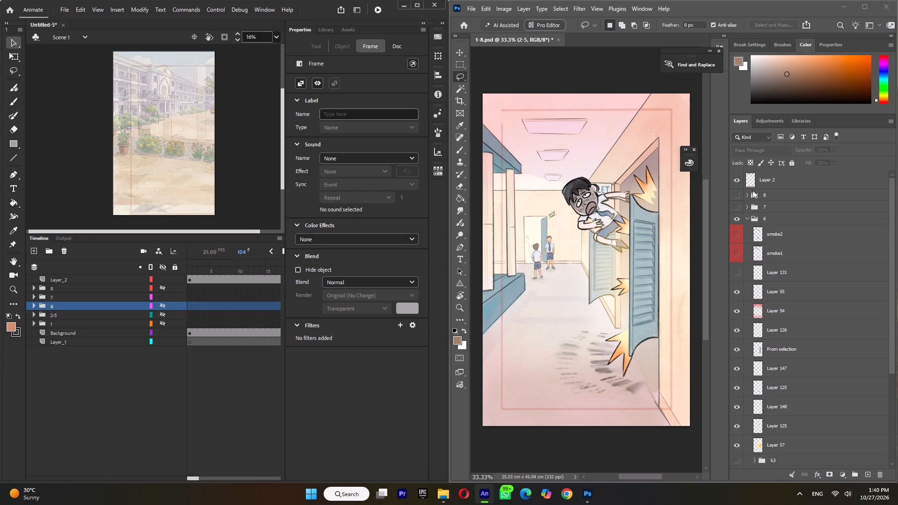
In Photoshop, hide group 6, show and expand group 7, and collapse its t2, teachers, kids and bg subgroups.
click(739, 219)
click(739, 220)
click(738, 207)
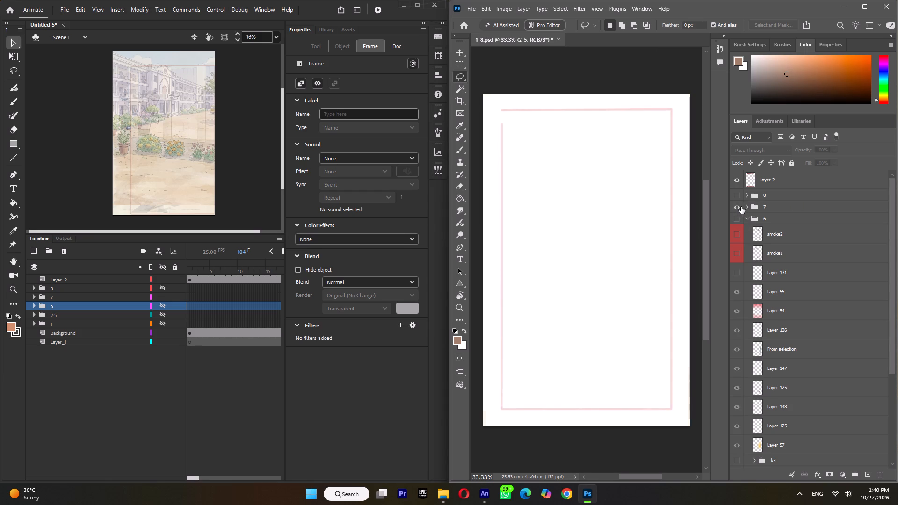
click(746, 206)
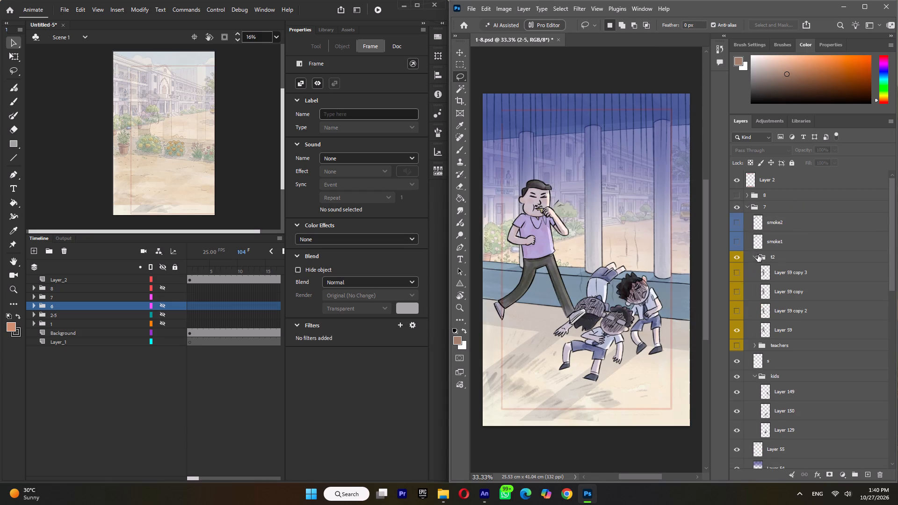
click(755, 255)
click(754, 267)
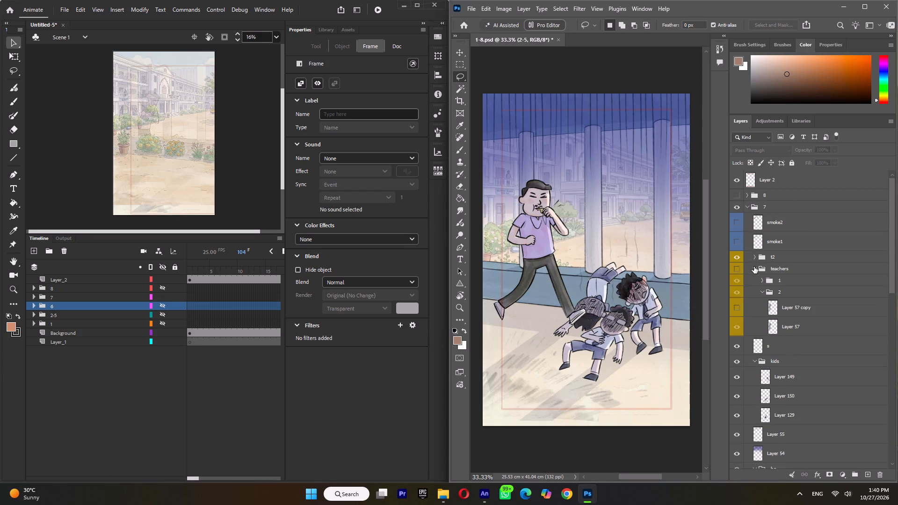
click(754, 269)
click(756, 299)
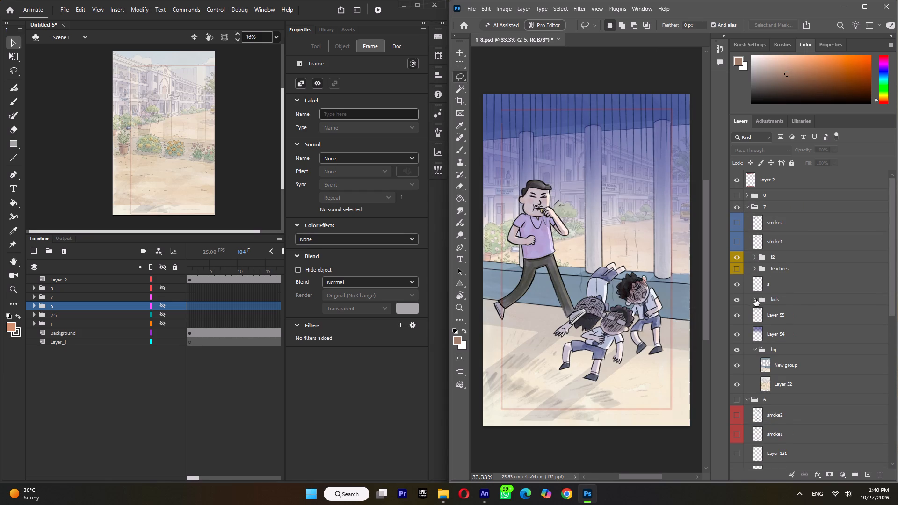
click(754, 349)
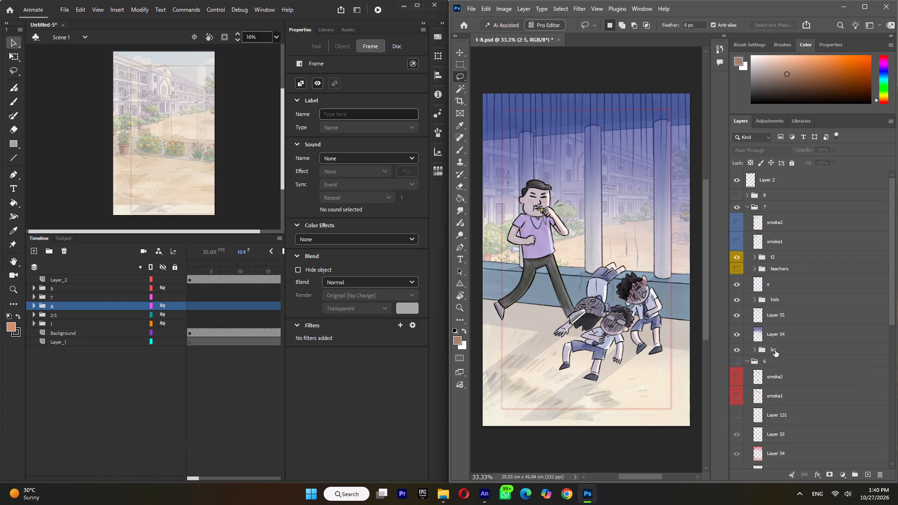
In Animate, expand folder 7 and move Layer_52 directly below New_group in its bg subfolder, leaving bg collapsed.
click(105, 295)
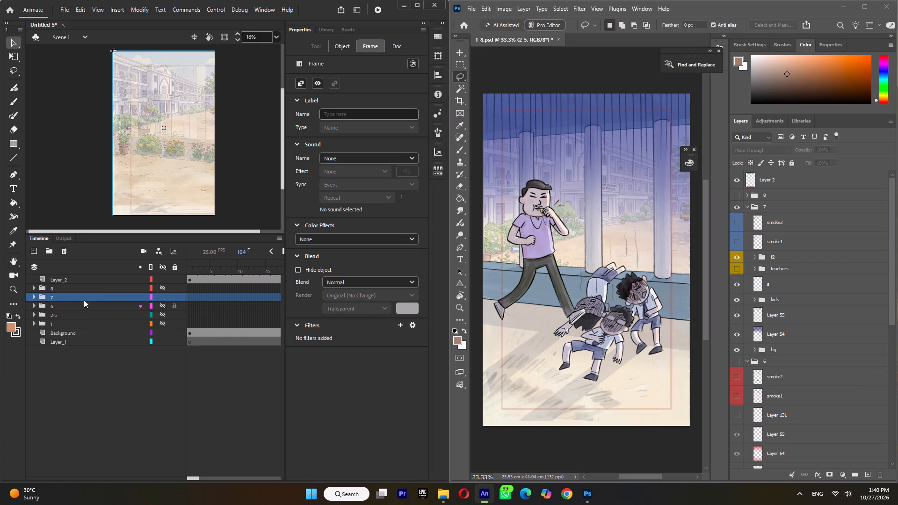
click(35, 299)
click(76, 310)
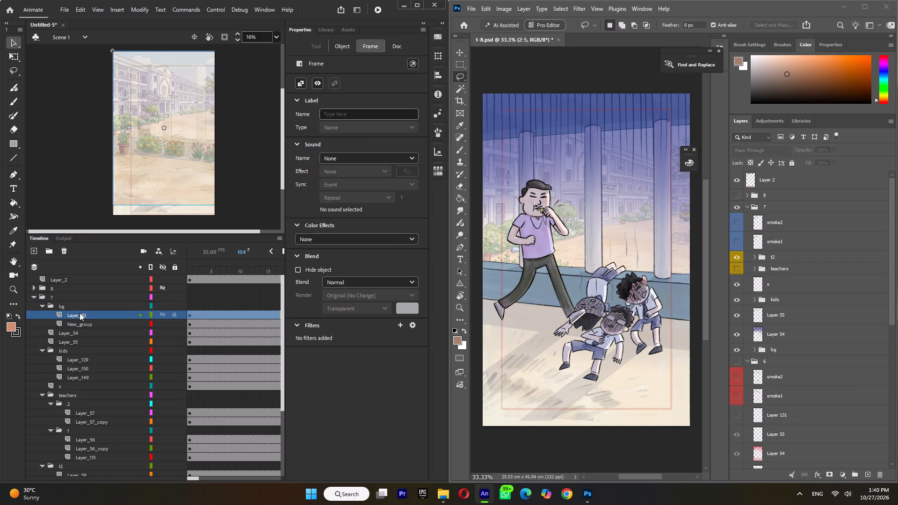
drag(78, 313, 78, 327)
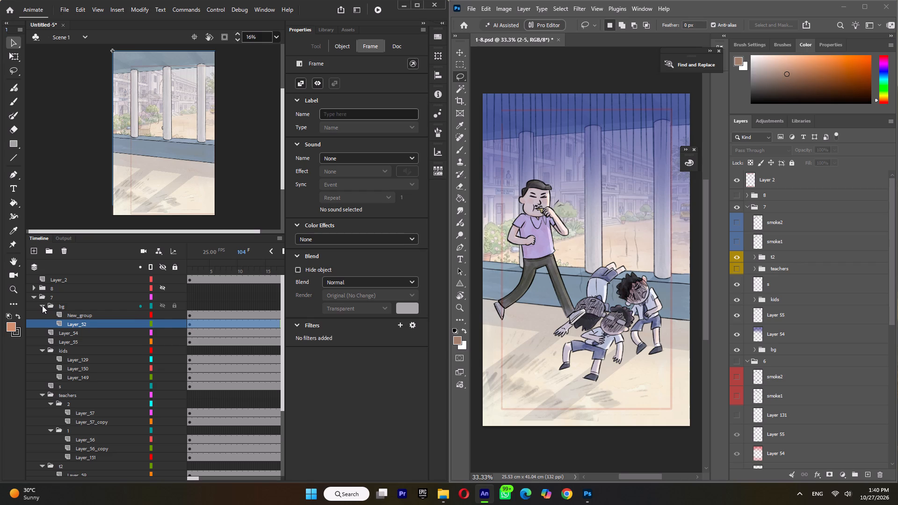
click(42, 305)
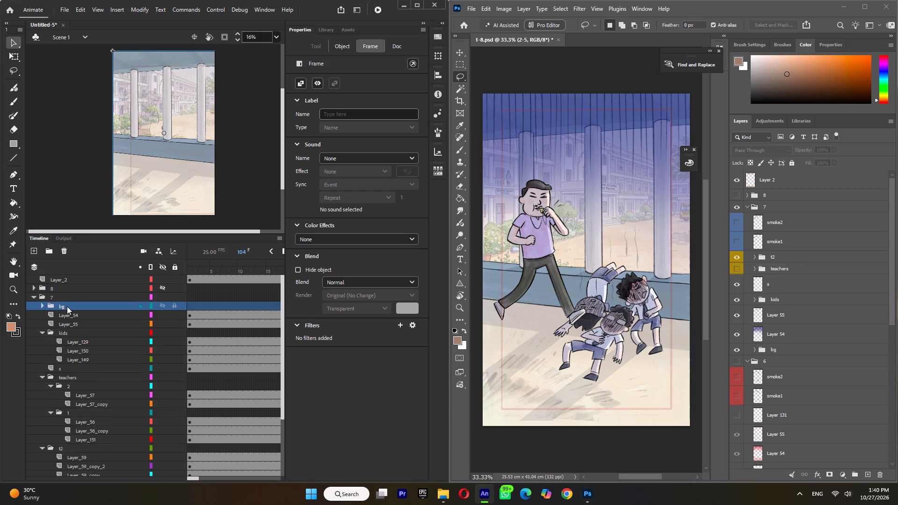
Stack Layer_55 and Layer_54, from top to bottom, directly above the bg subfolder in folder 7.
click(64, 317)
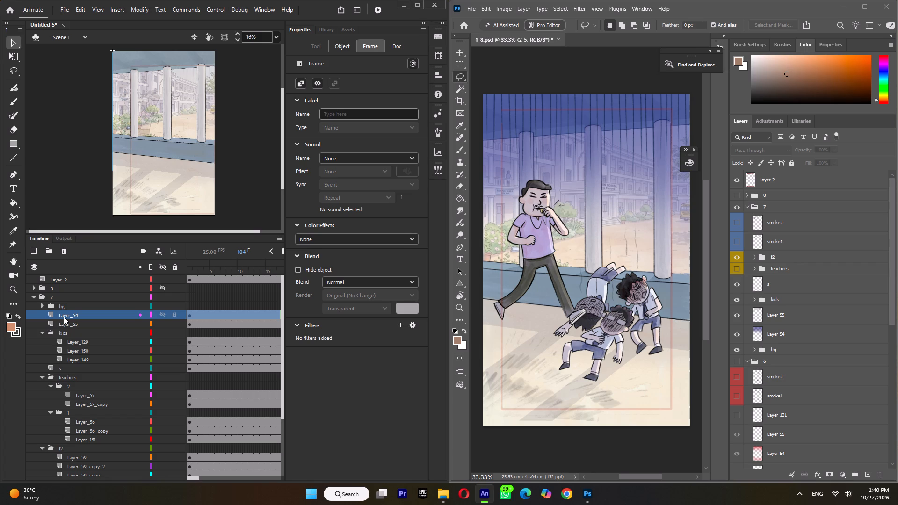
drag(64, 317, 65, 302)
click(72, 324)
drag(79, 324, 79, 303)
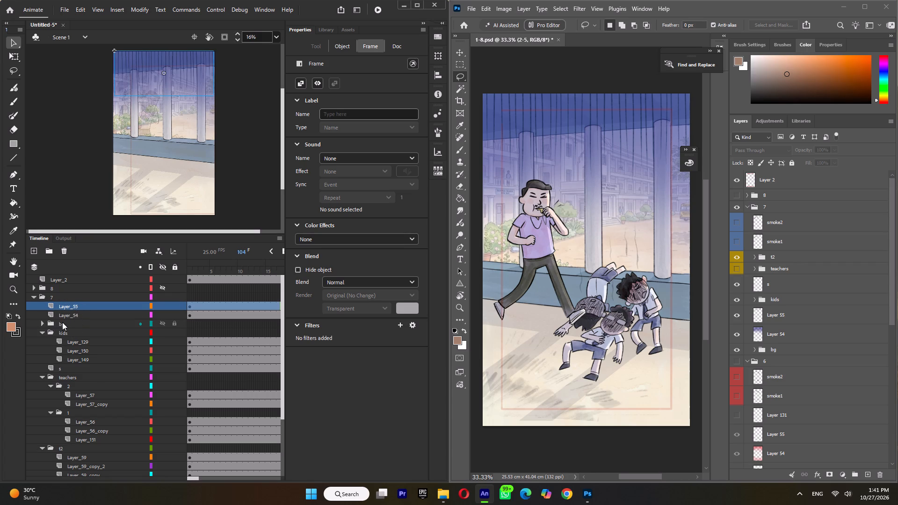
Order the kids subfolder as Layer_149, Layer_150 and Layer_129, from top to bottom, and collapse it.
click(69, 339)
drag(72, 340, 71, 363)
click(74, 344)
drag(74, 342, 74, 352)
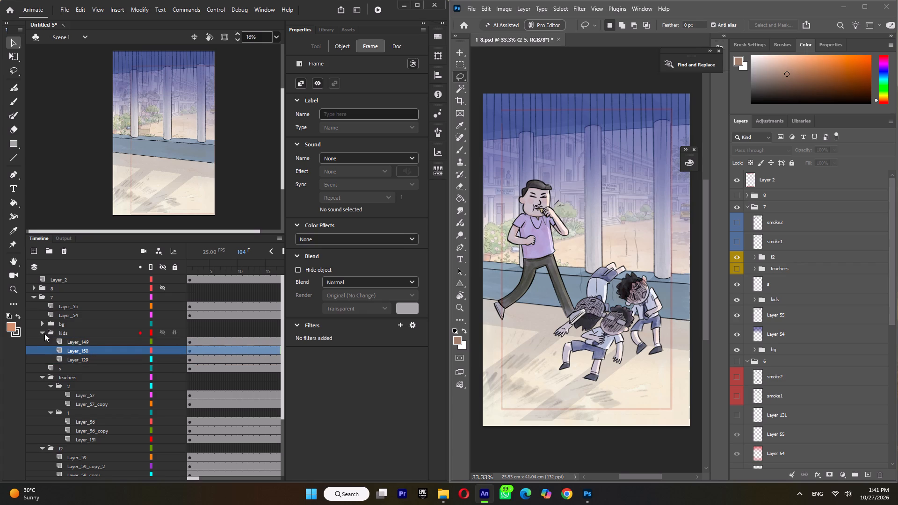
click(40, 331)
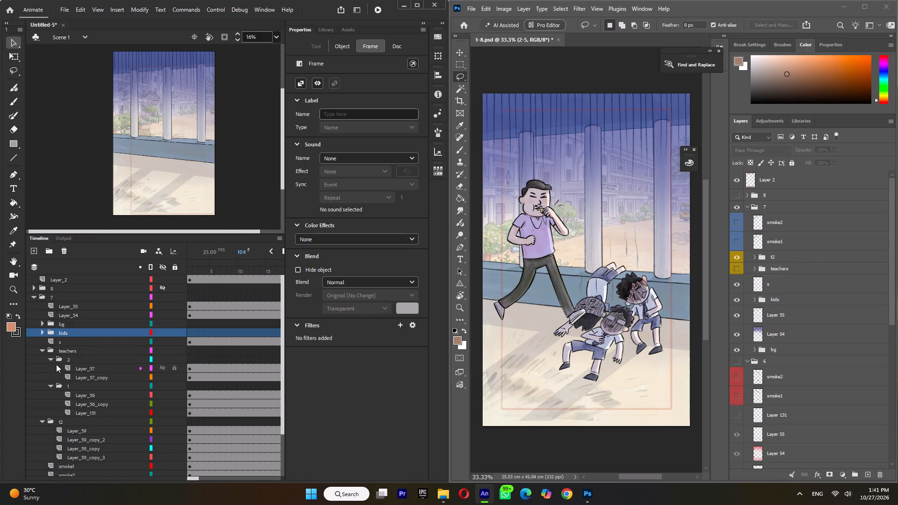
Move Layer_57 directly below Layer_57_copy in subfolder 2 of teachers, and collapse subfolder 2.
click(81, 366)
drag(83, 368, 82, 380)
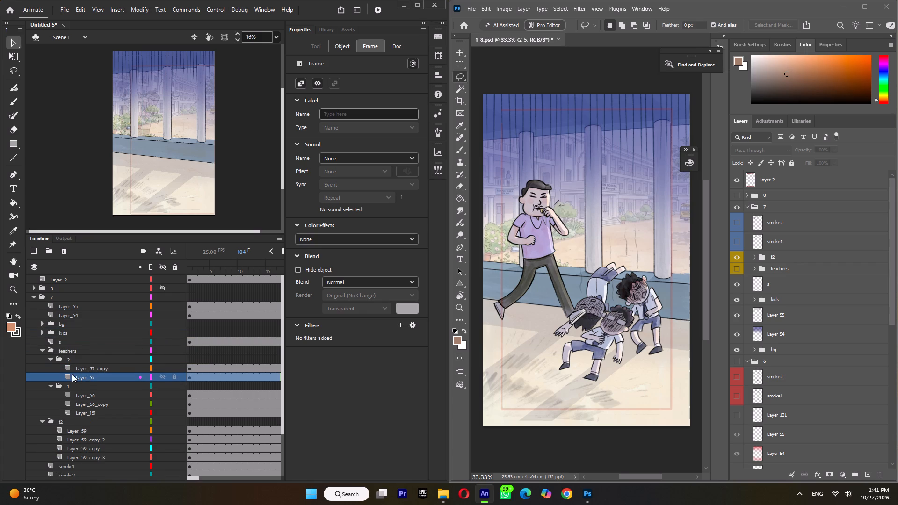
click(48, 361)
Order subfolder 1 of teachers as Layer_151, Layer_56_copy and Layer_56, from top to bottom, and collapse it.
click(77, 376)
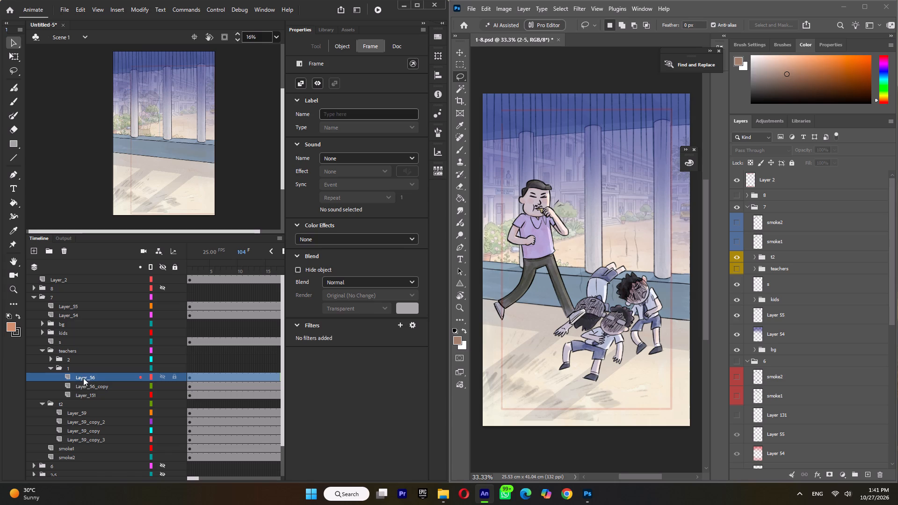
drag(83, 376, 80, 399)
click(83, 377)
drag(88, 375, 87, 384)
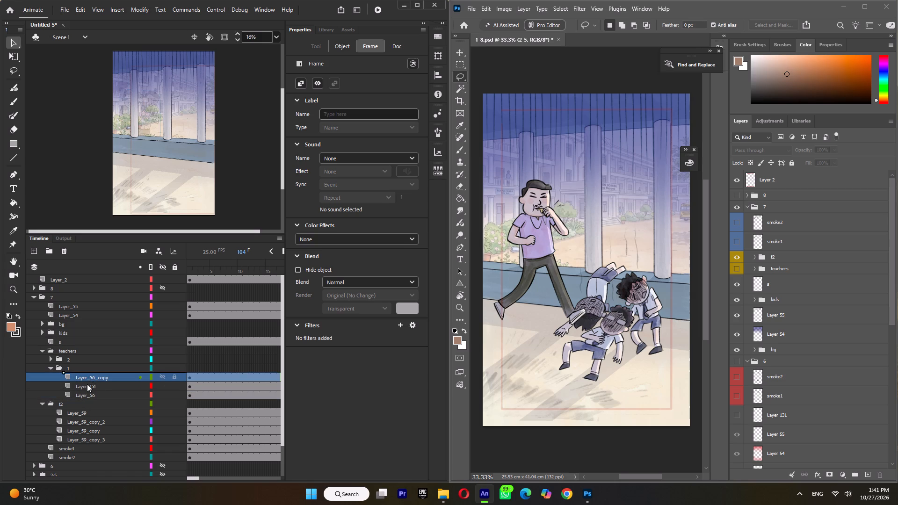
drag(87, 384, 87, 387)
click(49, 366)
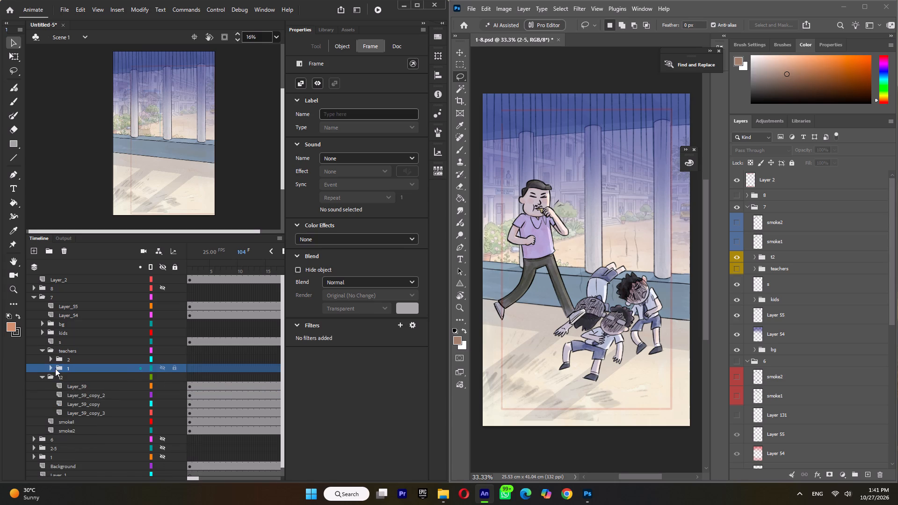
Order the t2 subfolder as Layer_59_copy_3, Layer_59_copy, Layer_59_copy_2 and Layer_59, from top to bottom, and collapse it.
click(70, 386)
drag(77, 386, 75, 418)
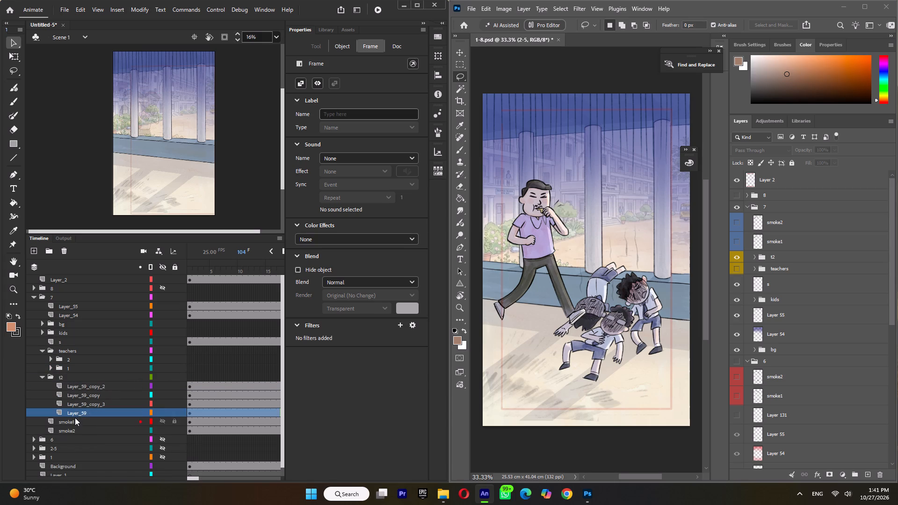
click(81, 386)
drag(84, 386, 80, 409)
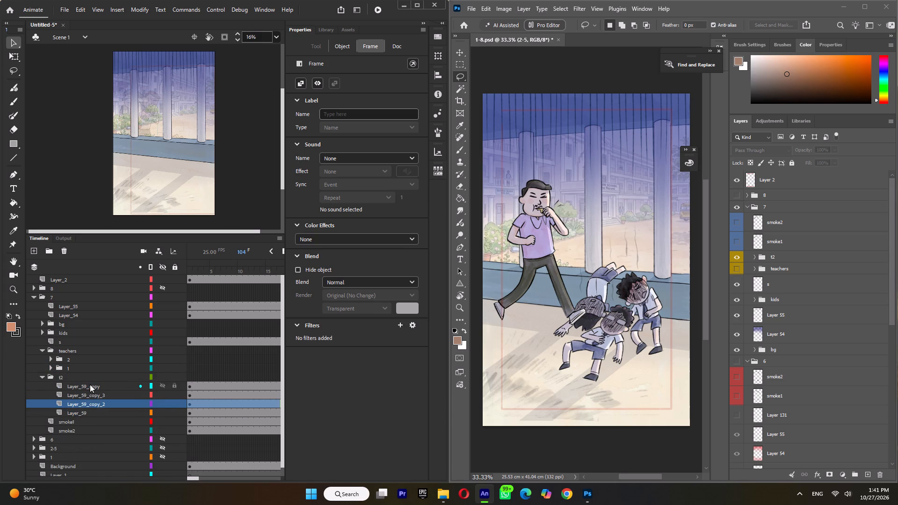
click(90, 384)
drag(91, 384, 90, 397)
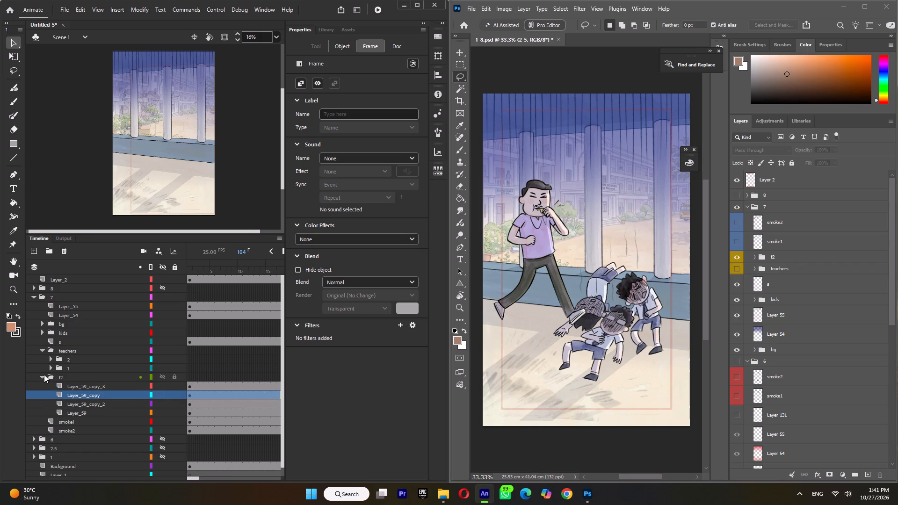
click(40, 375)
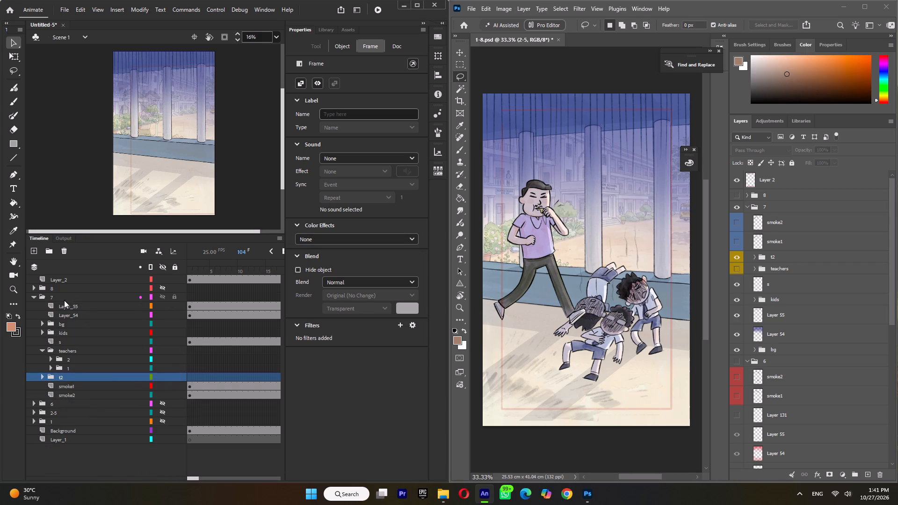
Enlarge the timeline area and move Layer_55, Layer_54 and bg together to the bottom of folder 7, below smoke2.
scroll(92, 355, up, 1)
drag(149, 234, 154, 215)
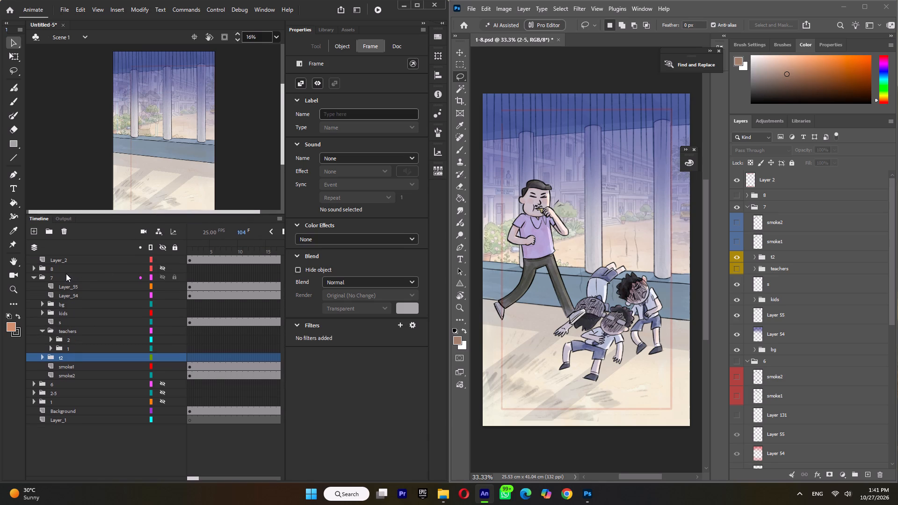
scroll(66, 274, up, 1)
click(66, 289)
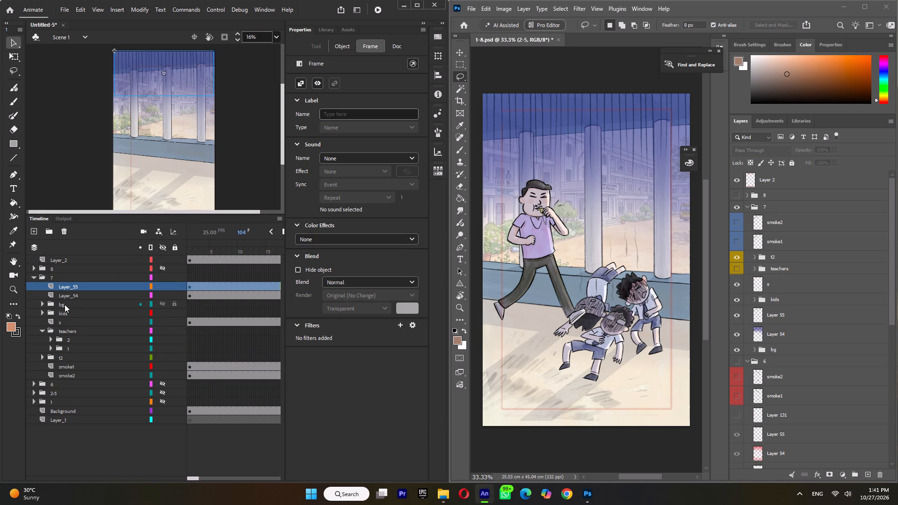
shift+click(64, 304)
drag(67, 304, 54, 377)
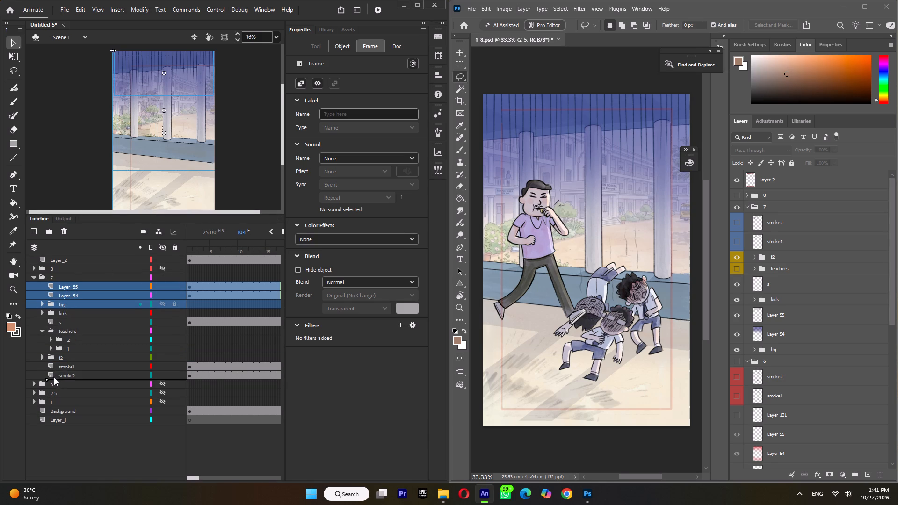
drag(54, 377, 53, 378)
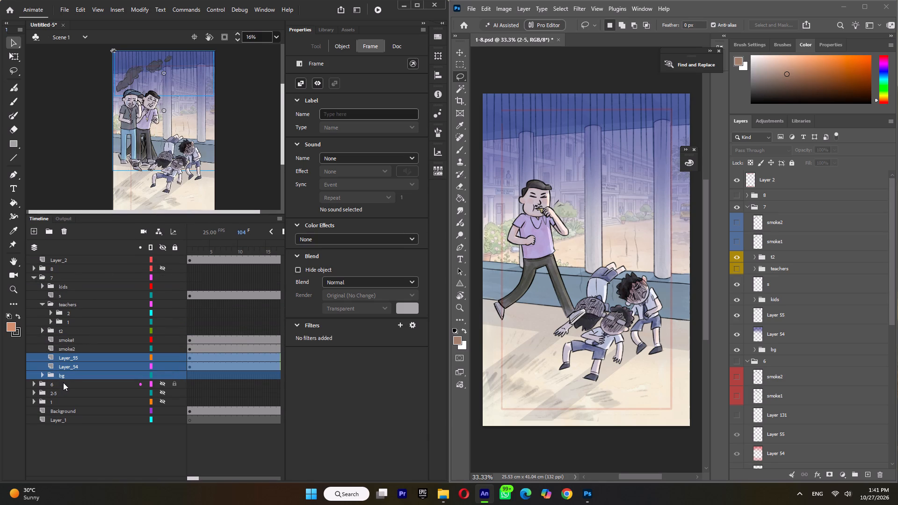
Place the kids subfolder directly above Layer_55 and the s layer directly above kids in folder 7.
click(66, 286)
drag(68, 286, 66, 346)
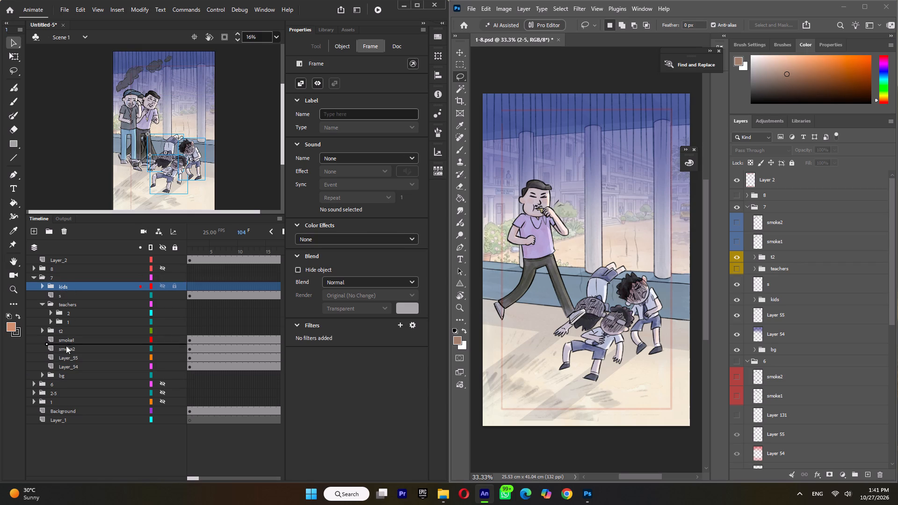
drag(66, 346, 66, 354)
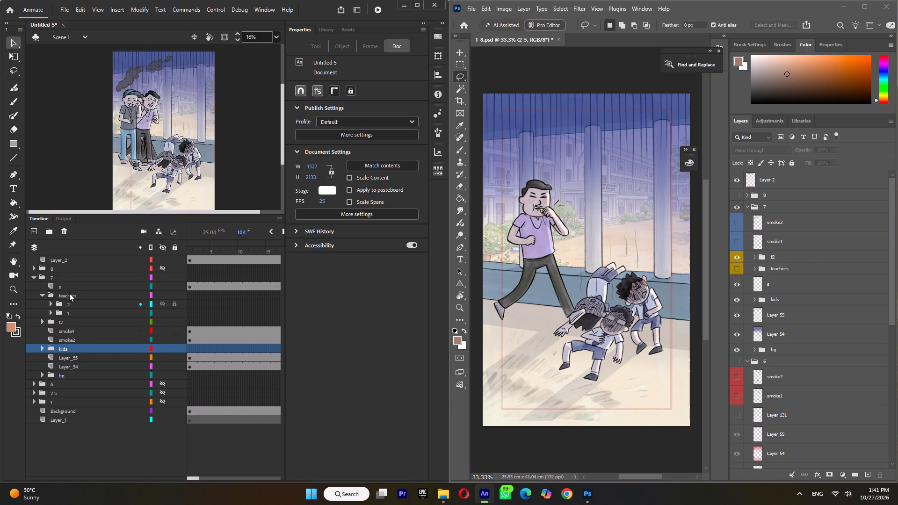
click(63, 286)
drag(65, 288, 60, 339)
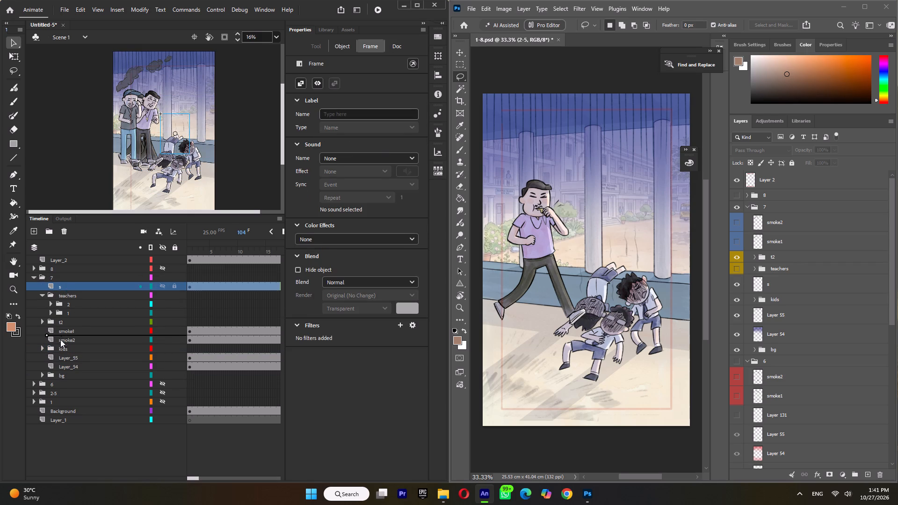
drag(60, 339, 60, 343)
Collapse teachers and order the top of folder 7 as smoke2, smoke1, t2 and teachers, from top to bottom, above the s layer.
click(71, 286)
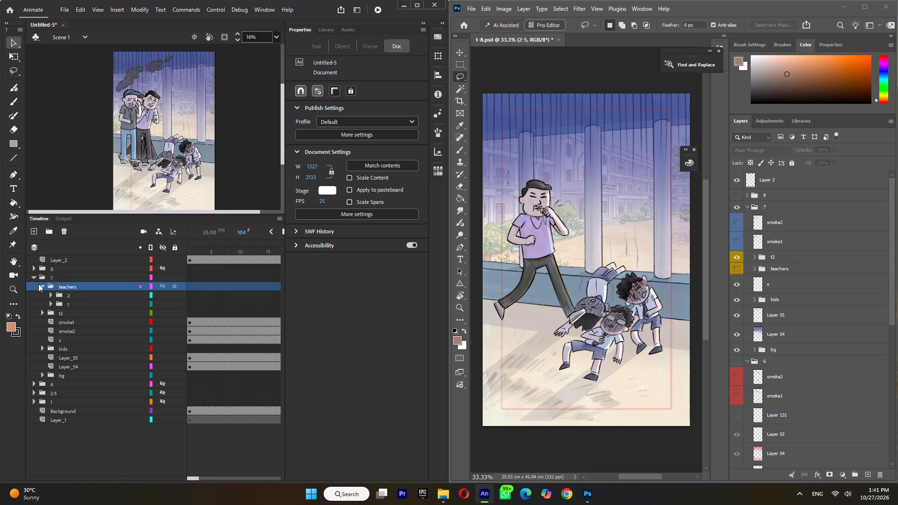
click(41, 285)
drag(65, 286, 65, 296)
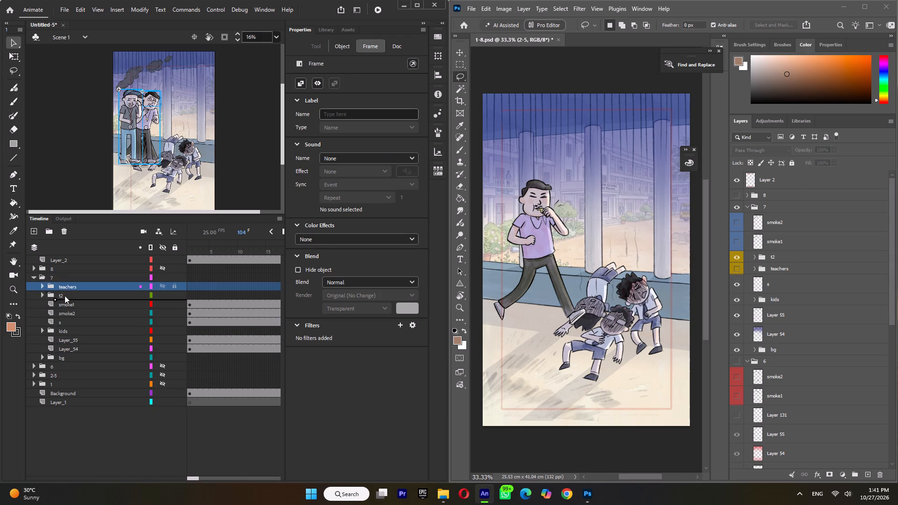
drag(65, 296, 63, 317)
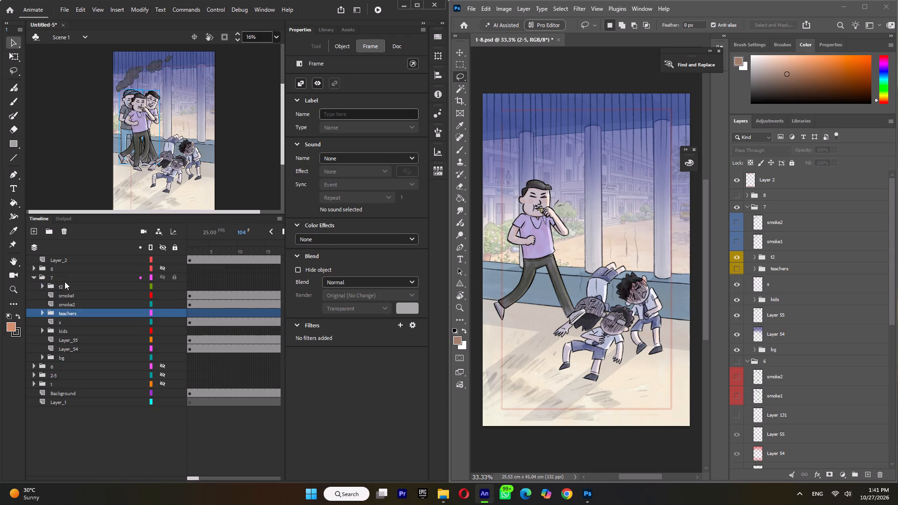
click(63, 284)
drag(65, 284, 60, 308)
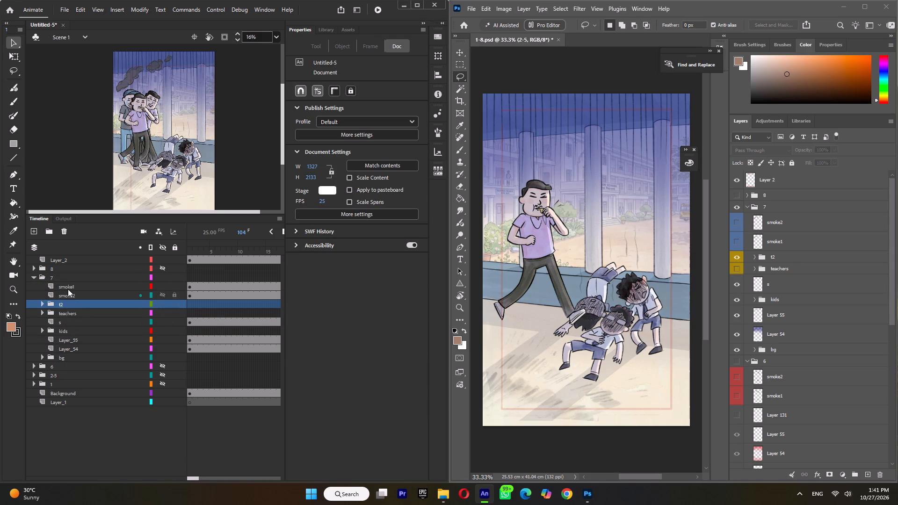
click(68, 289)
drag(71, 285, 71, 299)
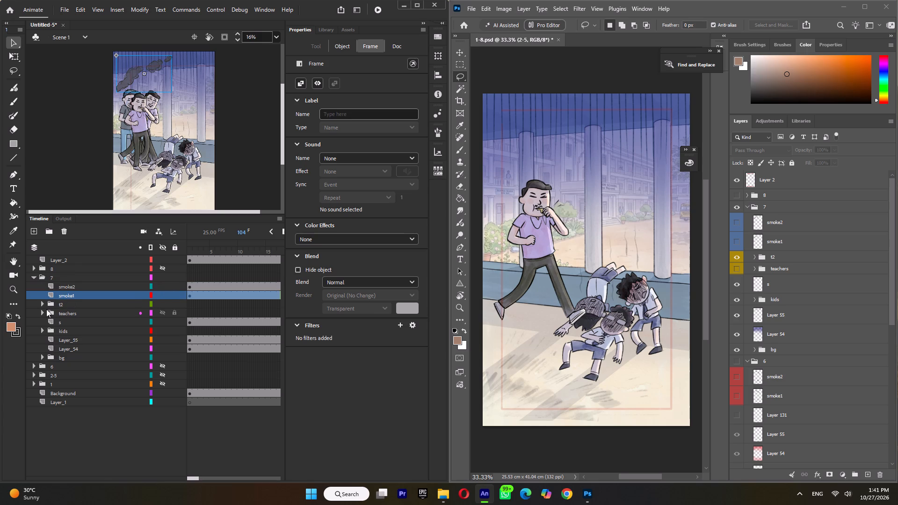
Check the teachers group in Photoshop and move subfolder 2 below subfolder 1, placing it at folder 7 level directly above s.
click(40, 313)
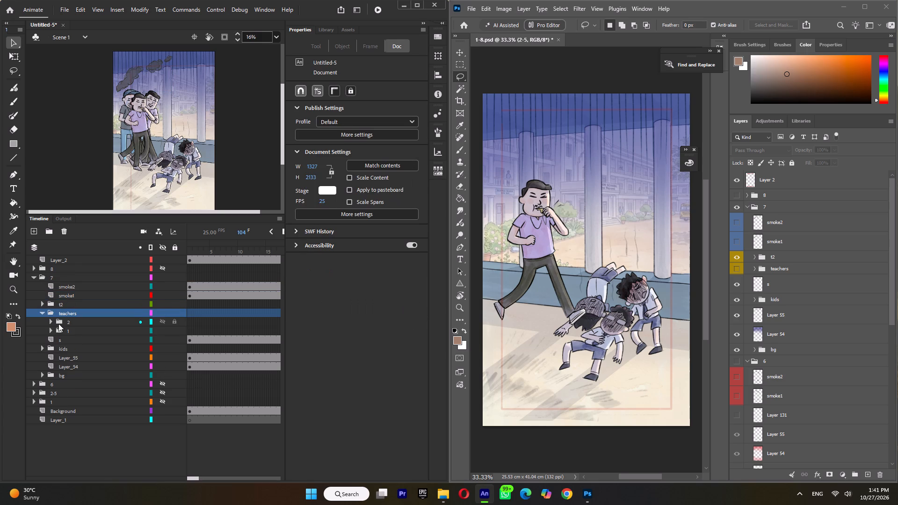
click(64, 322)
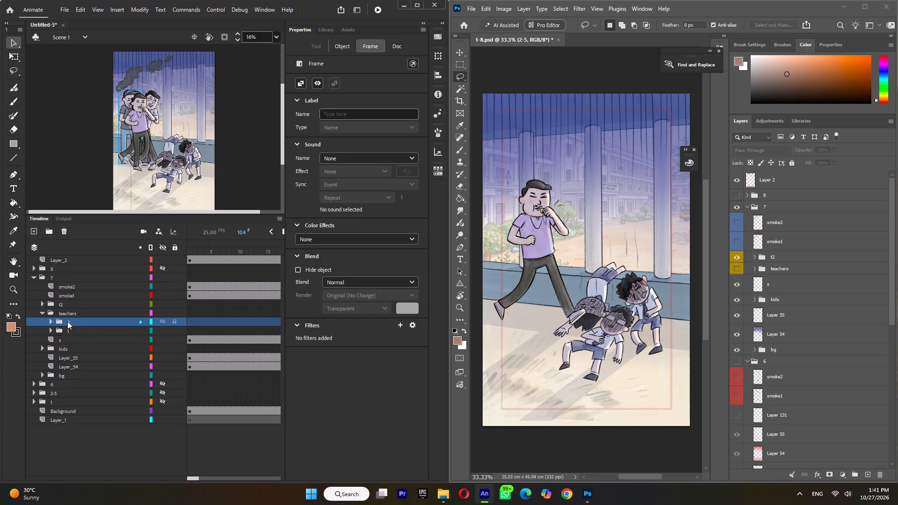
click(754, 271)
click(753, 269)
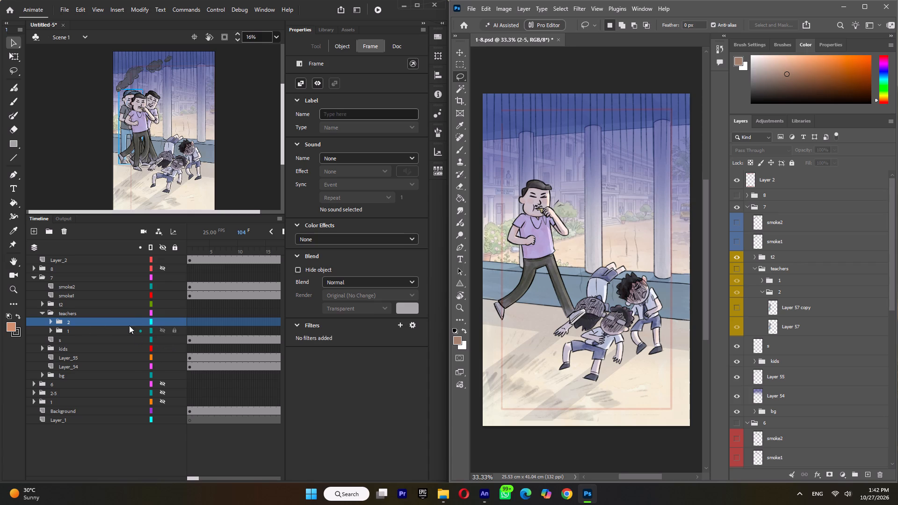
drag(72, 320, 48, 334)
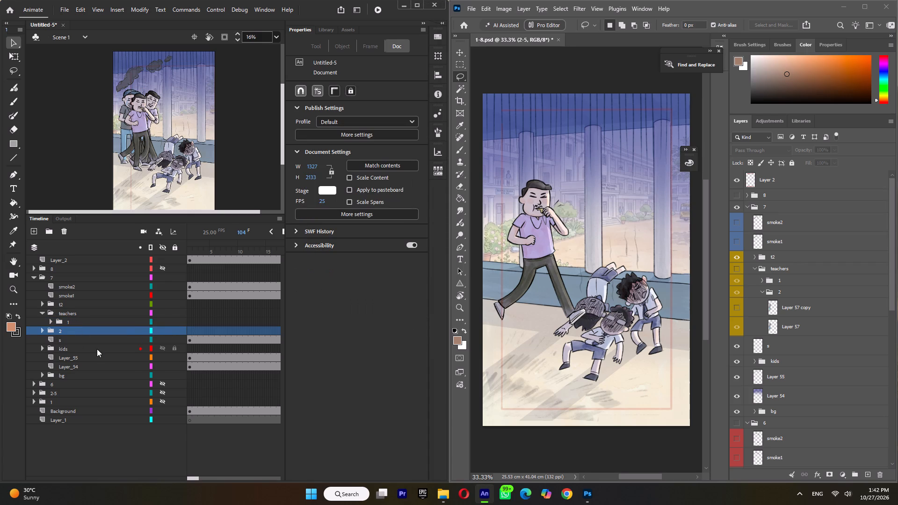
Compare the kids subfolder's layer order with the kids group in Photoshop, and check the layers inside t2.
click(63, 347)
click(42, 349)
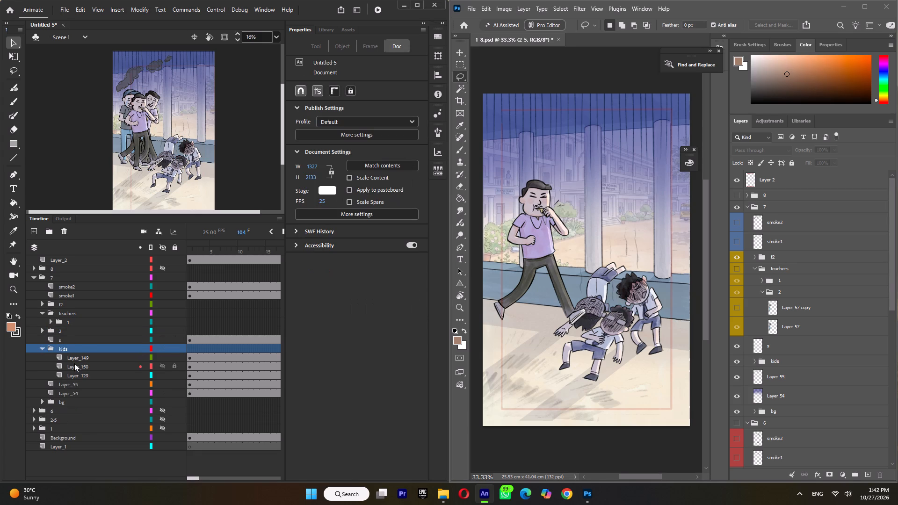
click(75, 360)
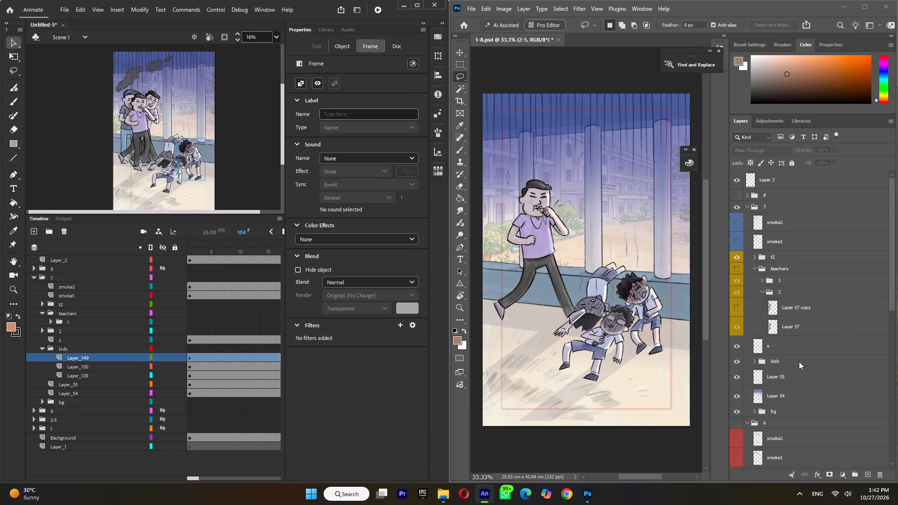
click(753, 363)
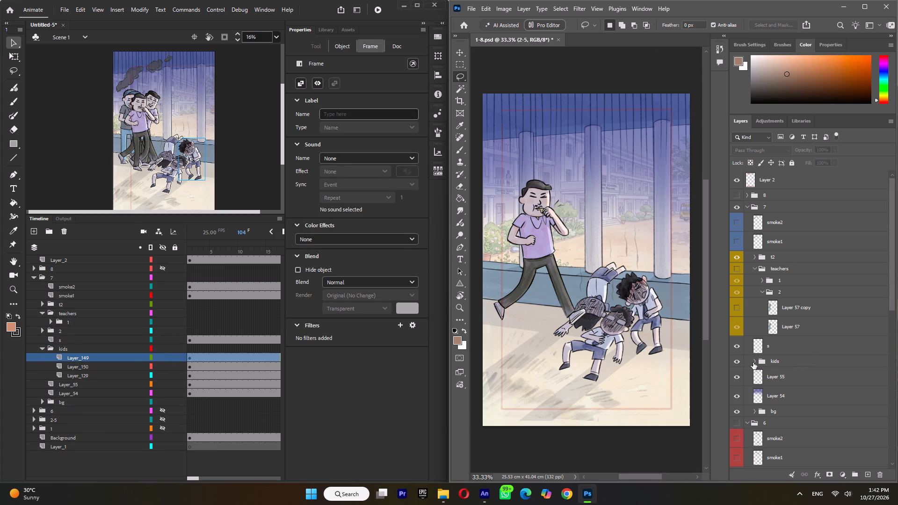
click(753, 362)
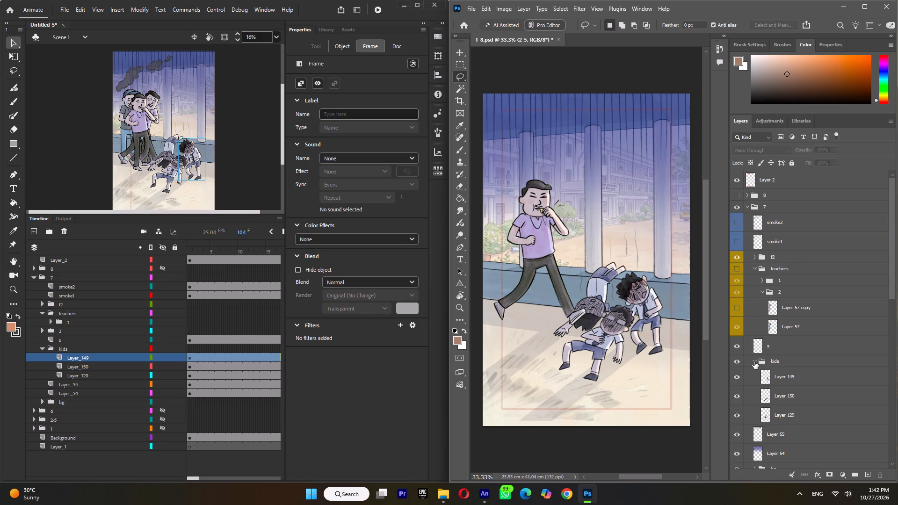
click(754, 362)
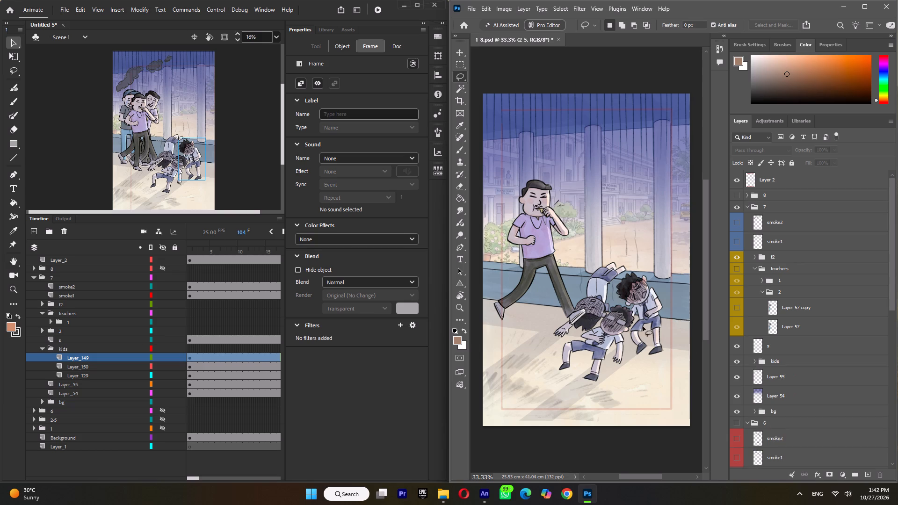
click(42, 303)
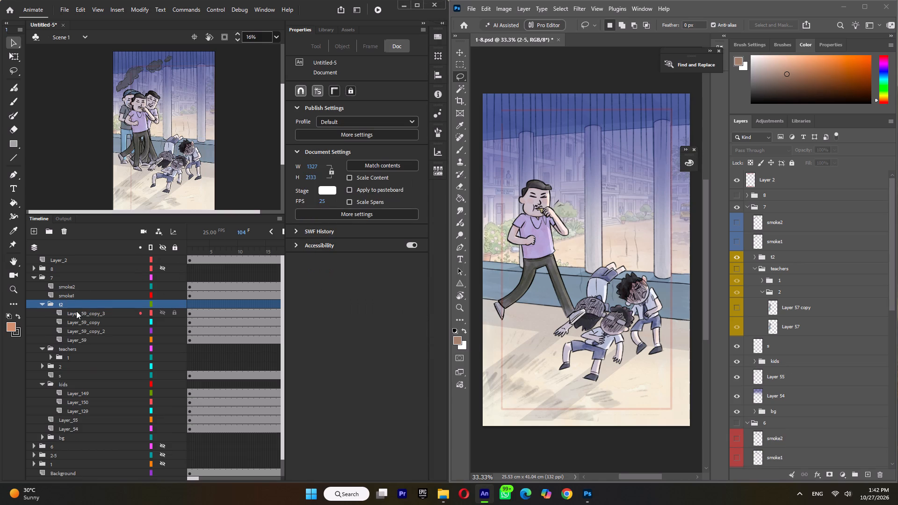
click(42, 304)
Collapse and hide folder 7, and make folder 8 visible.
click(32, 276)
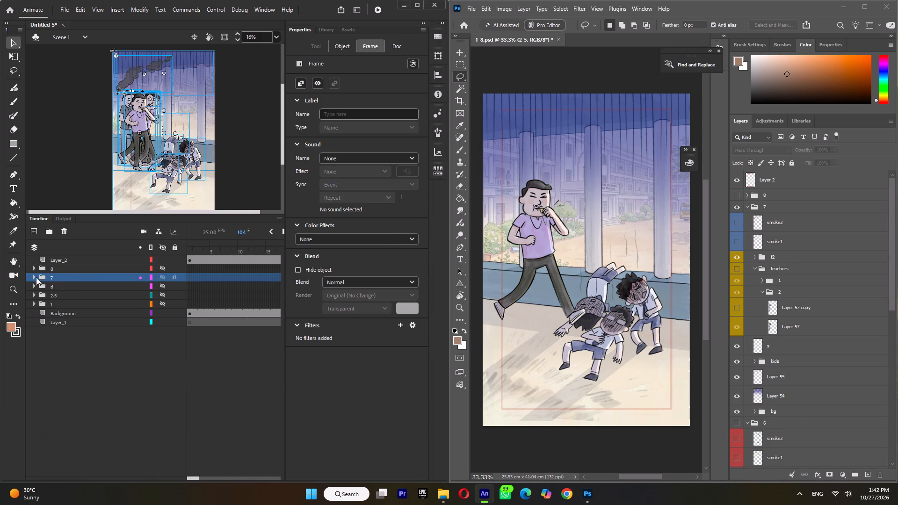
click(162, 277)
click(162, 268)
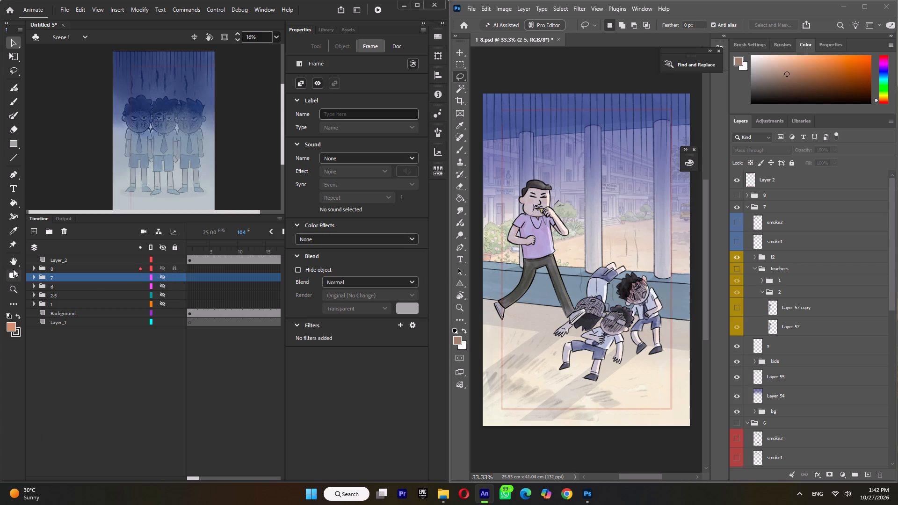
Expand folder 8, order its bg subfolder as Layer_106, Layer_102, Layer_94_1 and Layer_94, from top to bottom, and collapse bg.
click(35, 266)
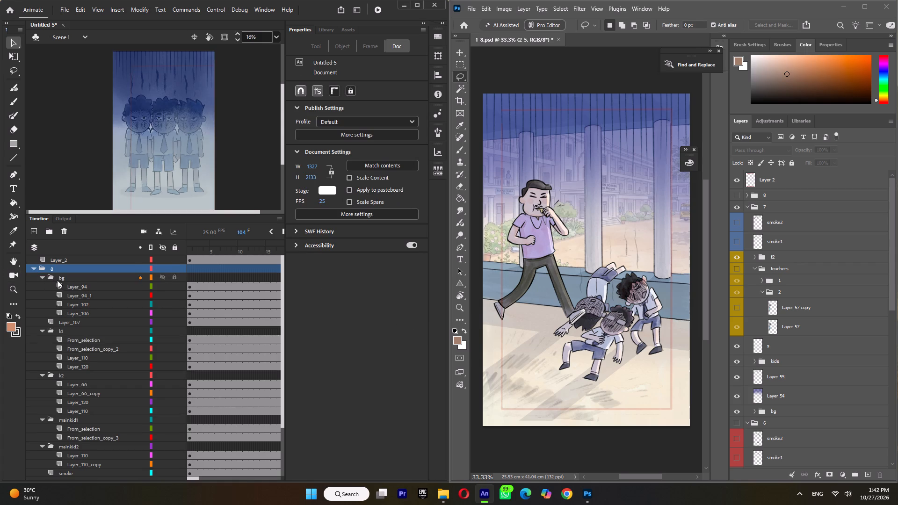
click(68, 284)
drag(69, 286, 70, 315)
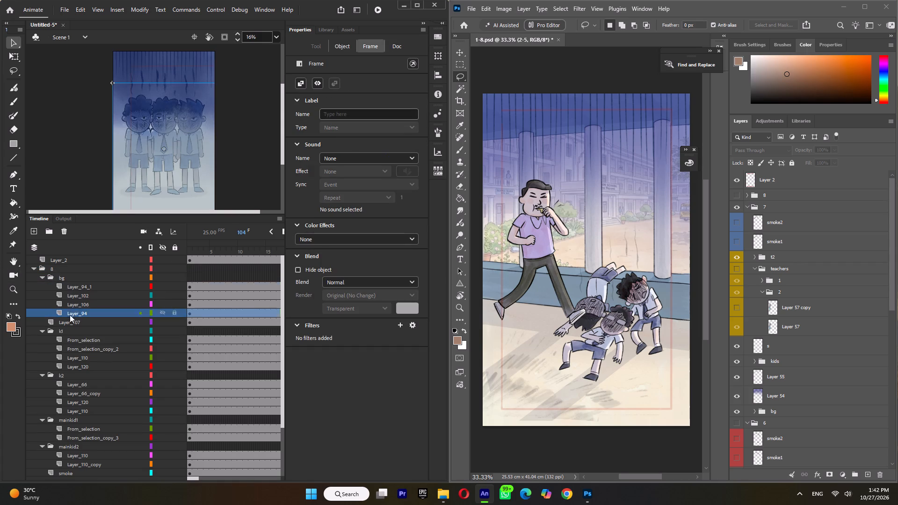
click(81, 287)
drag(83, 287, 82, 307)
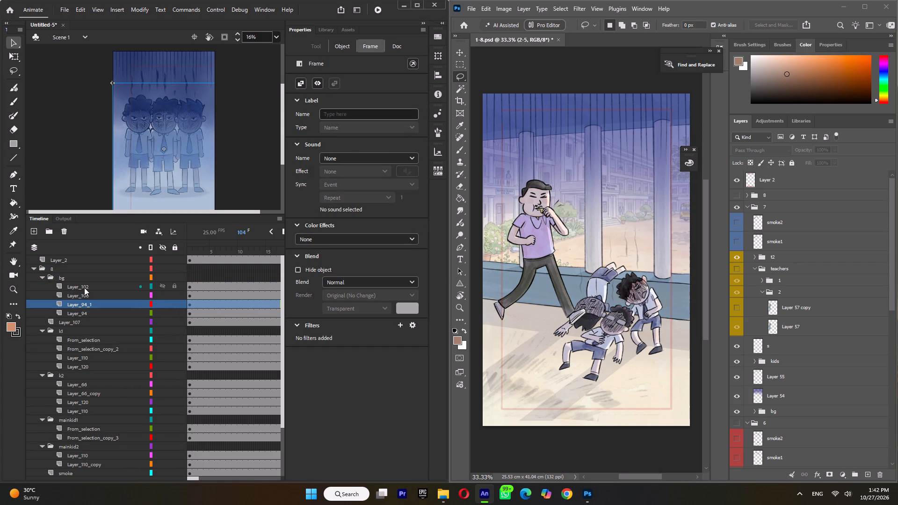
click(85, 285)
drag(85, 284, 83, 299)
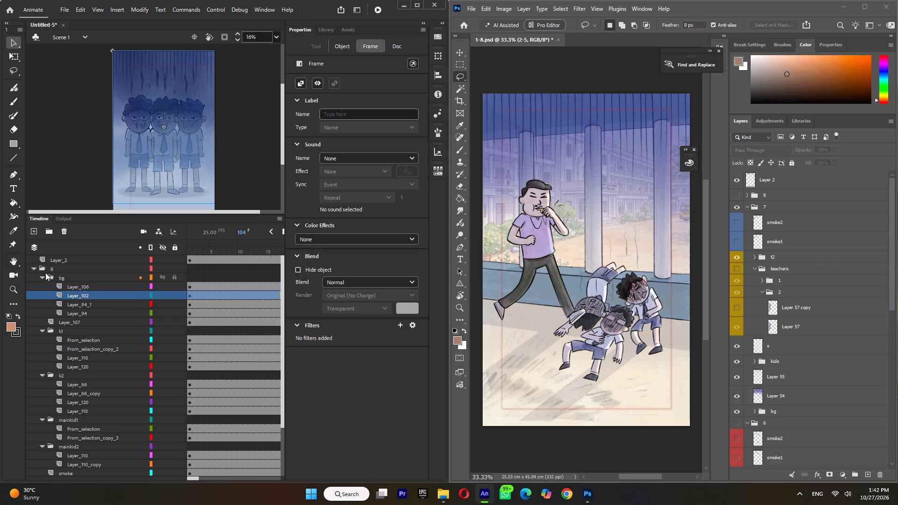
click(43, 275)
Place Layer_107 directly above the bg subfolder in folder 8.
click(67, 283)
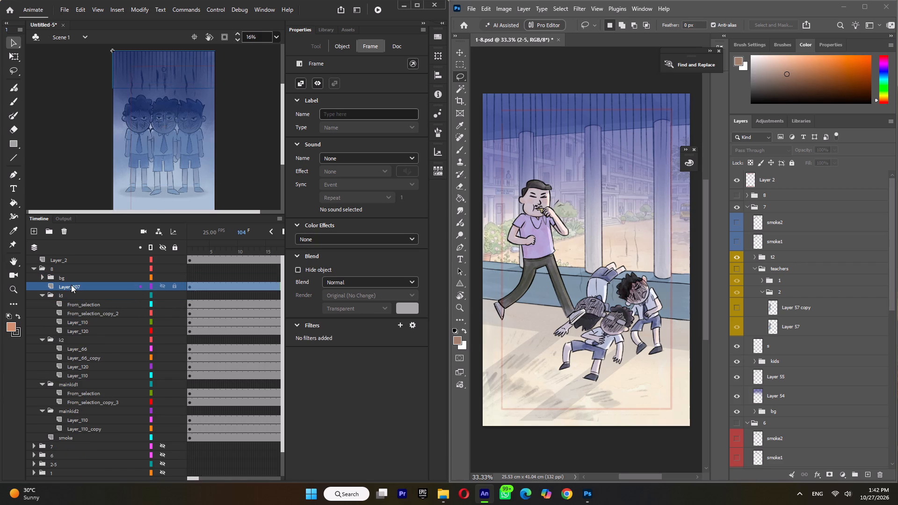
drag(69, 285, 68, 274)
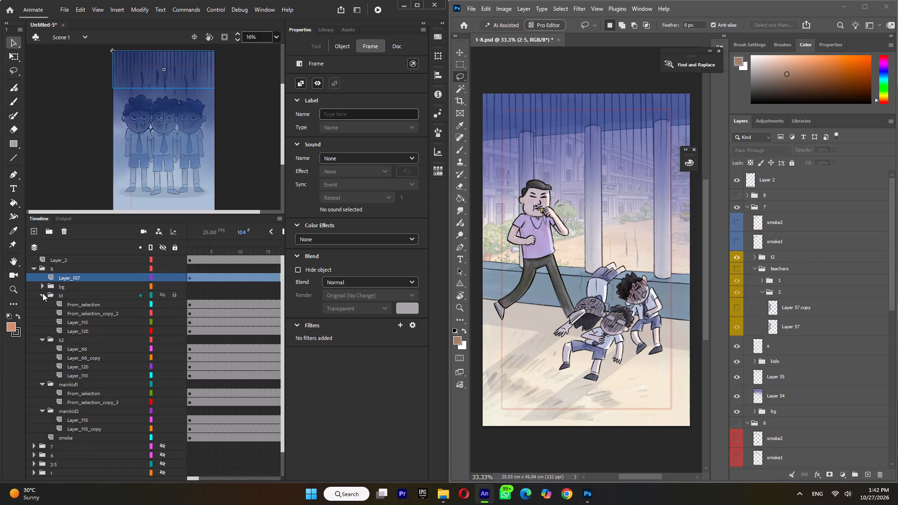
Order k1 as Layer_120, Layer_110, From_selection_copy_2 and From_selection, from top to bottom, collapse it and move it to the top of folder 8.
click(77, 299)
drag(76, 301, 76, 332)
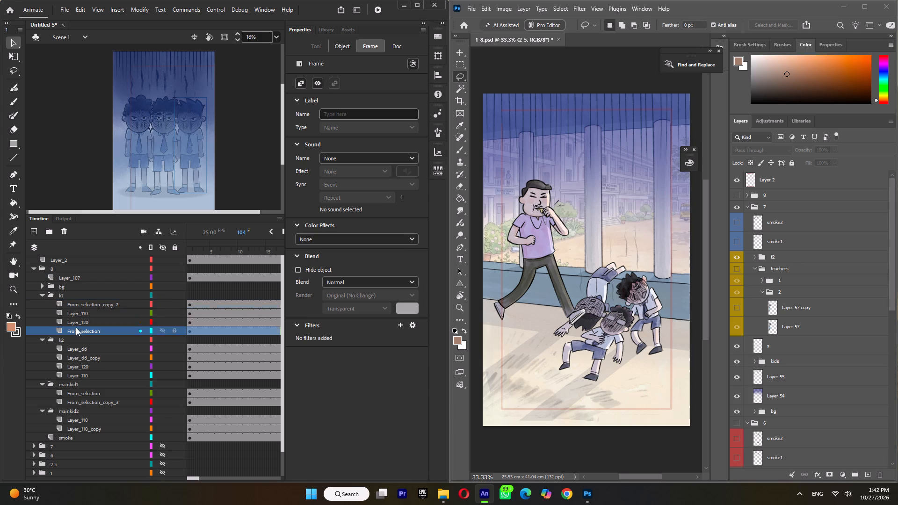
click(76, 306)
drag(77, 307, 76, 325)
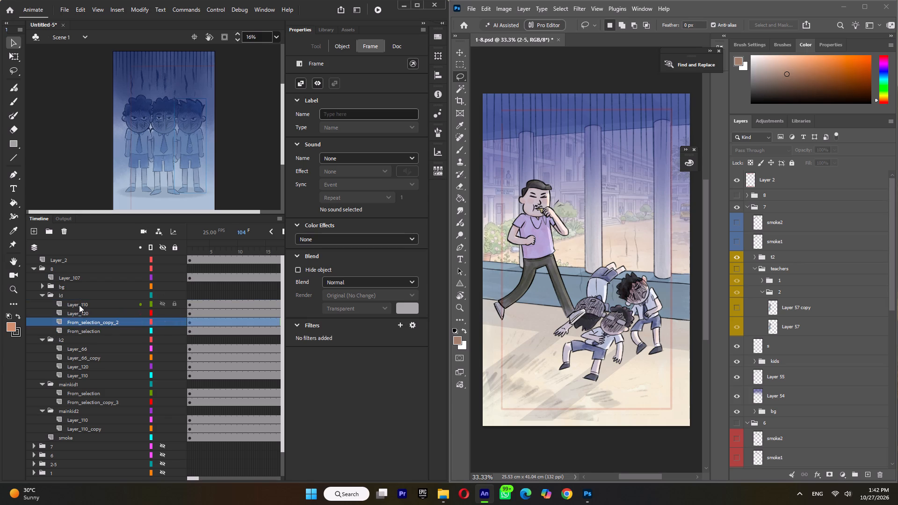
click(79, 303)
drag(85, 304, 85, 315)
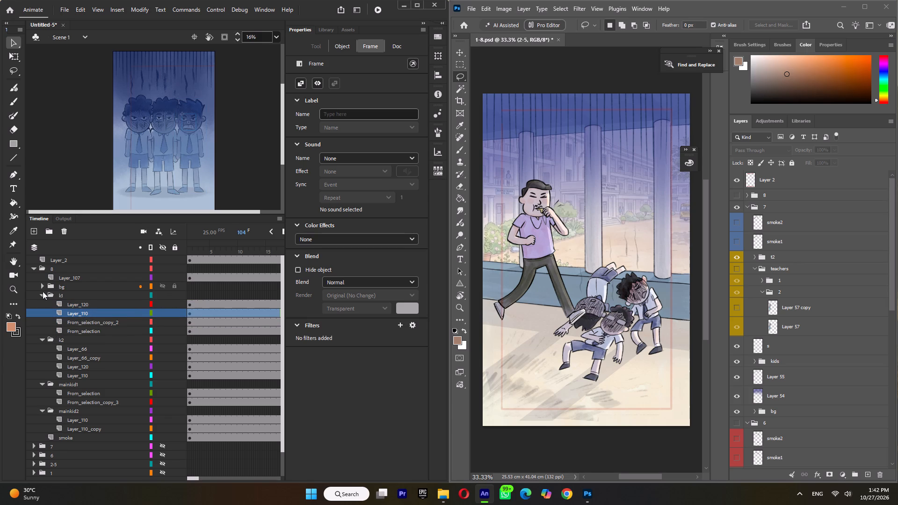
click(42, 292)
drag(66, 294, 67, 274)
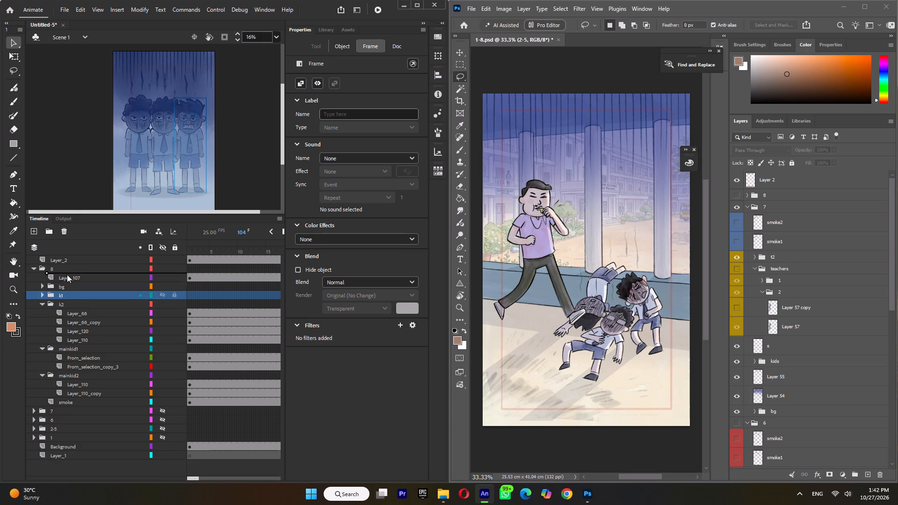
drag(67, 274, 48, 274)
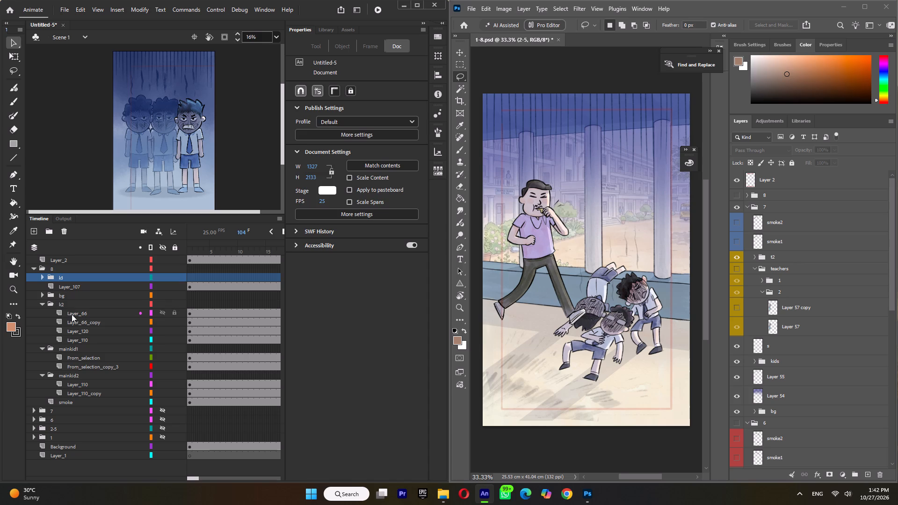
Order k2 as Layer_110, Layer_120, Layer_66_copy and Layer_66, from top to bottom, collapse it and move it above k1 in folder 8.
click(73, 314)
drag(75, 314, 76, 342)
click(77, 315)
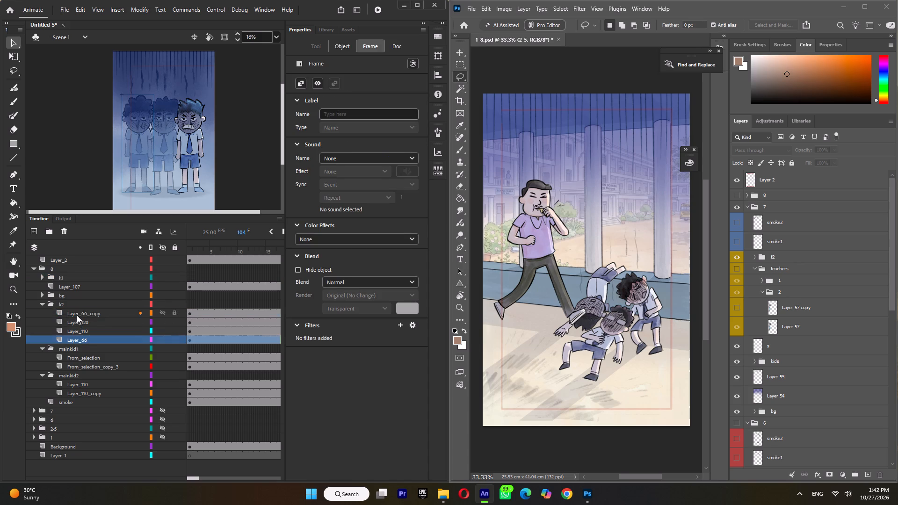
drag(80, 315, 80, 333)
click(80, 313)
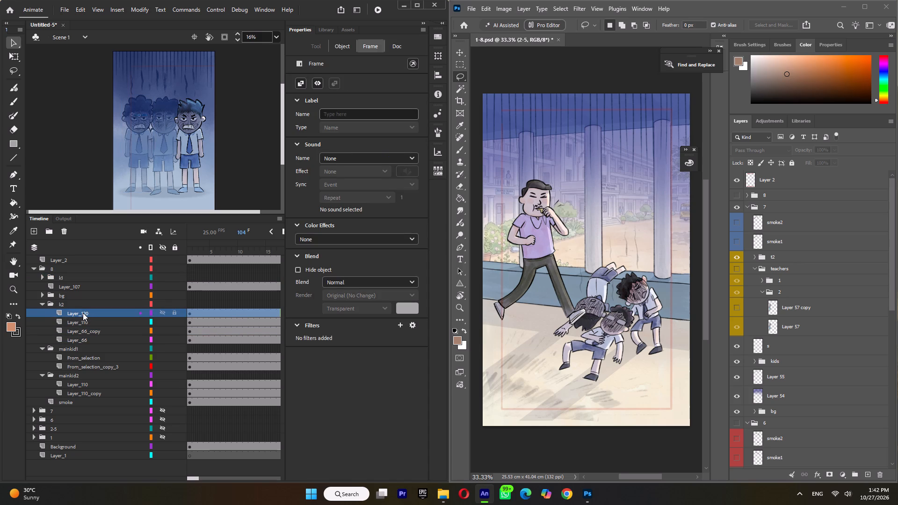
drag(83, 313, 83, 324)
click(42, 304)
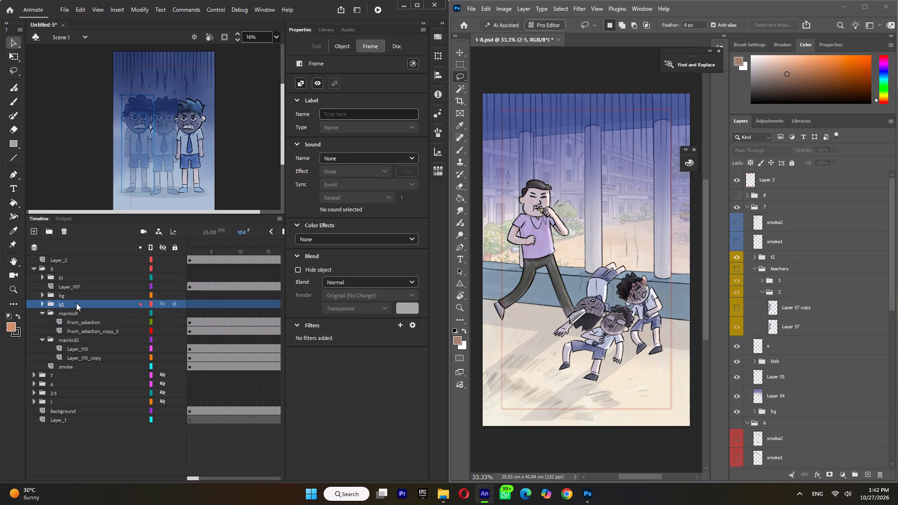
drag(72, 303, 70, 270)
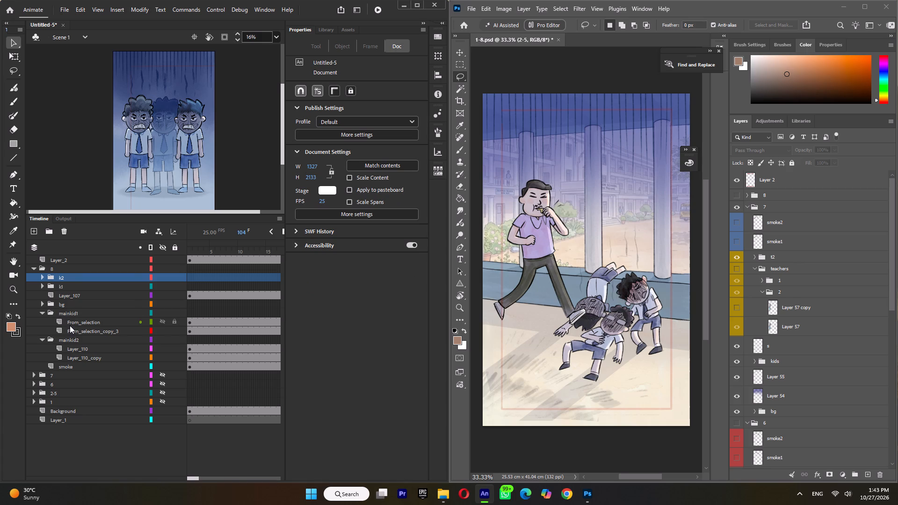
Place From_selection below From_selection_copy_3 in mainkid1, collapse the subfolder and move it above k2 at the top of folder 8.
click(70, 325)
drag(74, 321, 74, 332)
click(41, 310)
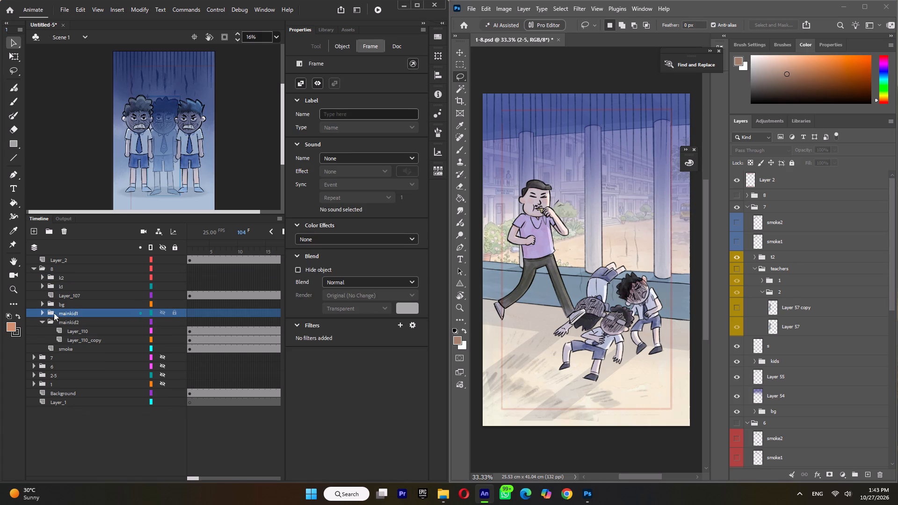
drag(72, 313, 64, 271)
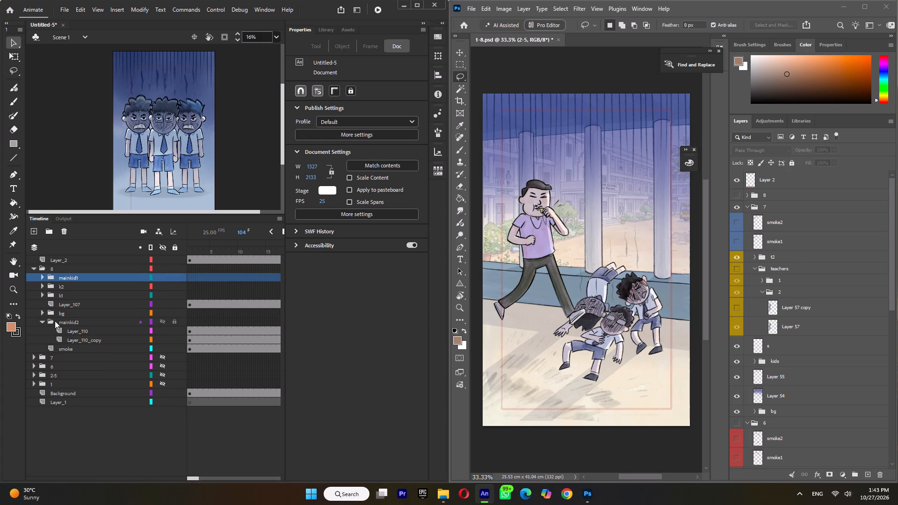
Place Layer_110 below Layer_110_copy in mainkid2, collapse the subfolder and move it above mainkid1 at the top of folder 8.
click(69, 330)
drag(72, 329, 72, 342)
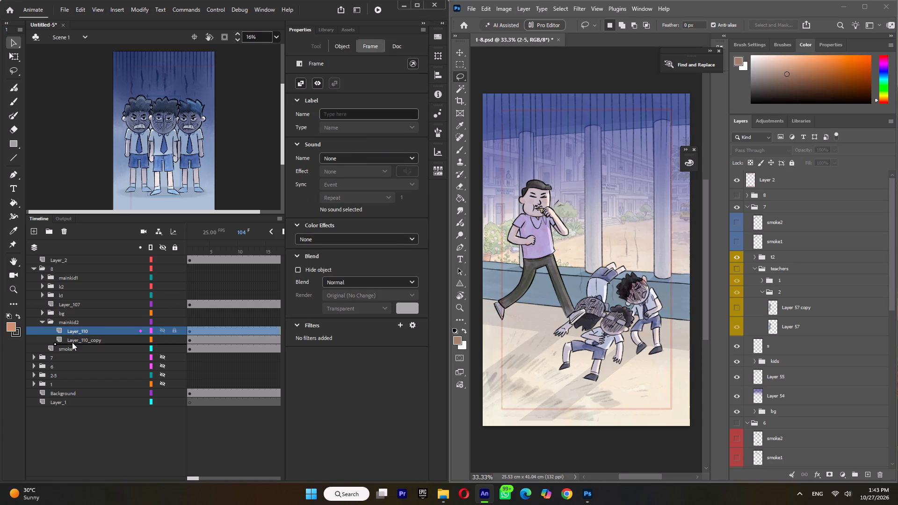
drag(72, 342, 72, 341)
click(44, 322)
drag(73, 321, 66, 272)
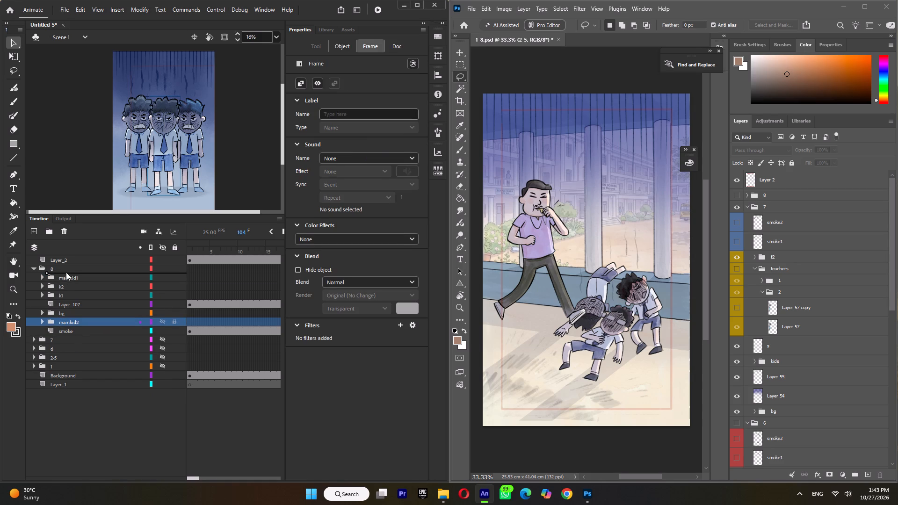
drag(66, 272, 66, 271)
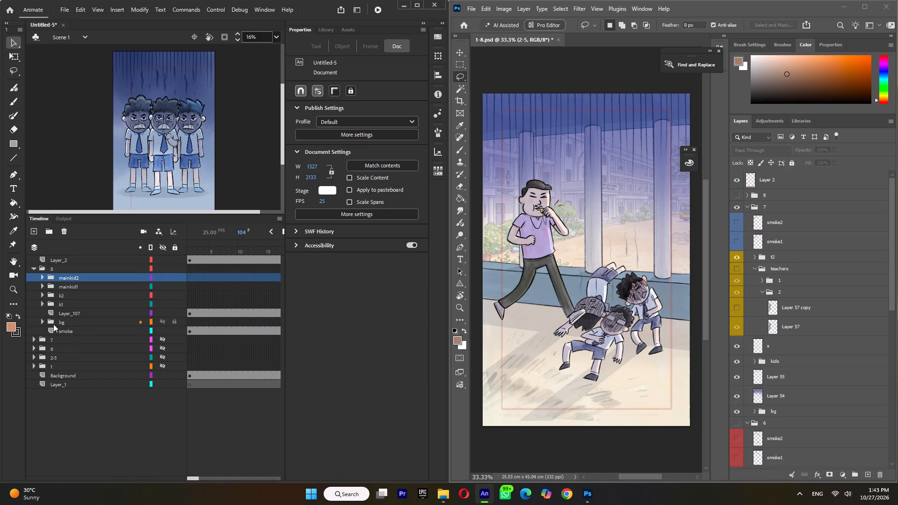
Move the smoke layer to the top of folder 8, above mainkid2, and collapse and hide the folder.
click(61, 329)
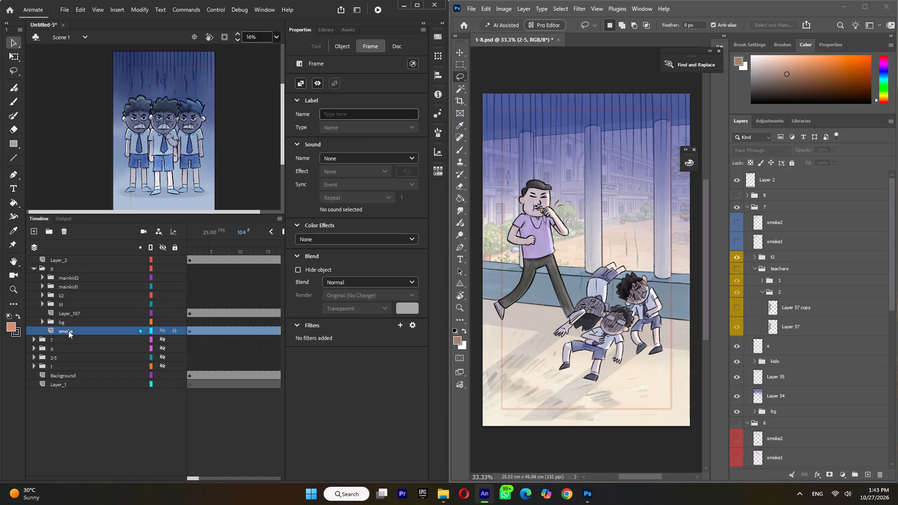
drag(67, 330, 58, 273)
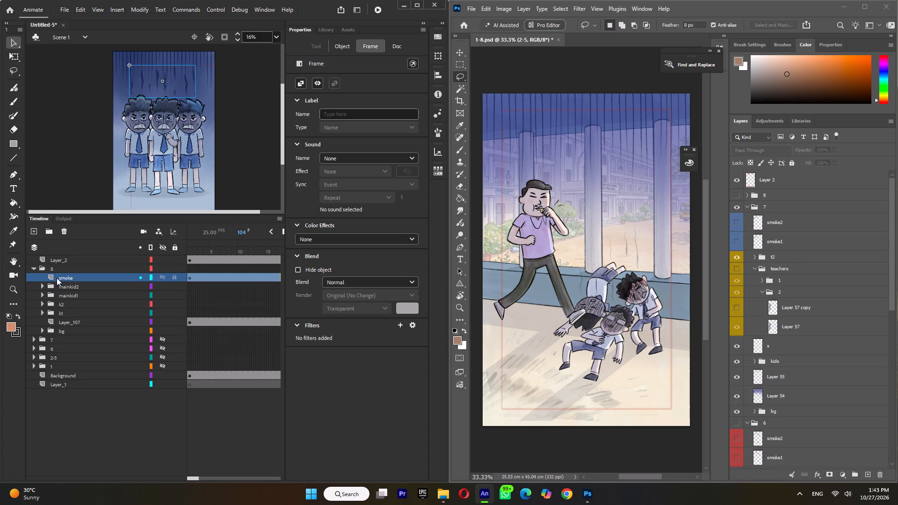
click(34, 269)
click(164, 269)
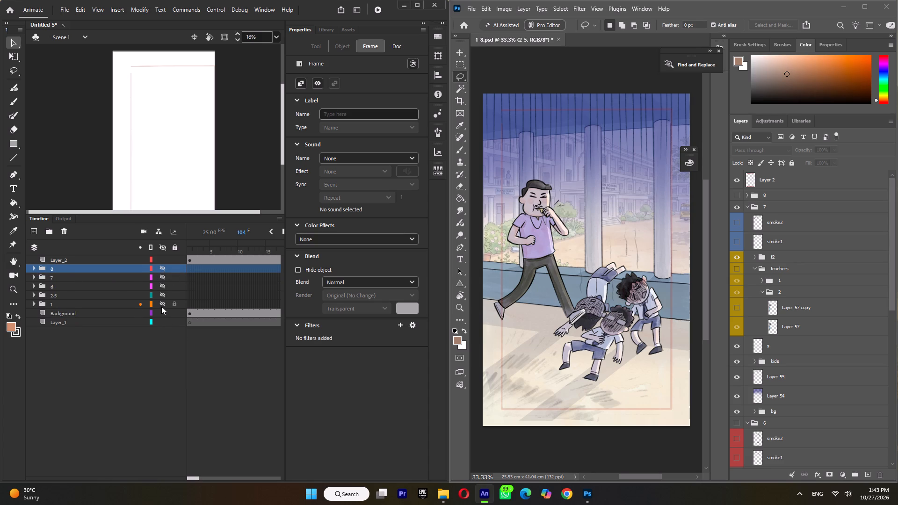
Show folder 1 on the stage and convert its layers to a symbol named 01.
click(163, 303)
click(65, 304)
right_click(65, 304)
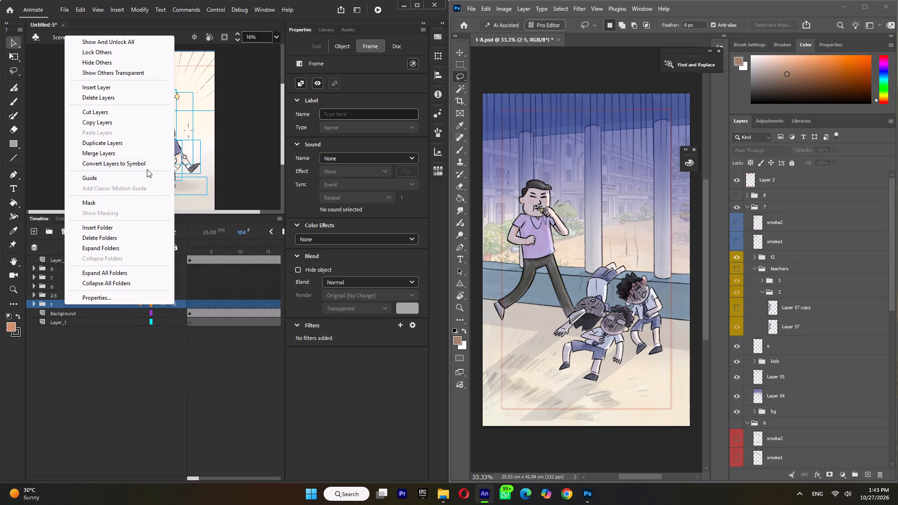
click(147, 165)
text(01)
key(Return)
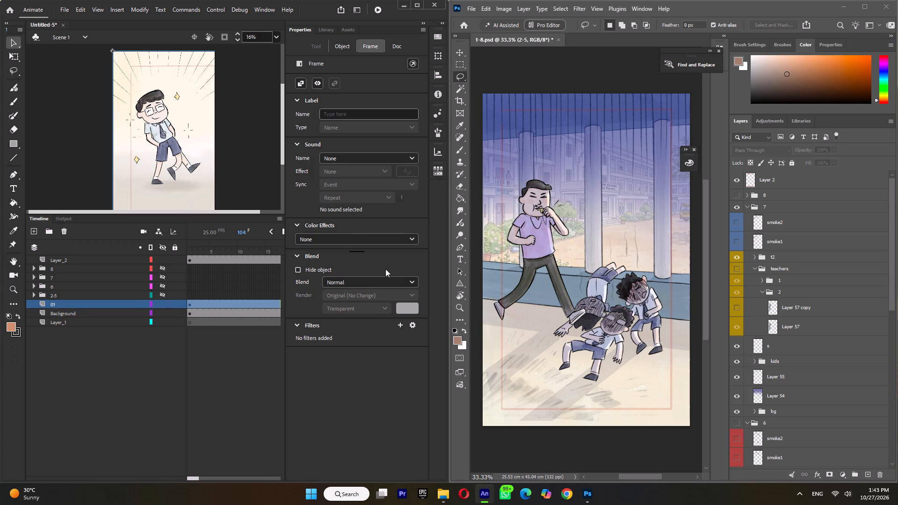
Show folder 2-5, hide layer 01, and convert the folder's layers to a symbol named 2-5.
click(164, 293)
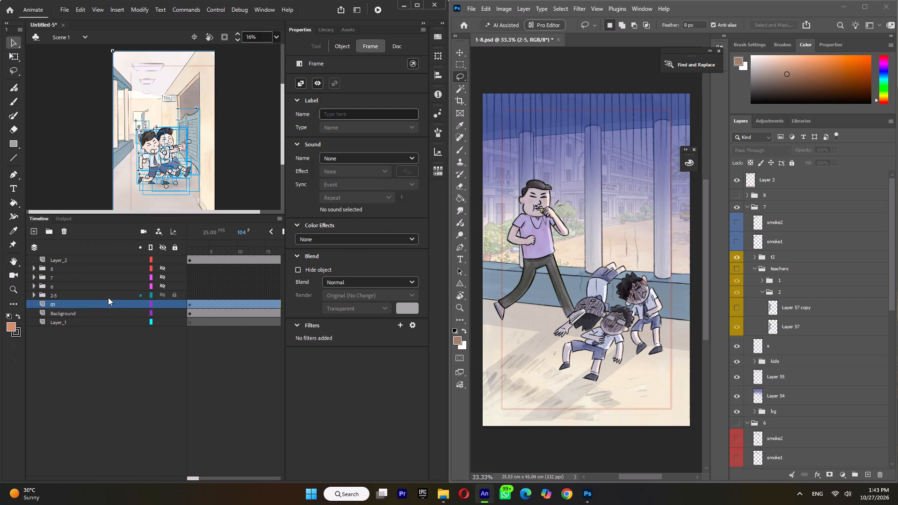
click(163, 303)
click(66, 292)
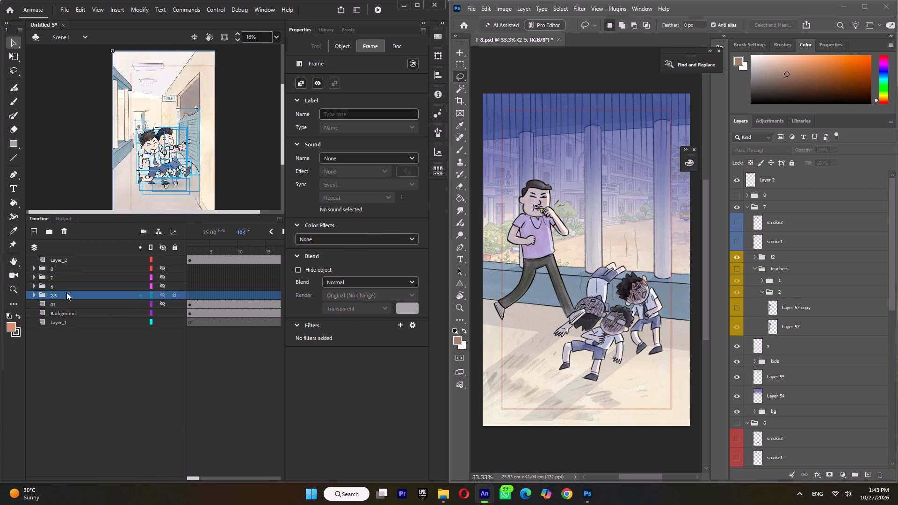
right_click(66, 292)
click(114, 155)
text(2-5)
key(Return)
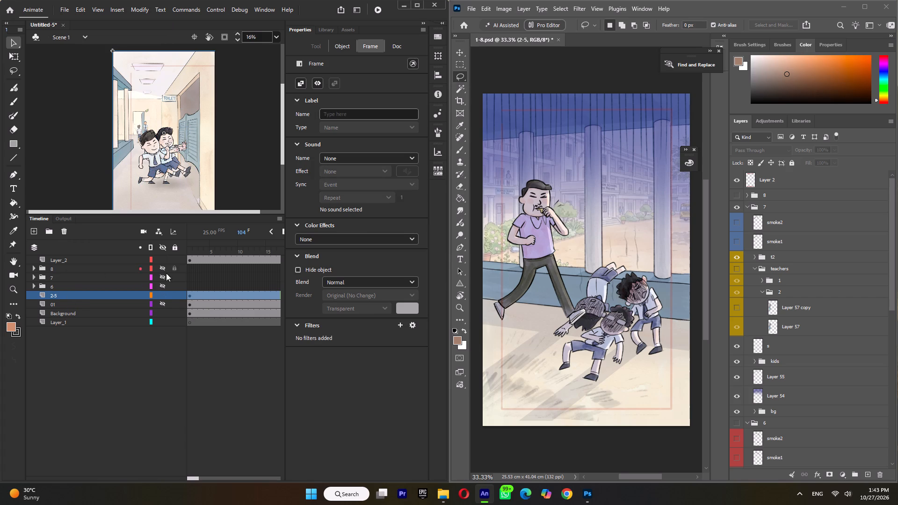
Show folder 6 and convert its layers to a graphic symbol named 6.
click(159, 287)
click(65, 287)
right_click(65, 287)
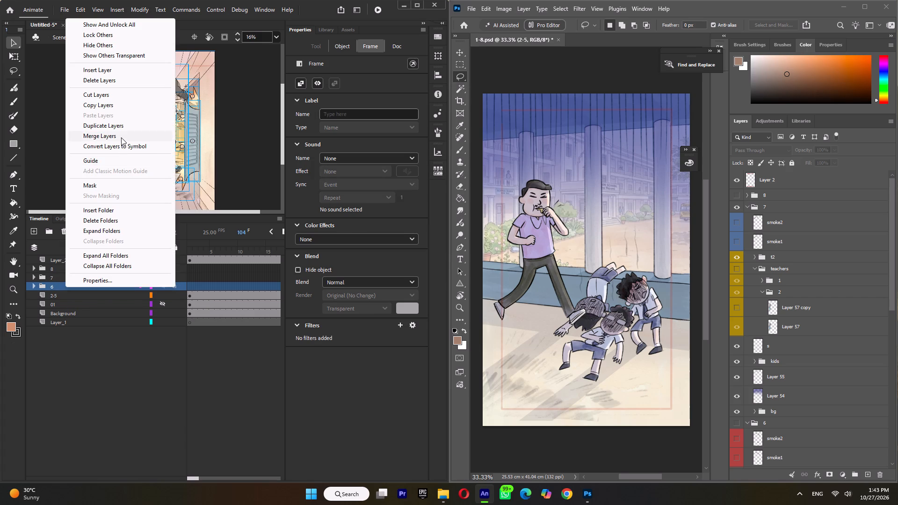
click(122, 144)
key(6)
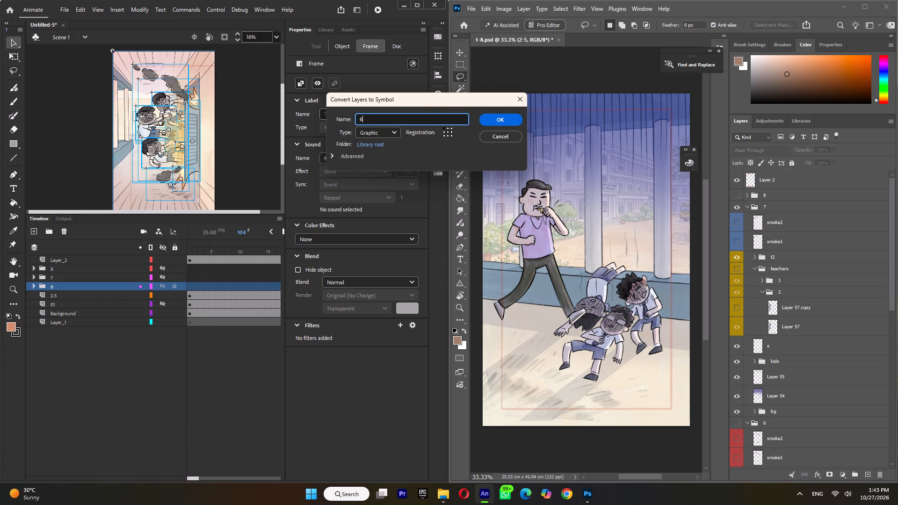
key(Return)
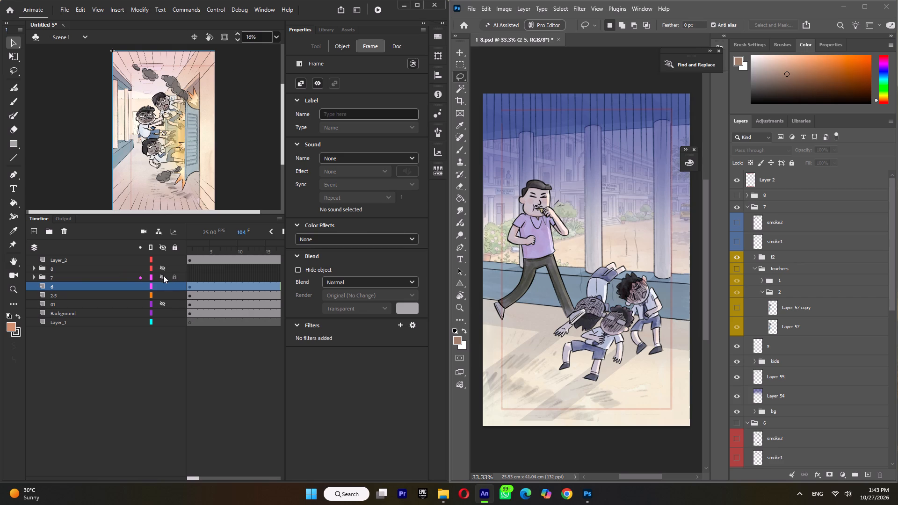
Show folder 7 and convert its layers to a graphic symbol named 07.
click(163, 275)
click(83, 276)
right_click(83, 276)
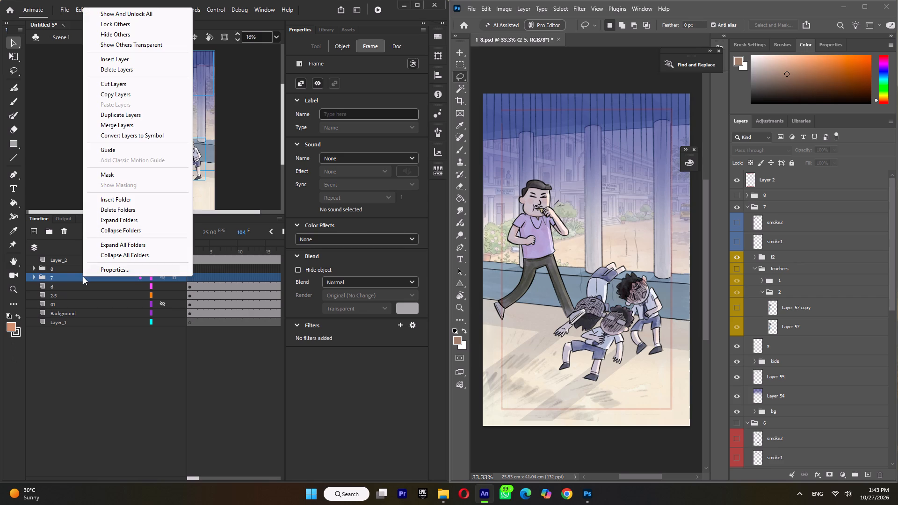
click(161, 132)
text(07+)
key(BackSpace)
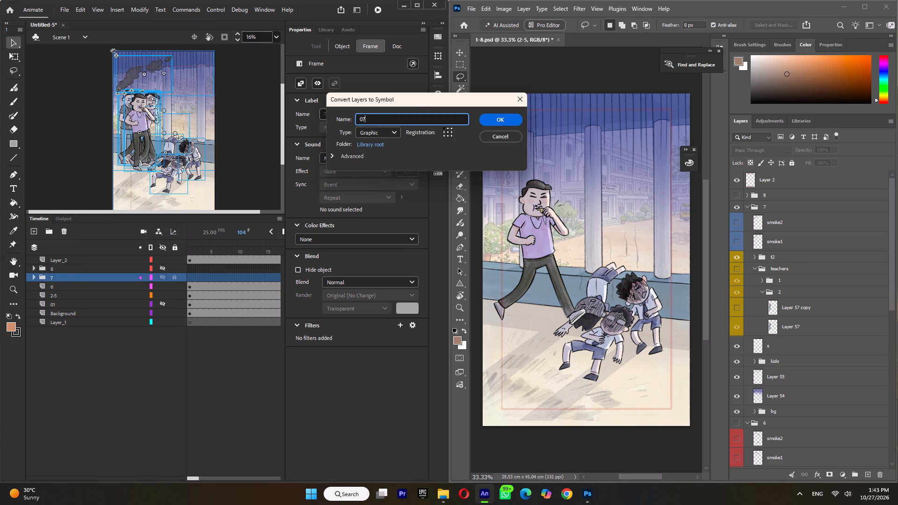
key(Return)
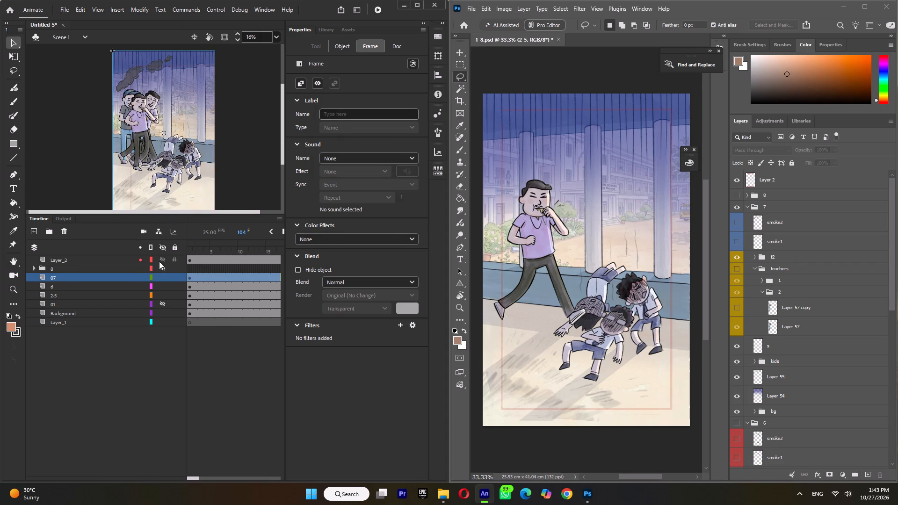
Show folder 8 and convert its layers to a symbol named 08.
click(162, 269)
click(65, 271)
right_click(64, 271)
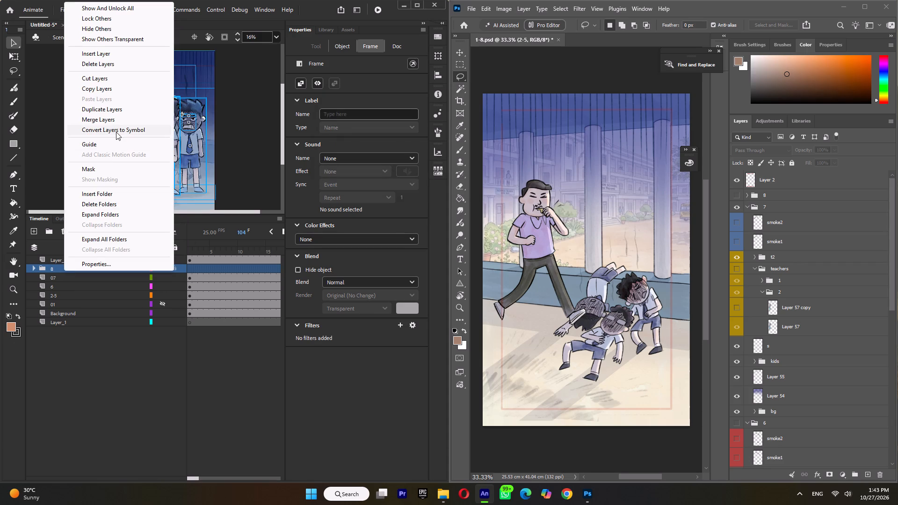
click(116, 131)
text(08)
key(Return)
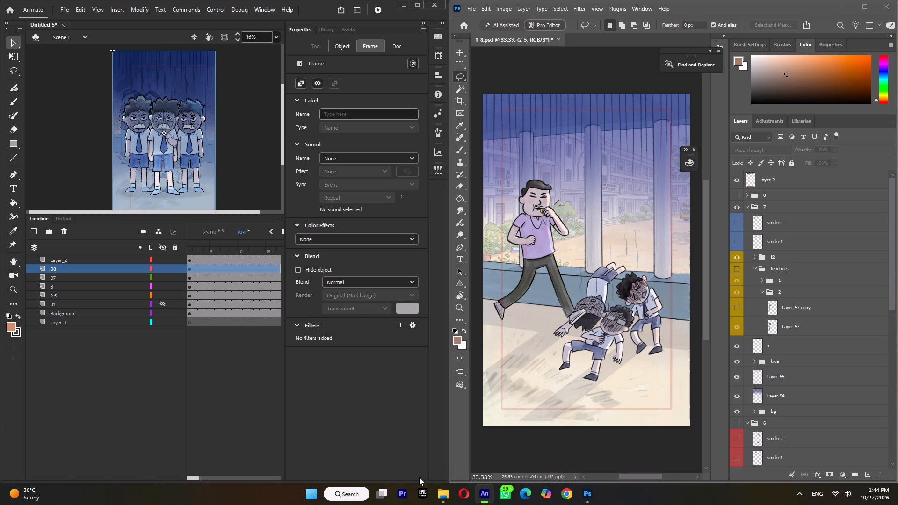
Maximize the Animate window and shrink the timeline area so the whole artwork fits in the stage view.
click(443, 497)
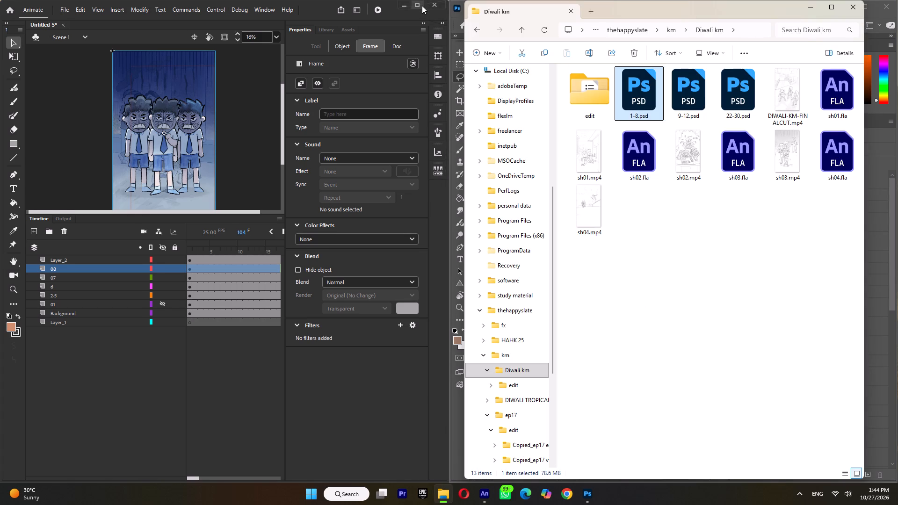
click(422, 6)
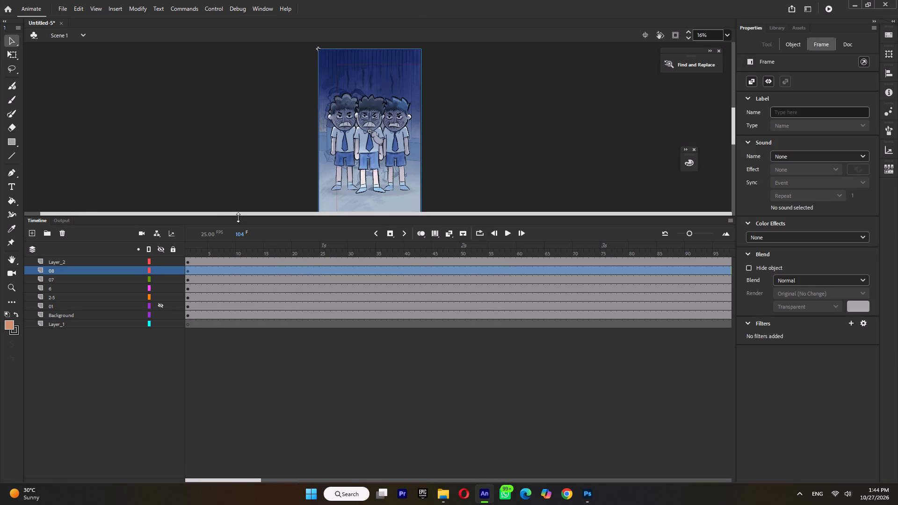
drag(238, 217, 229, 343)
Switch to File Explorer and open sh01.fla from the Diwali km folder.
click(441, 496)
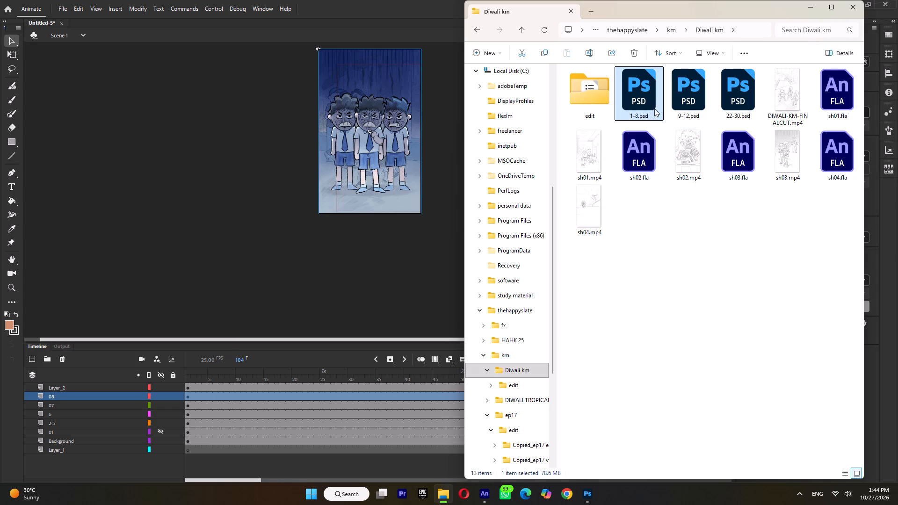
double_click(851, 85)
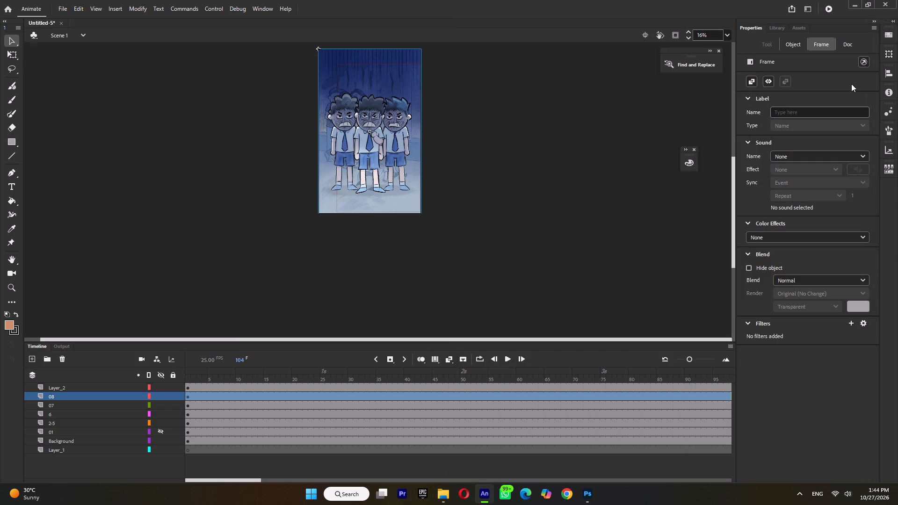
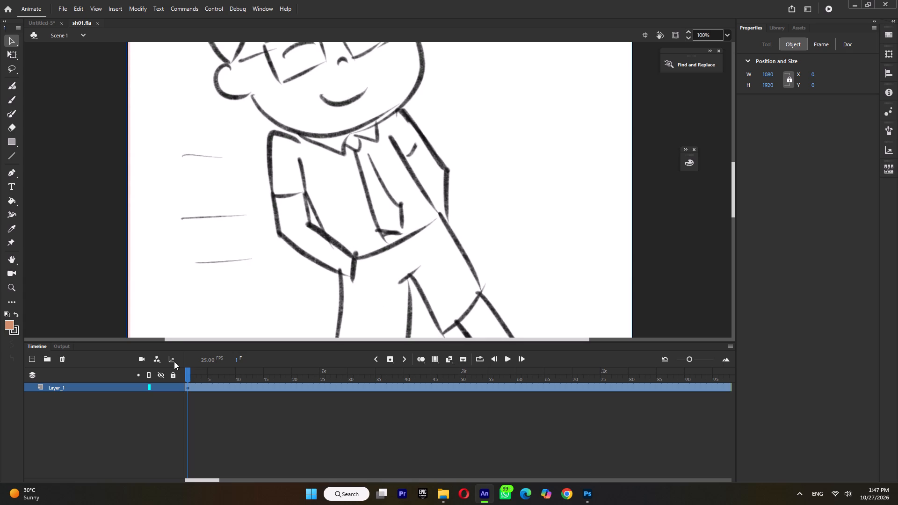
Add four new layers above Layer_1 in sh01.fla and make Layer_2 the active layer.
click(33, 358)
triple_click(33, 358)
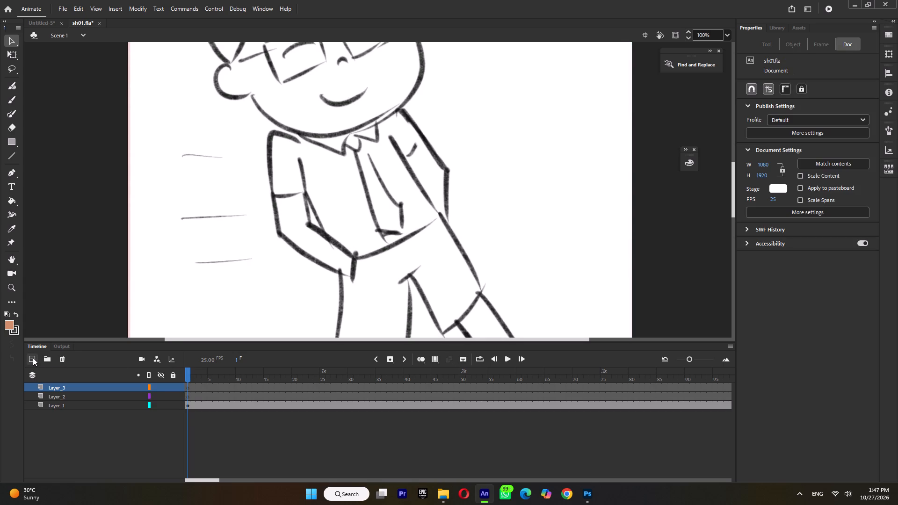
ctrl+scroll(392, 182, down, 5)
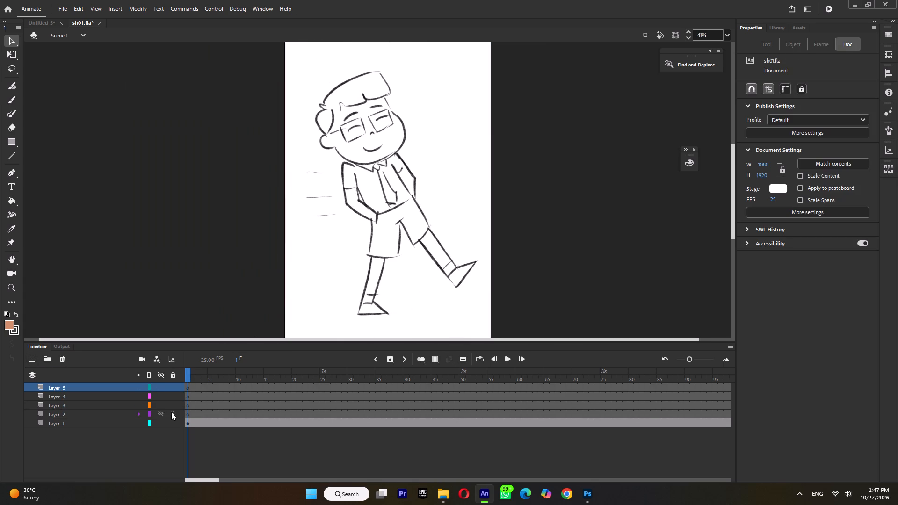
click(72, 411)
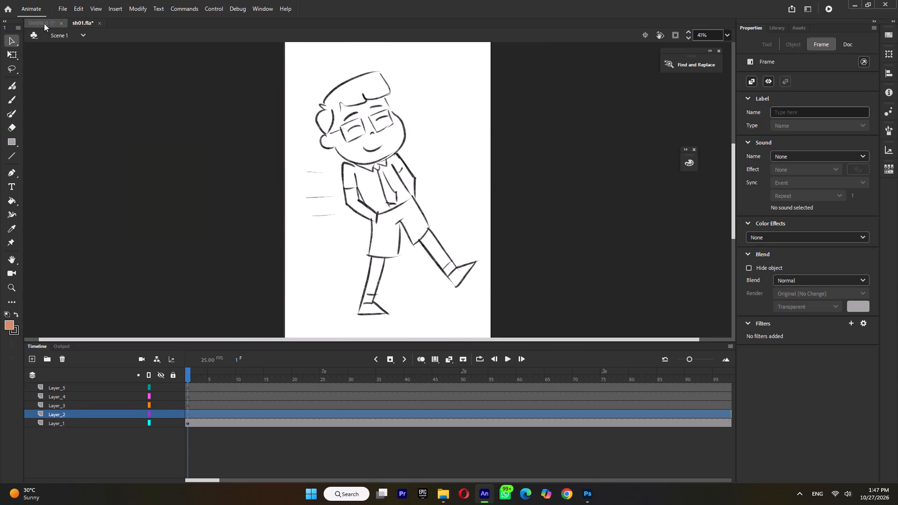
In the Untitled-5 document, hide layers 08, 07, 6 and 2-5 and show layer 01.
click(44, 23)
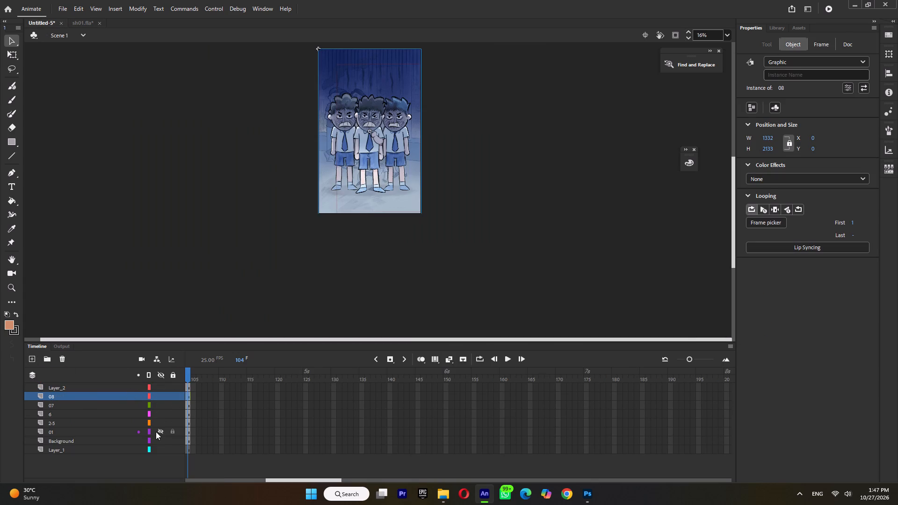
drag(160, 396, 160, 420)
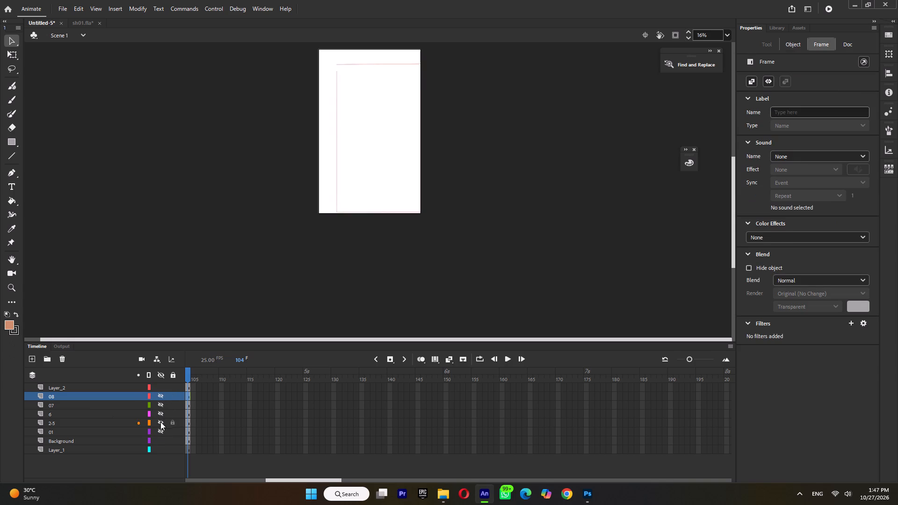
click(160, 430)
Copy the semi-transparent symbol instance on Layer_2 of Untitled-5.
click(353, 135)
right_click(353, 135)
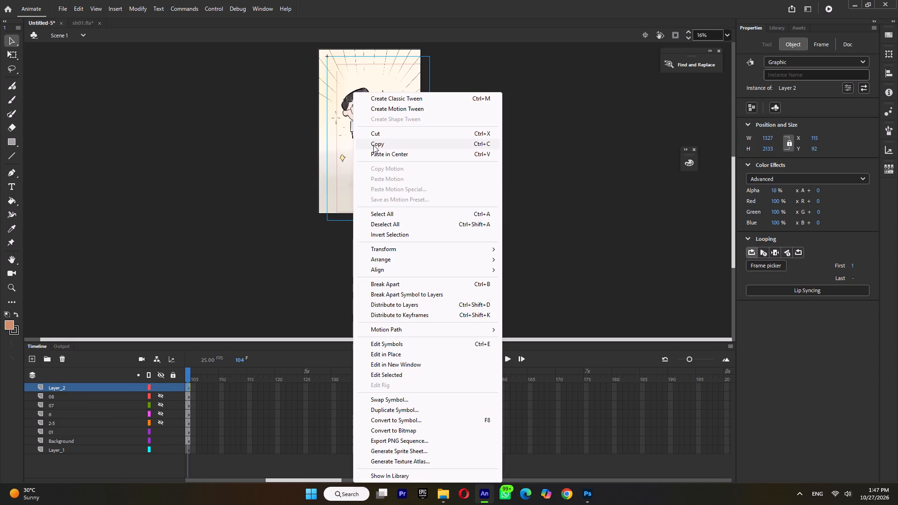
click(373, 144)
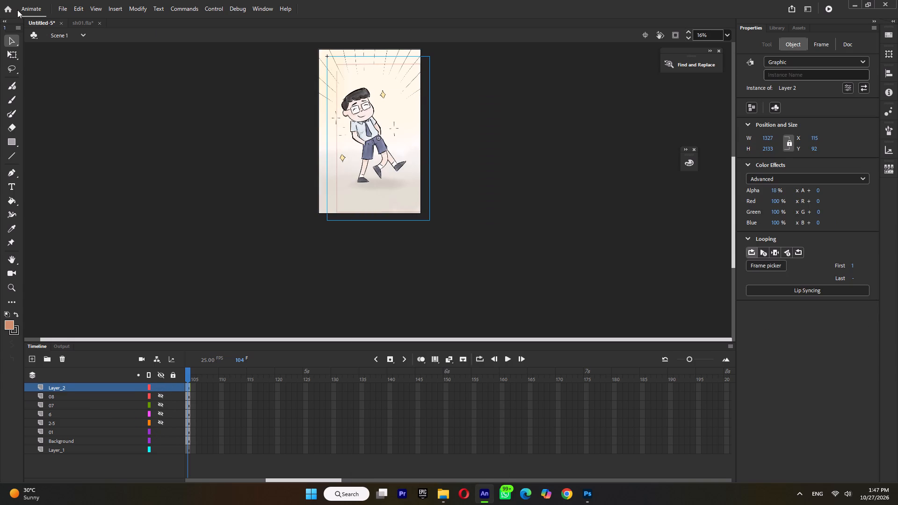
In sh01.fla, move Layer_1 to the top of the layer stack and place its sketch video beside the stage, at X about -1093.
click(73, 24)
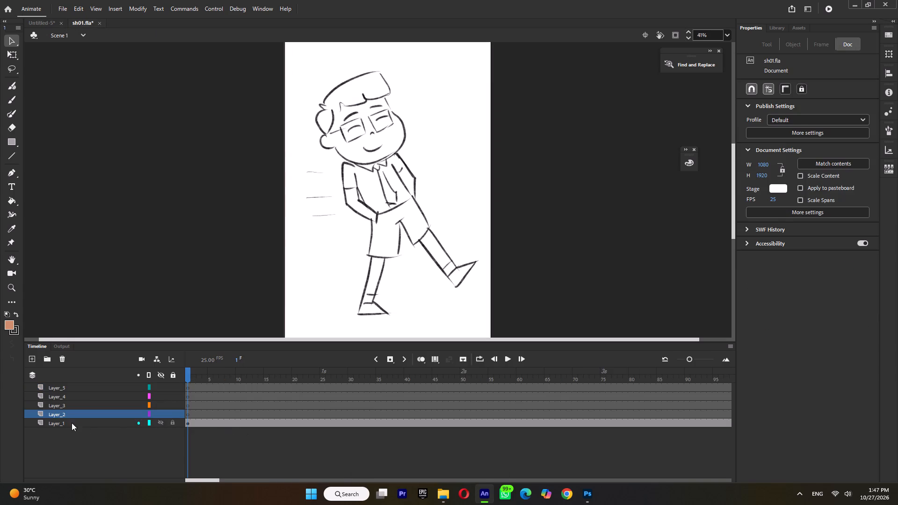
click(68, 422)
drag(64, 422, 72, 374)
drag(420, 274, 267, 274)
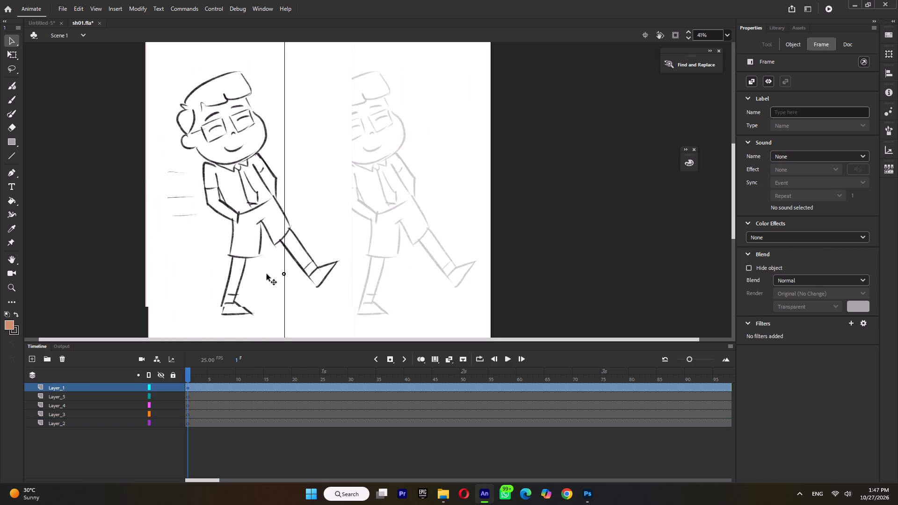
drag(267, 274, 211, 275)
ctrl+scroll(319, 235, down, 4)
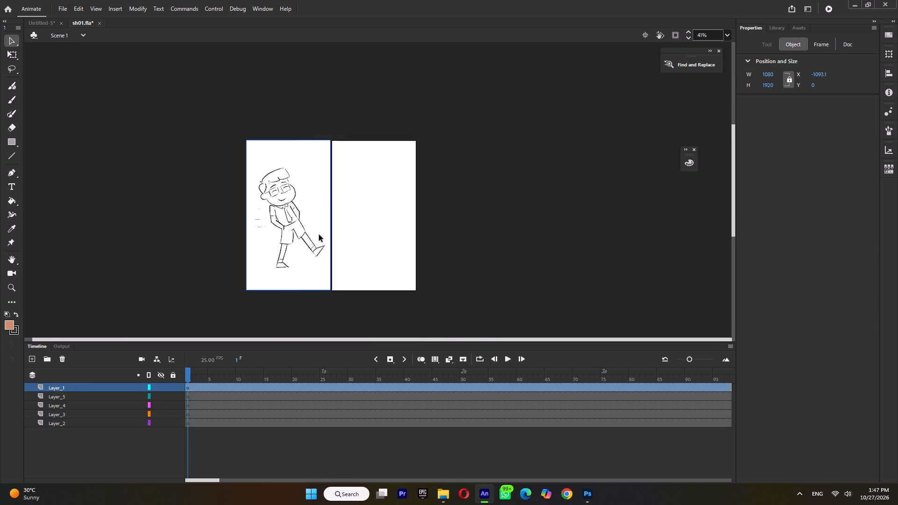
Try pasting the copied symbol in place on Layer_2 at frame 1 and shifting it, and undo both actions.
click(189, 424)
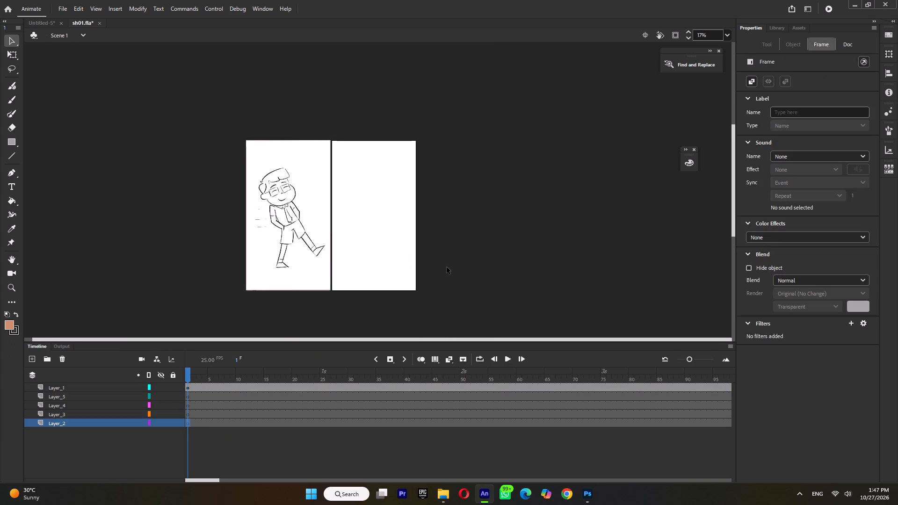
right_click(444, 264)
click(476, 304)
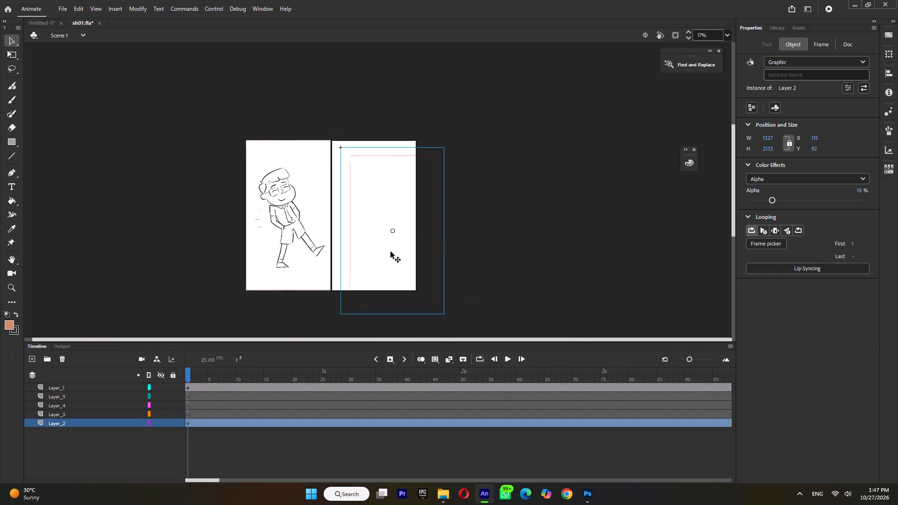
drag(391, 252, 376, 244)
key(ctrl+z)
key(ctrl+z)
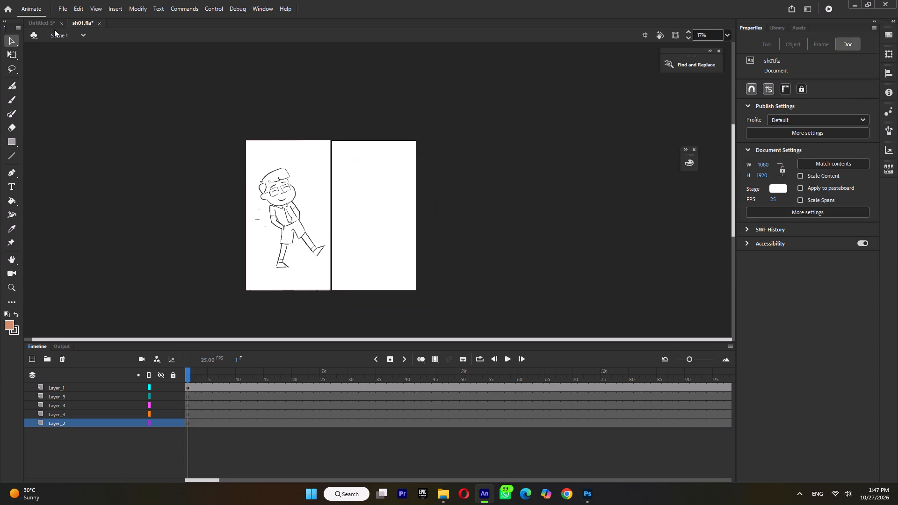
In Untitled-5, hide Layer_2 and copy the 01 symbol showing the walking boy.
click(41, 23)
click(160, 386)
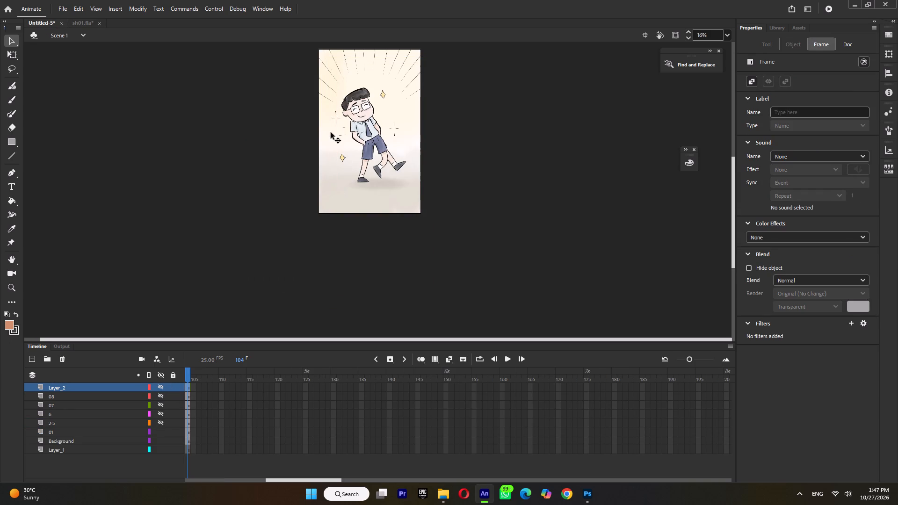
click(370, 128)
right_click(370, 128)
click(389, 143)
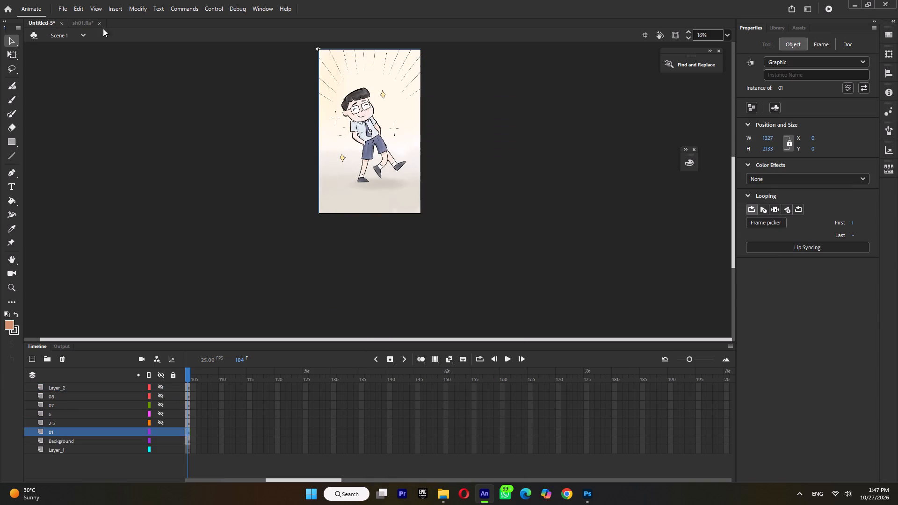
Paste the 01 symbol in place on Layer_2 of sh01.fla and position it over the stage at about X -167, Y -132.
click(87, 22)
right_click(516, 227)
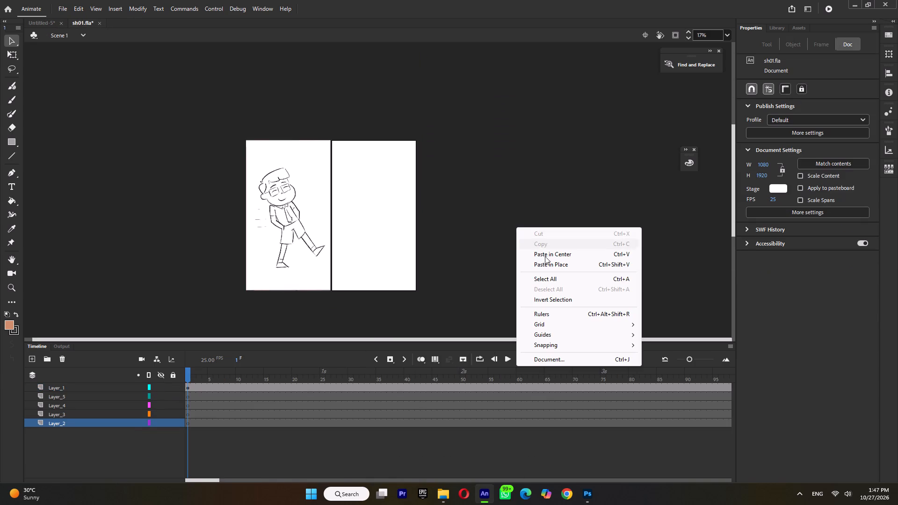
click(546, 263)
drag(398, 248, 388, 239)
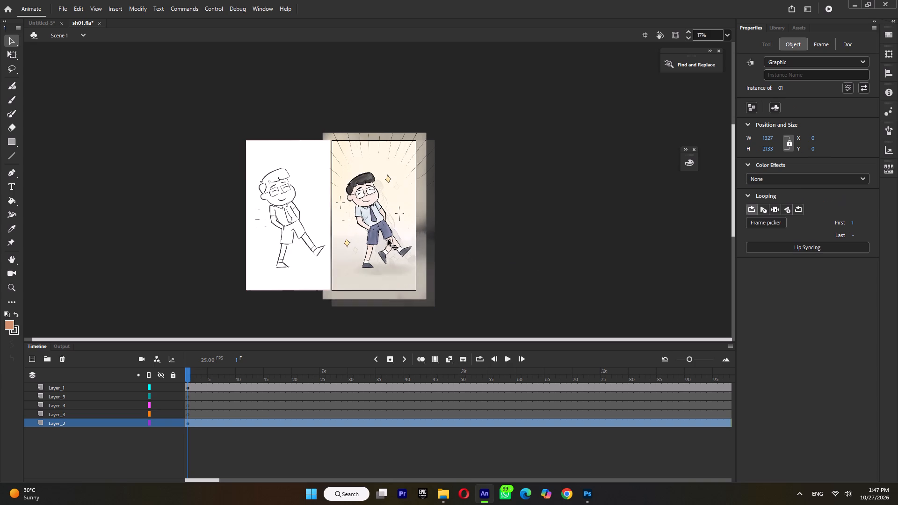
drag(388, 239, 384, 238)
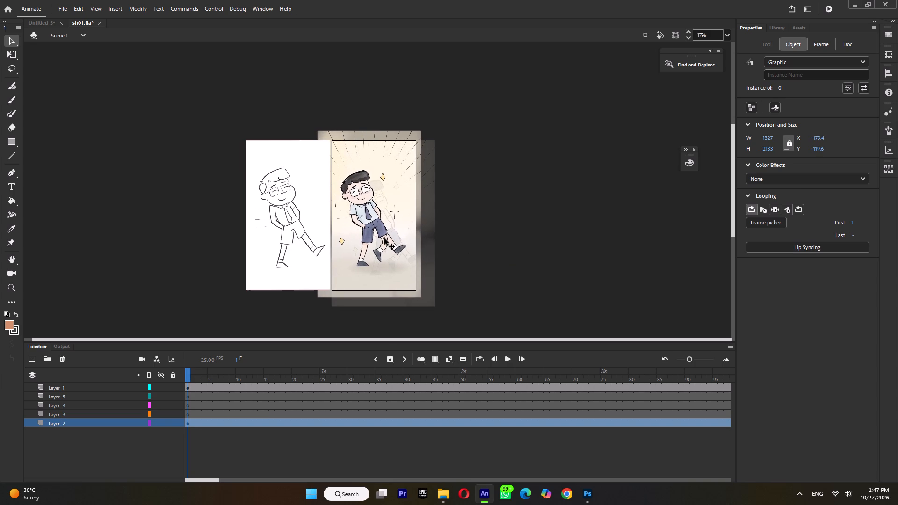
drag(384, 238, 386, 239)
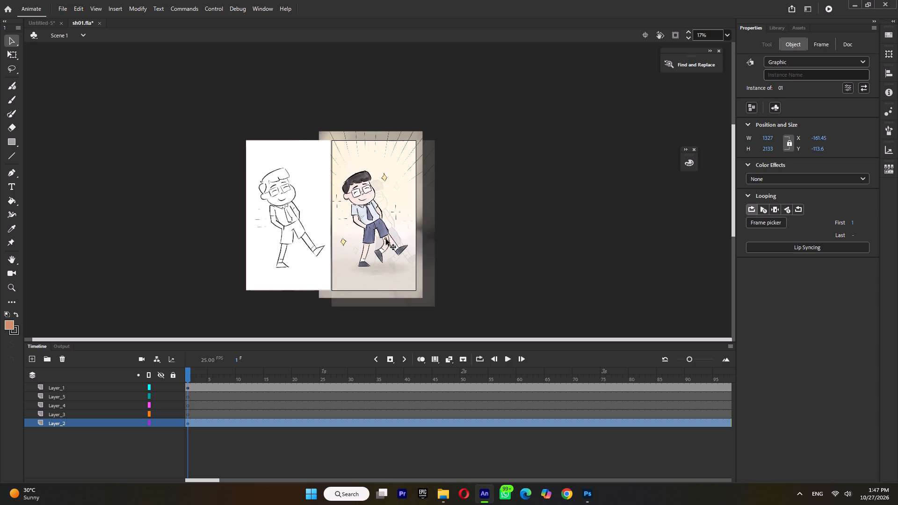
drag(386, 239, 385, 238)
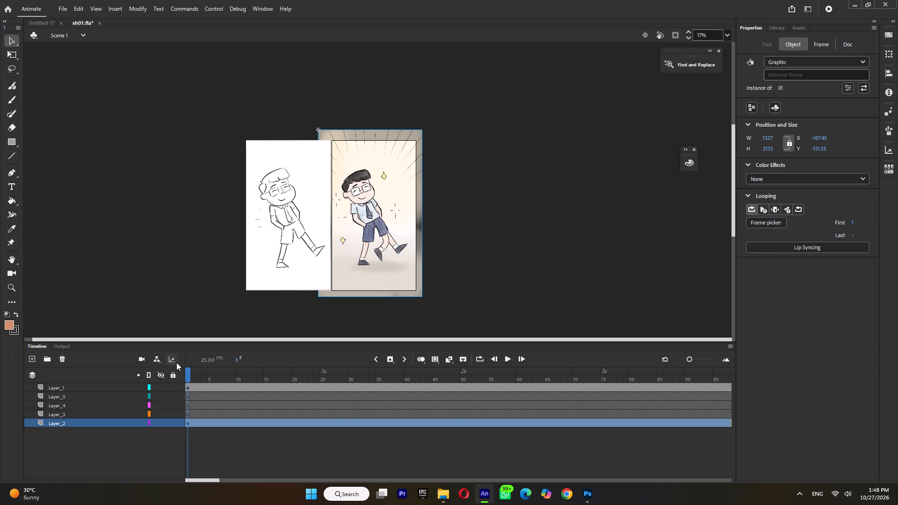
Insert a blank keyframe on Layer_2 at frame 40, where the sketch changes to the hallway shot.
drag(191, 370, 393, 413)
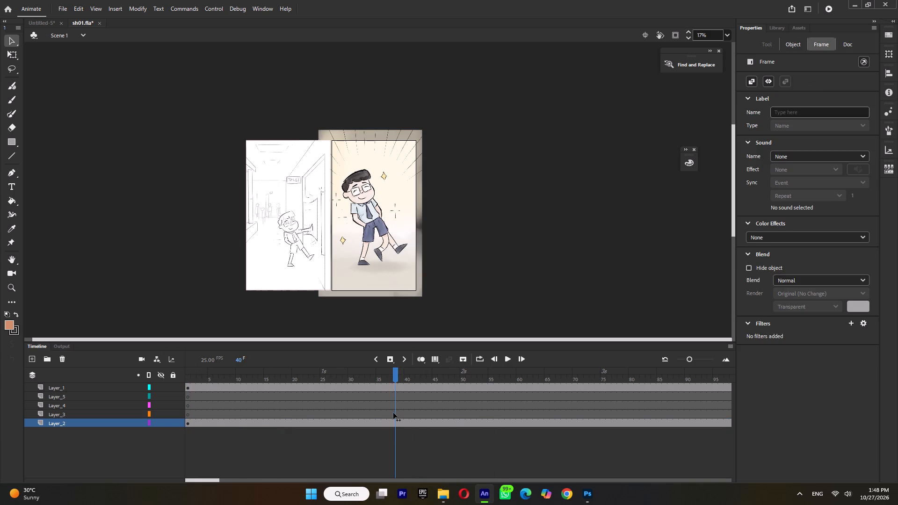
drag(393, 413, 402, 416)
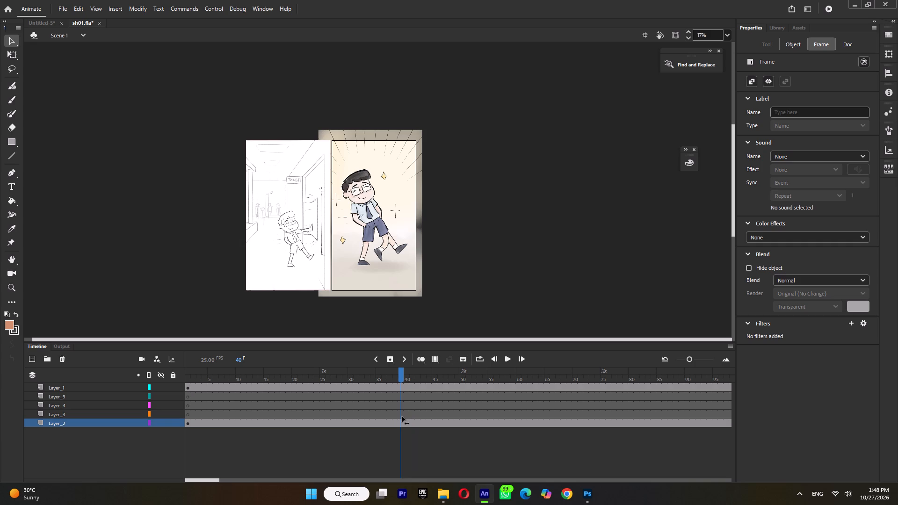
drag(402, 416, 404, 416)
click(406, 423)
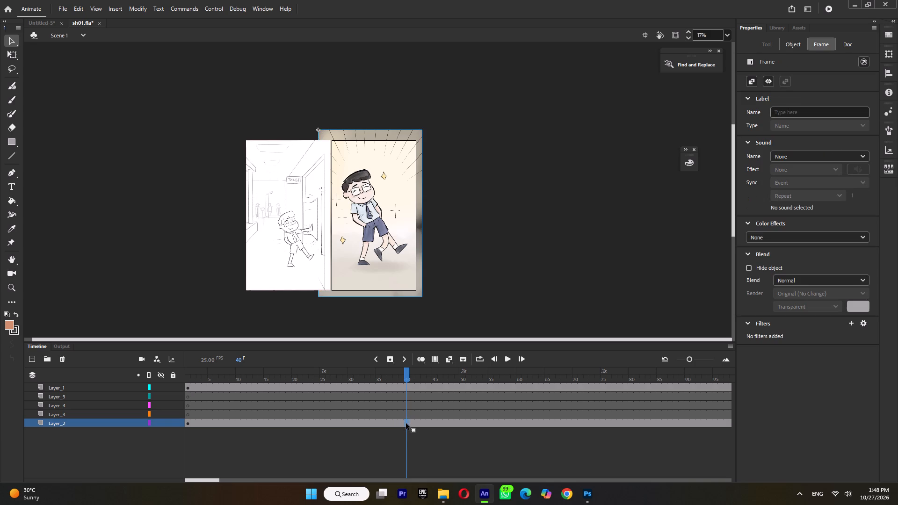
key(F7)
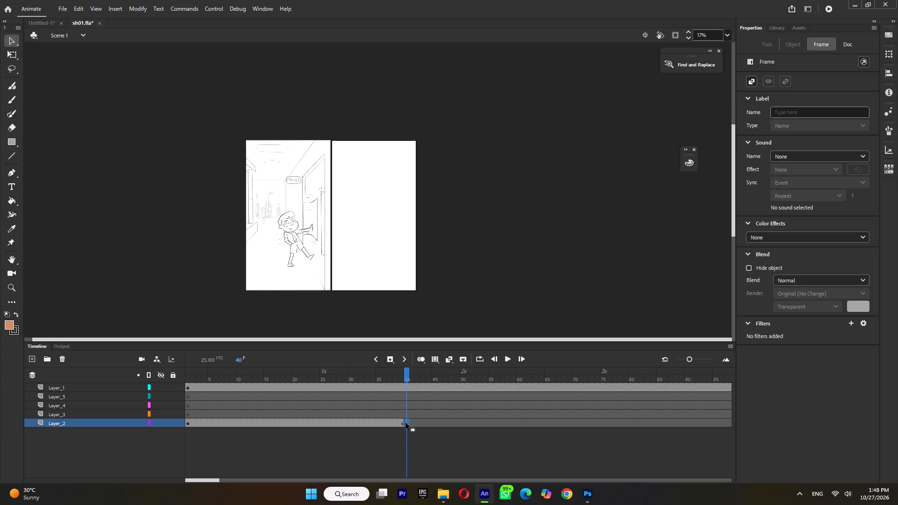
In Untitled-5, hide layer 01, show layer 2-5 and copy the 2-5 hallway symbol.
click(39, 21)
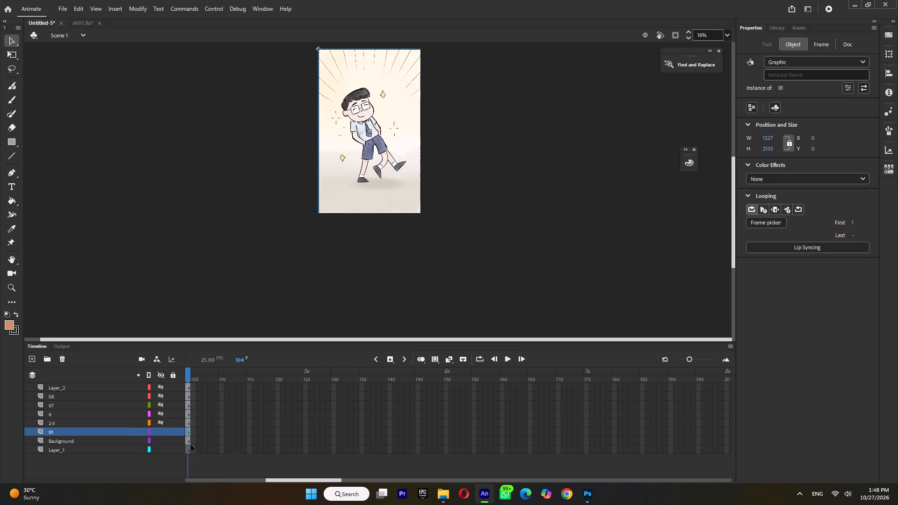
click(160, 431)
click(160, 420)
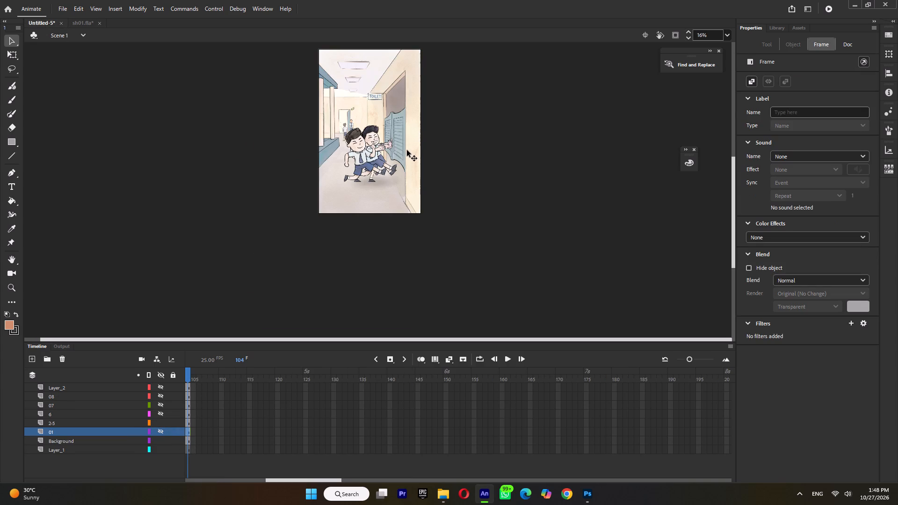
click(405, 142)
right_click(399, 147)
click(420, 143)
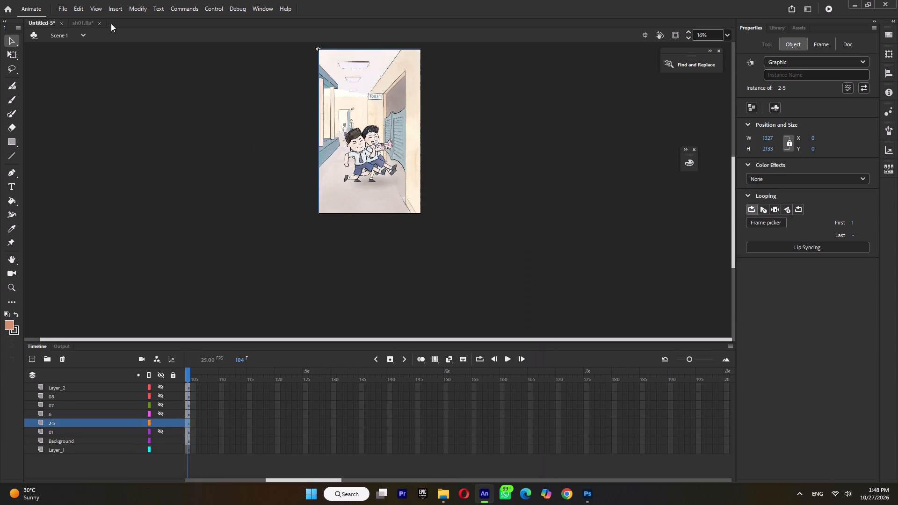
Paste the 2-5 symbol in place at frame 40 of Layer_2 in sh01.fla and position it at about X -144, Y -143.5.
click(83, 19)
right_click(480, 212)
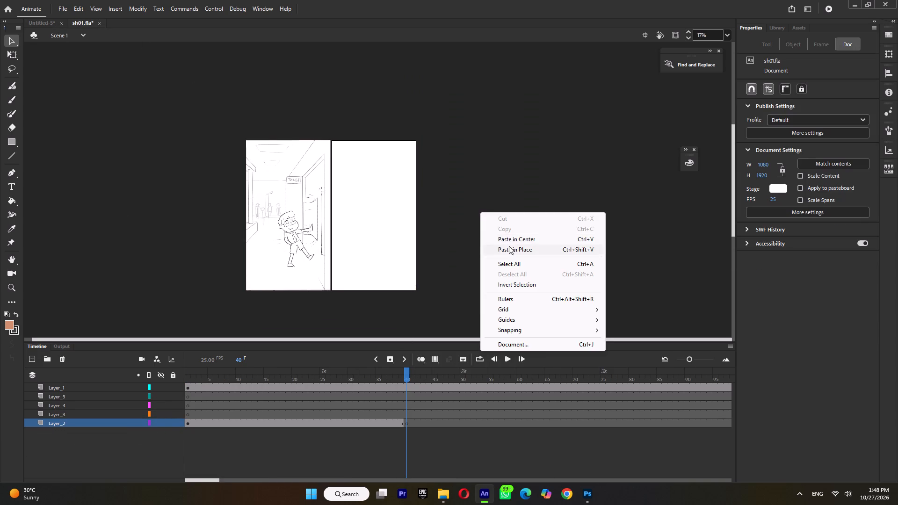
click(508, 247)
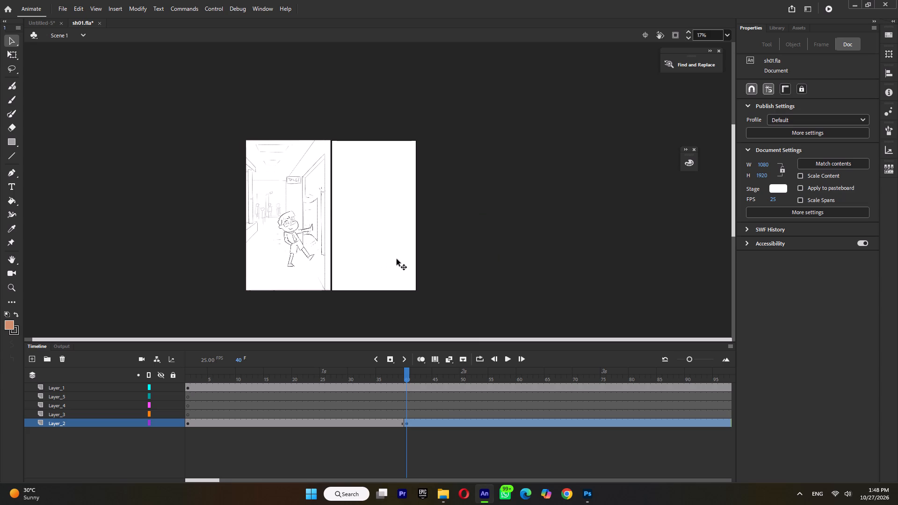
drag(397, 259, 397, 249)
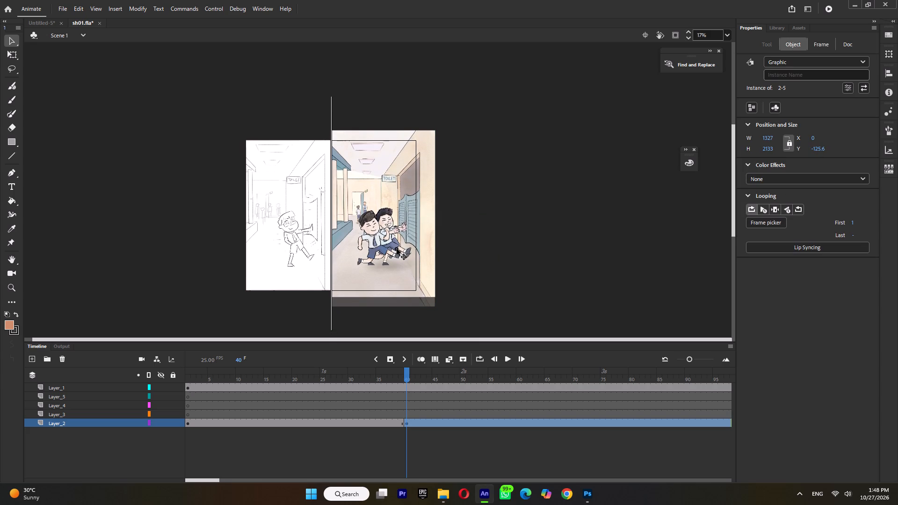
drag(397, 249, 397, 247)
key(Left)
key(Left)
key(Left)
key(Left)
key(Left)
key(Left)
key(Left)
key(Left)
key(Left)
key(Left)
key(Left)
key(Left)
key(Left)
key(Left)
key(Left)
key(Left)
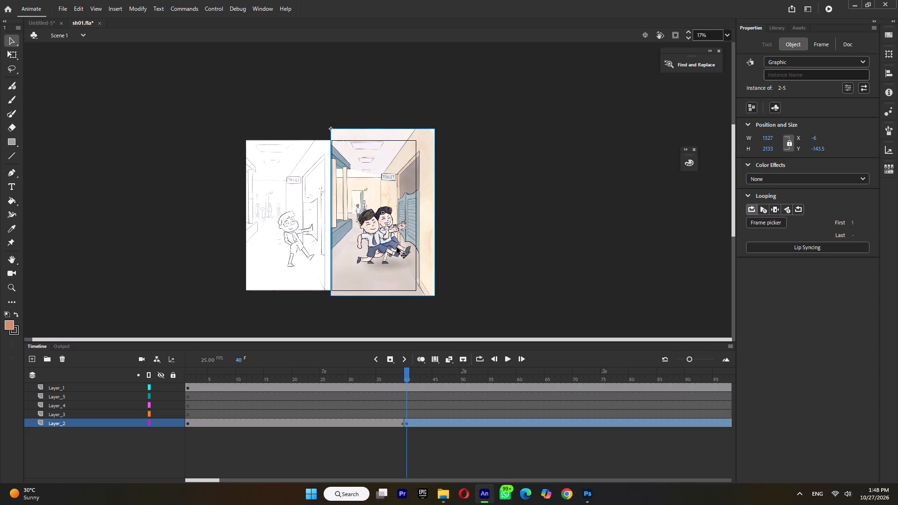
key(Left)
key(Left)
key(Left)
key(Left)
key(Left)
key(Left)
key(Left)
key(Left)
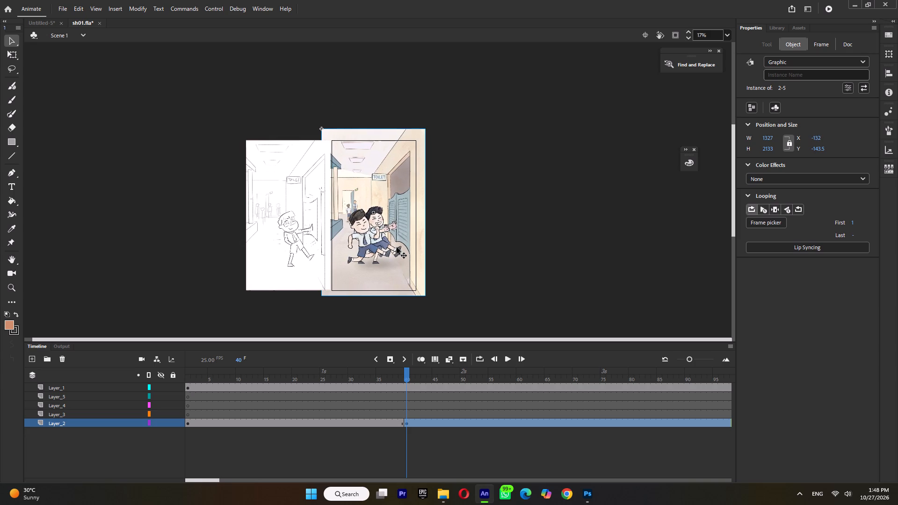
Examine the sketch from frame 40 to about frame 233 in sh01.fla and compare it with layers 6 and 07 in Untitled-5.
drag(410, 375, 435, 376)
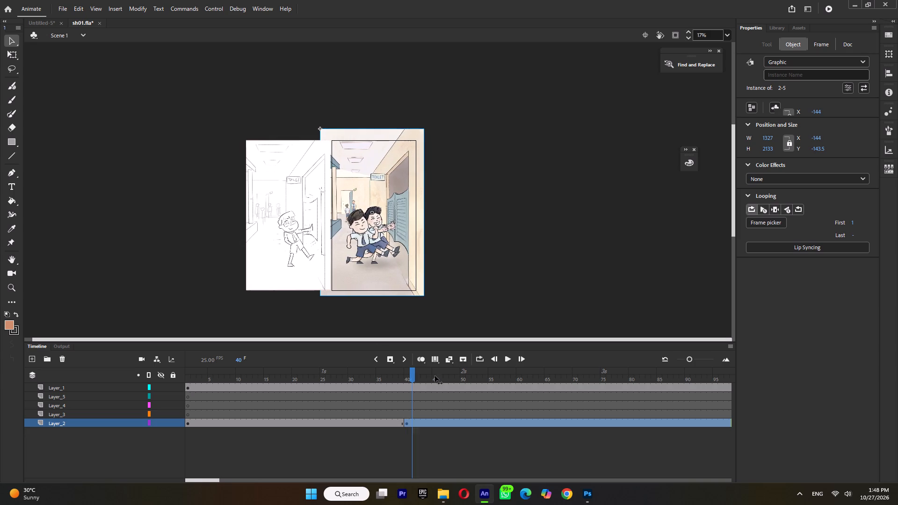
drag(435, 376, 651, 406)
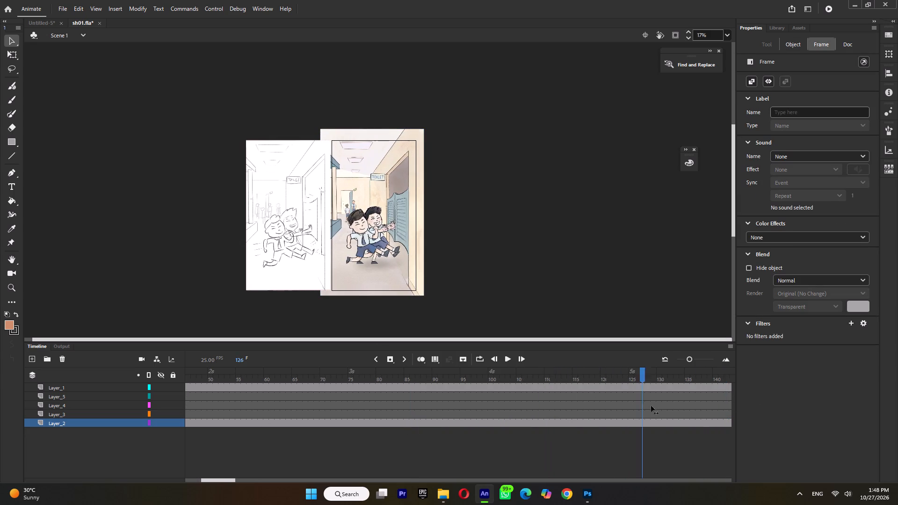
drag(651, 406, 696, 418)
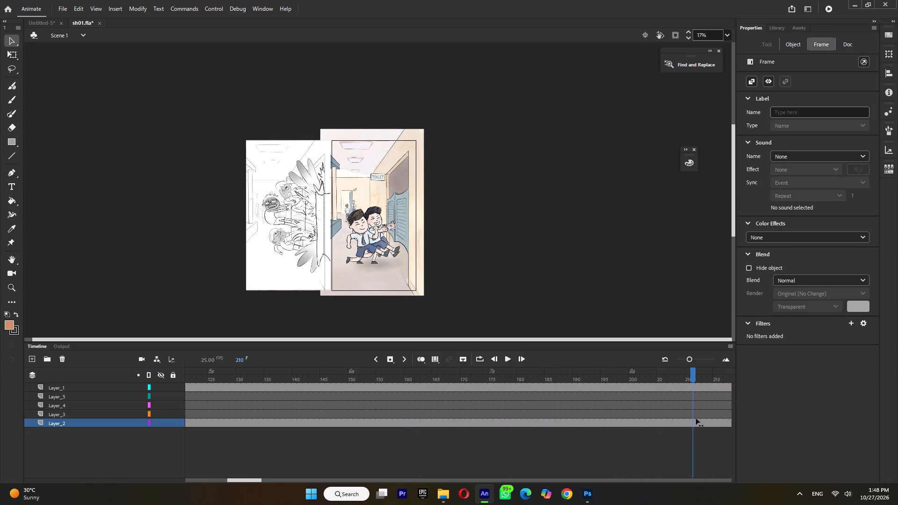
drag(696, 418, 449, 421)
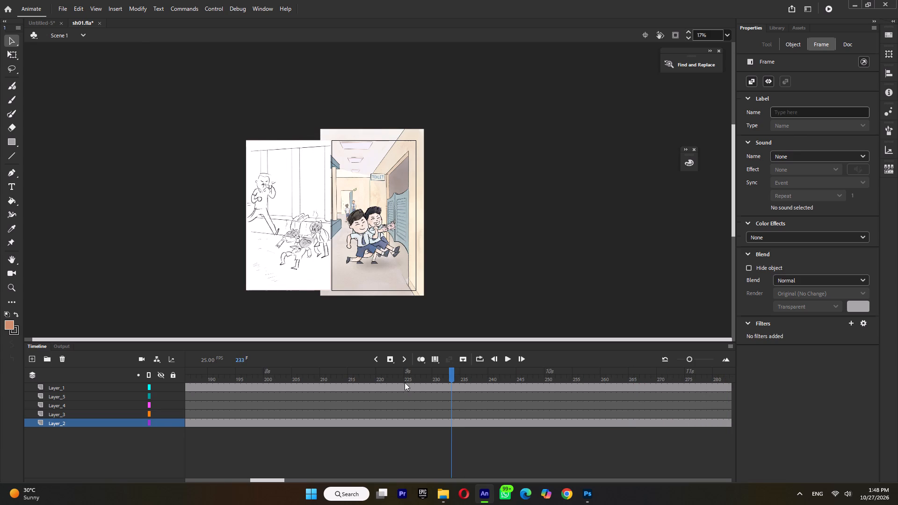
click(47, 25)
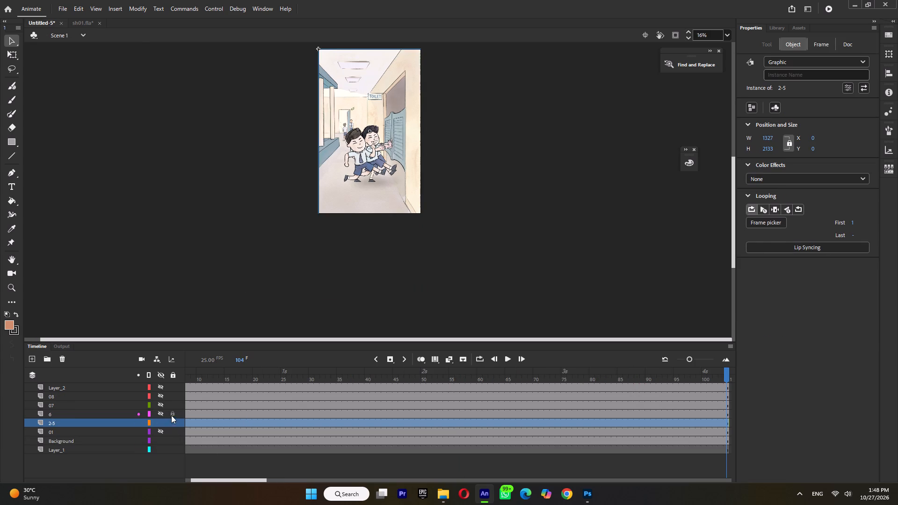
click(158, 423)
click(160, 413)
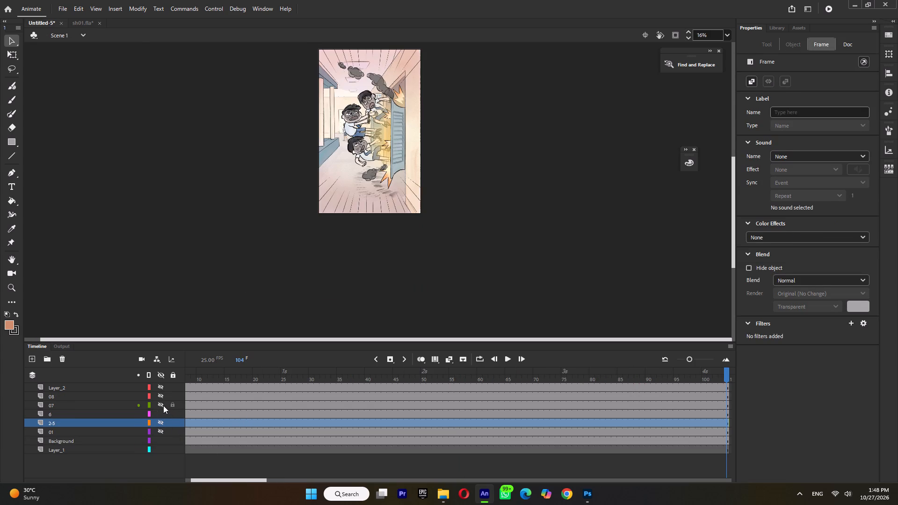
click(161, 404)
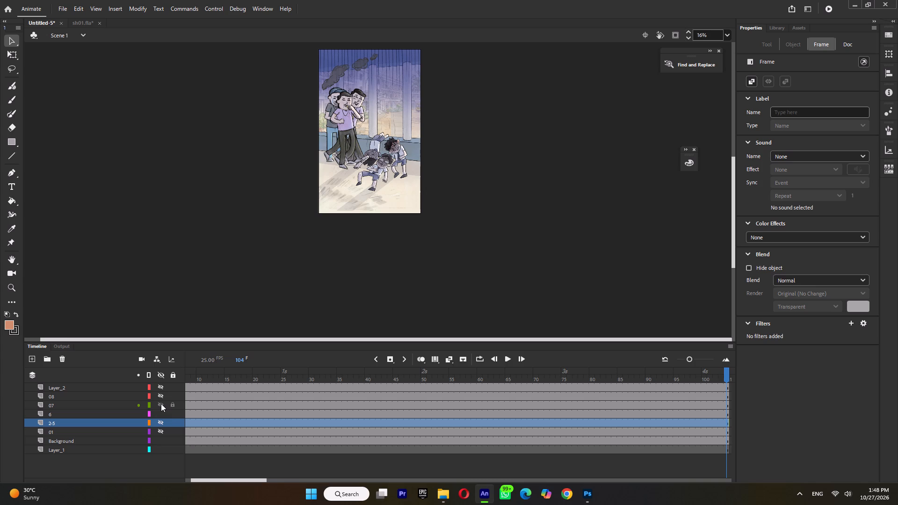
In sh01.fla, undo the 2-5 symbol's placement and the blank keyframe at frame 40 of Layer_2.
click(83, 27)
click(239, 211)
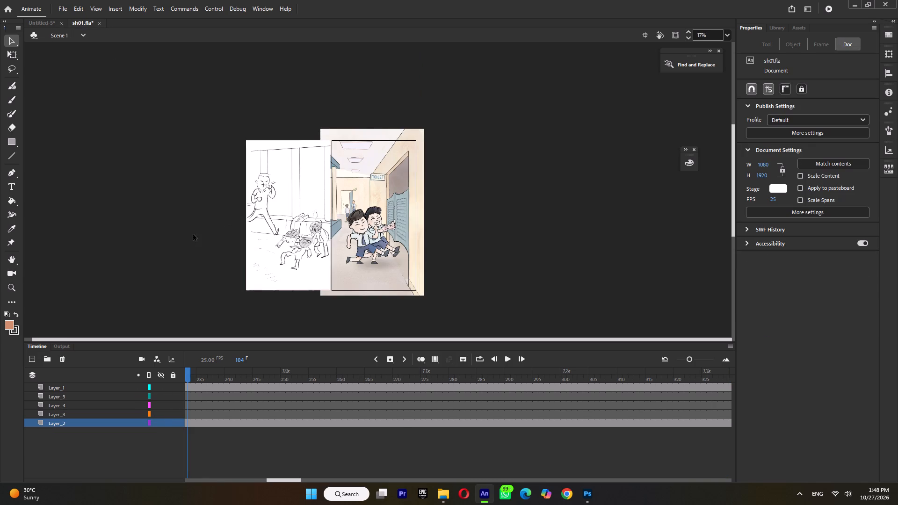
key(ctrl+z)
key(ctrl+z)
key(ctrl+z)
key(ctrl+z)
key(ctrl+z)
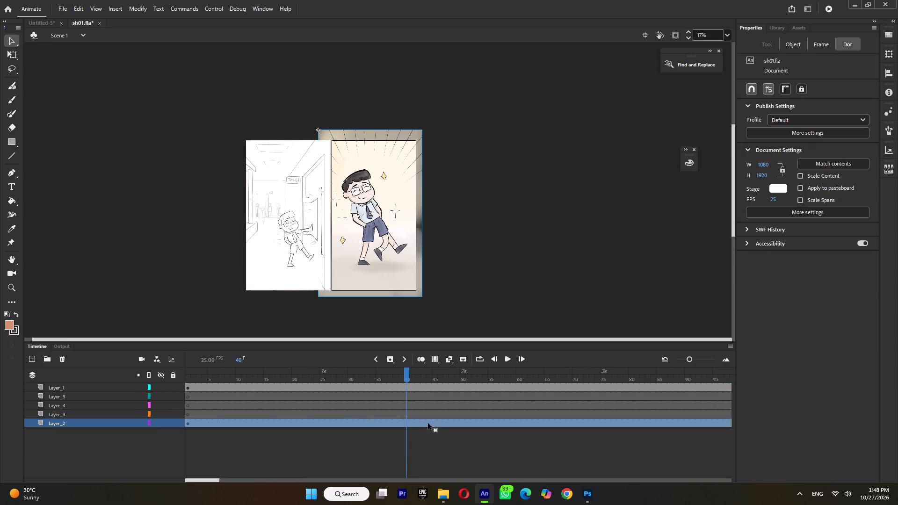
Insert a blank keyframe on Layer_2 at frame 40.
click(408, 422)
key(F7)
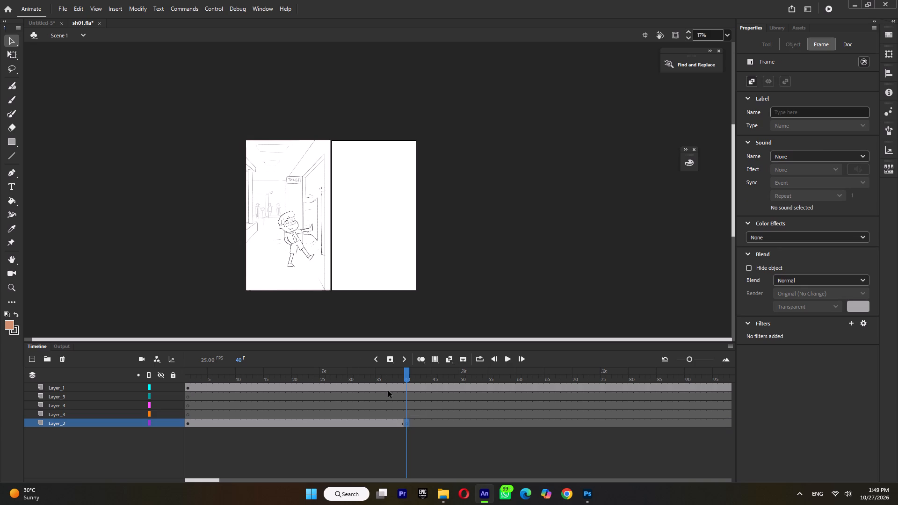
In Untitled-5, show layer 2-5, hide layer 07 and convert layers 6 and 2-5 together into one symbol.
click(44, 25)
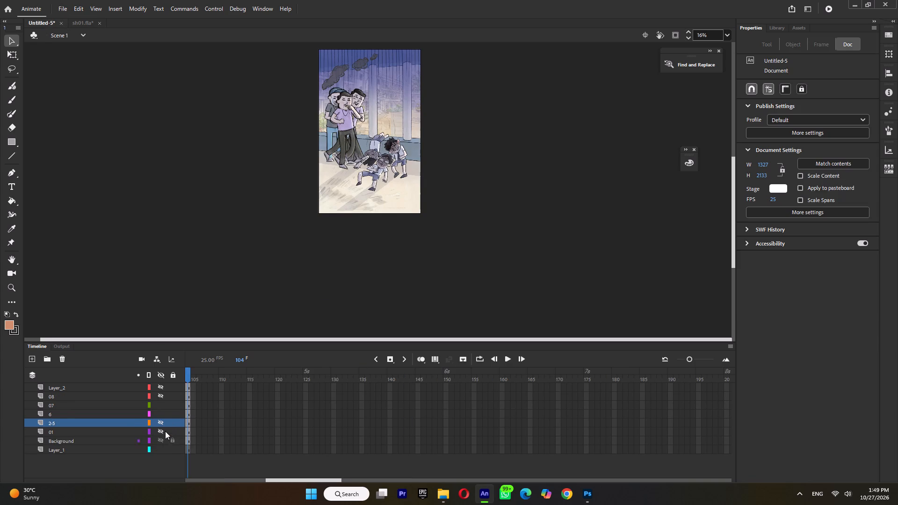
click(160, 420)
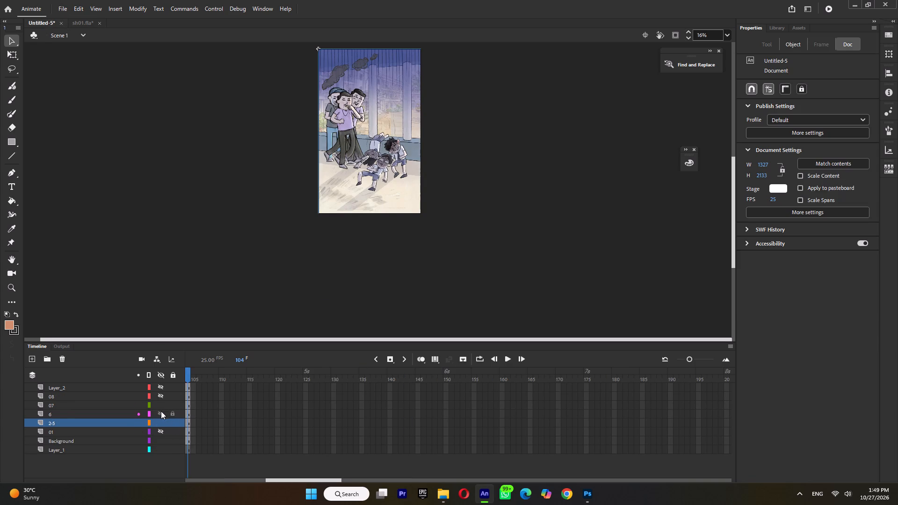
click(160, 401)
click(66, 415)
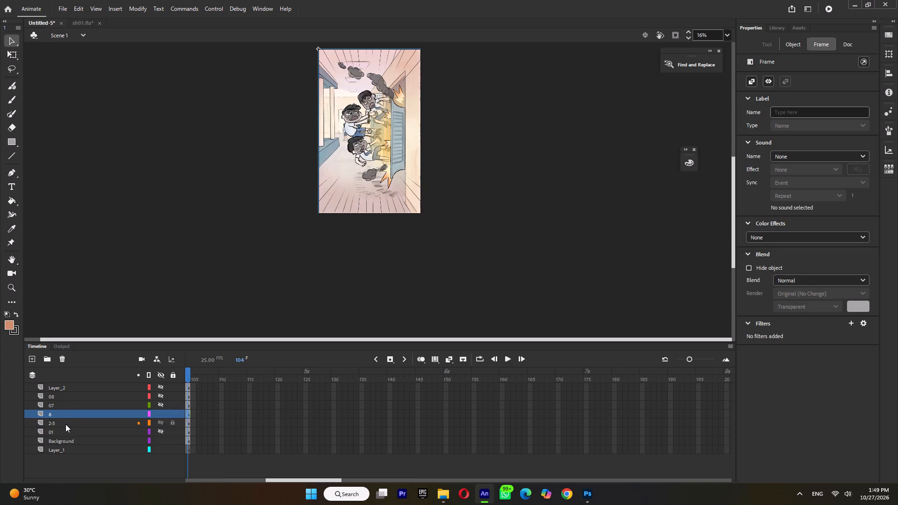
shift+click(64, 425)
right_click(64, 425)
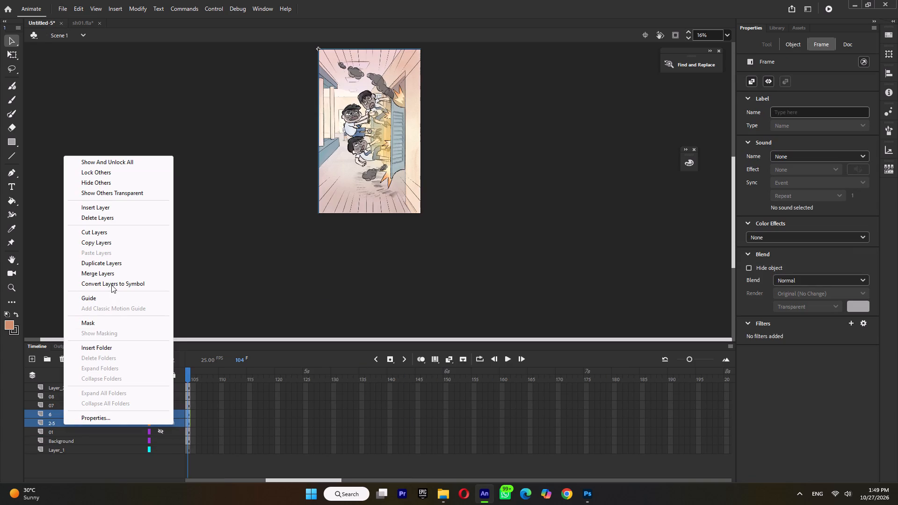
click(111, 285)
click(505, 122)
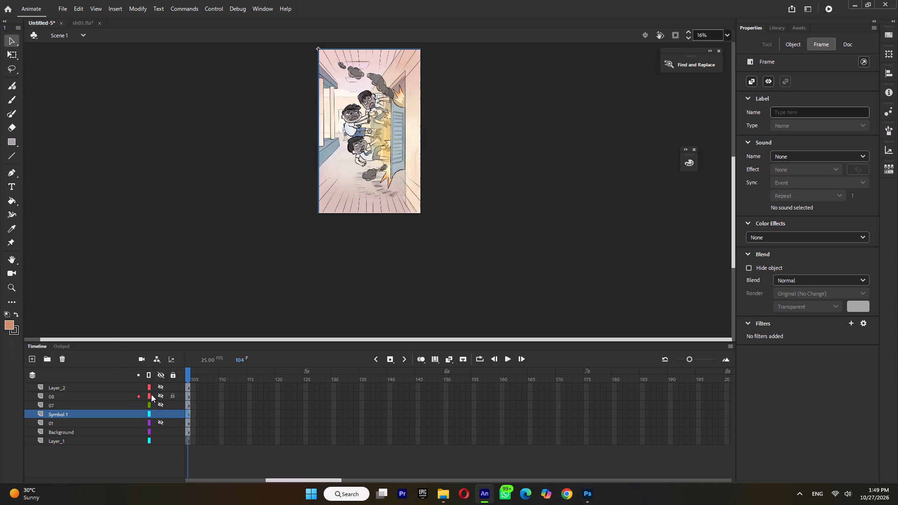
Inside the combined symbol, move layer 6's whole frame span onto layer 2-5 starting at frame 105, and return to Scene 1.
double_click(401, 123)
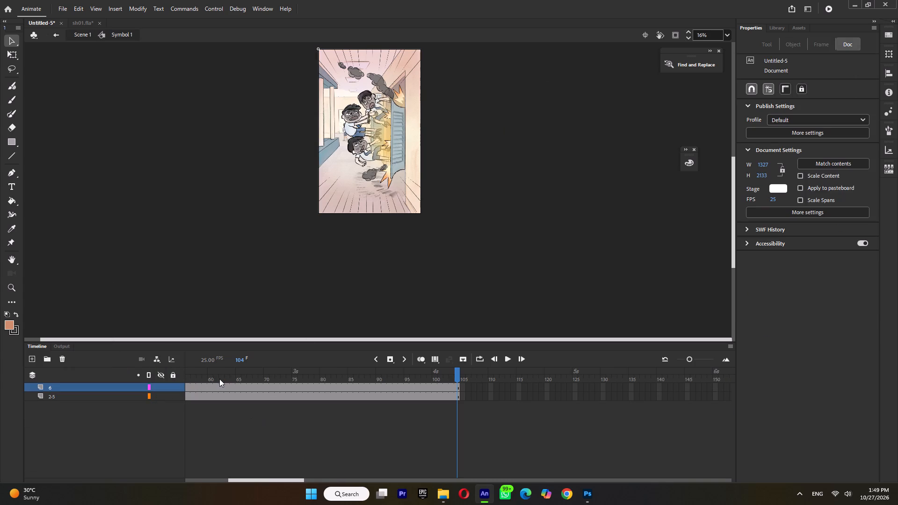
drag(219, 379, 109, 401)
click(189, 388)
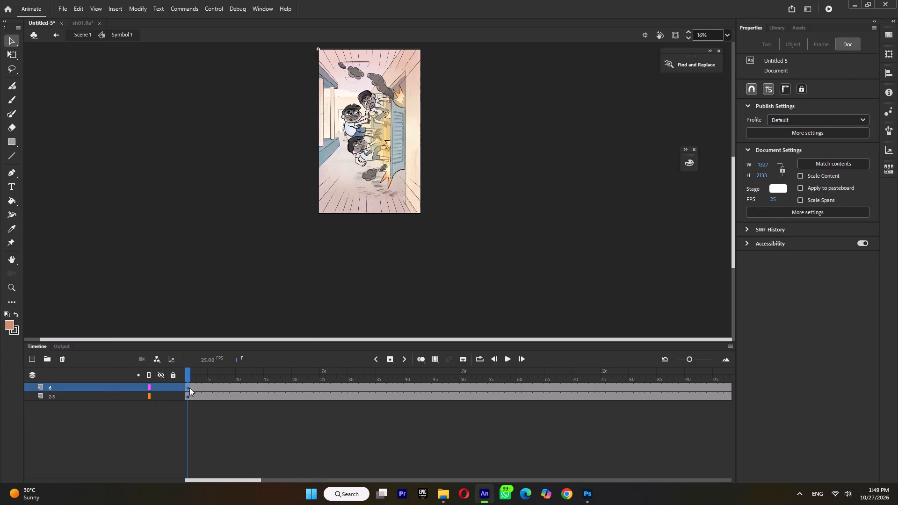
click(111, 388)
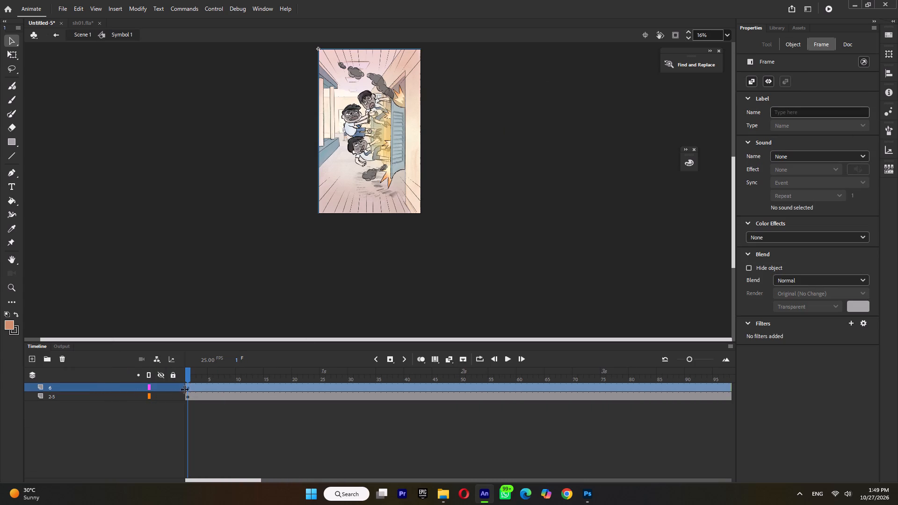
drag(188, 388, 594, 397)
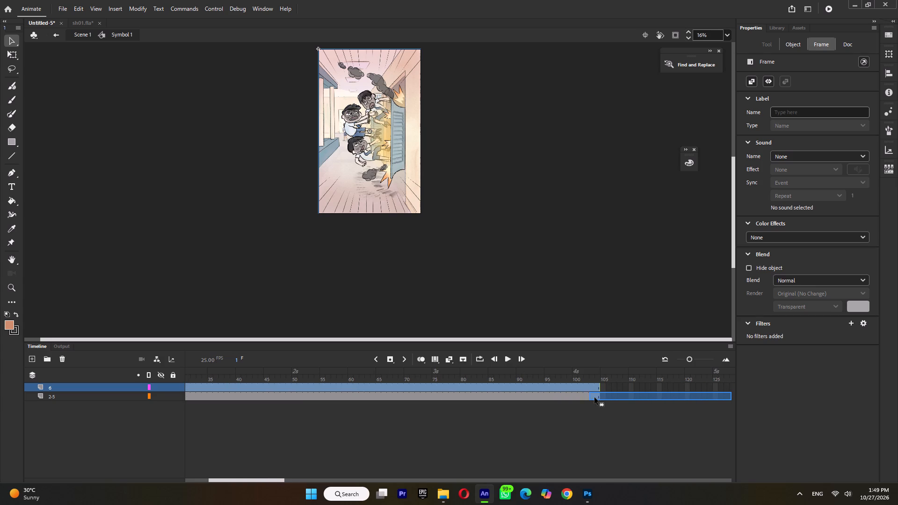
drag(594, 397, 603, 397)
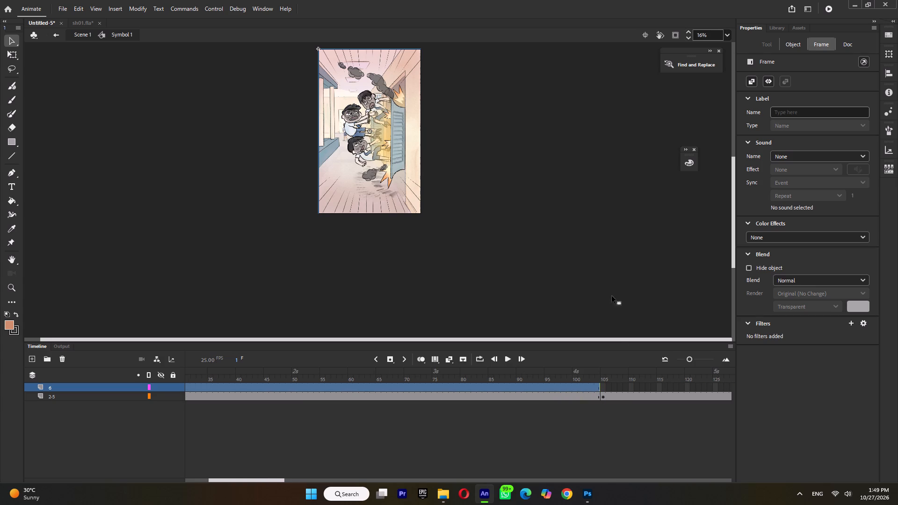
click(602, 263)
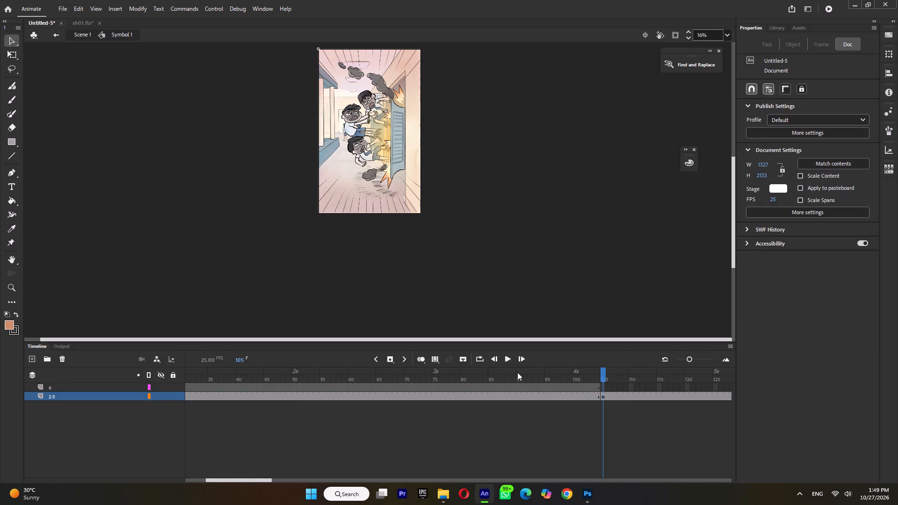
click(517, 372)
double_click(543, 242)
Copy the combined symbol in place to frame 40 of Layer_2 in sh01.fla and position it at about X -131.5, Y -113.6.
right_click(378, 148)
click(400, 144)
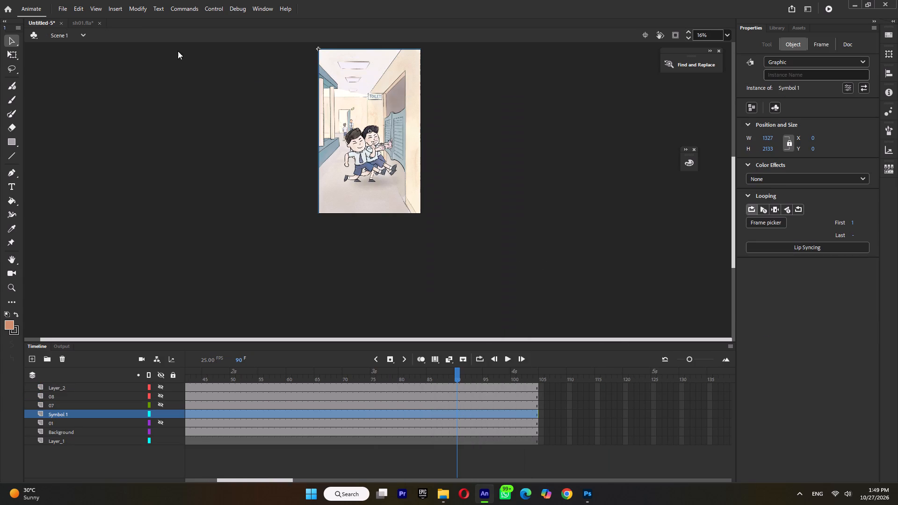
click(80, 24)
right_click(574, 246)
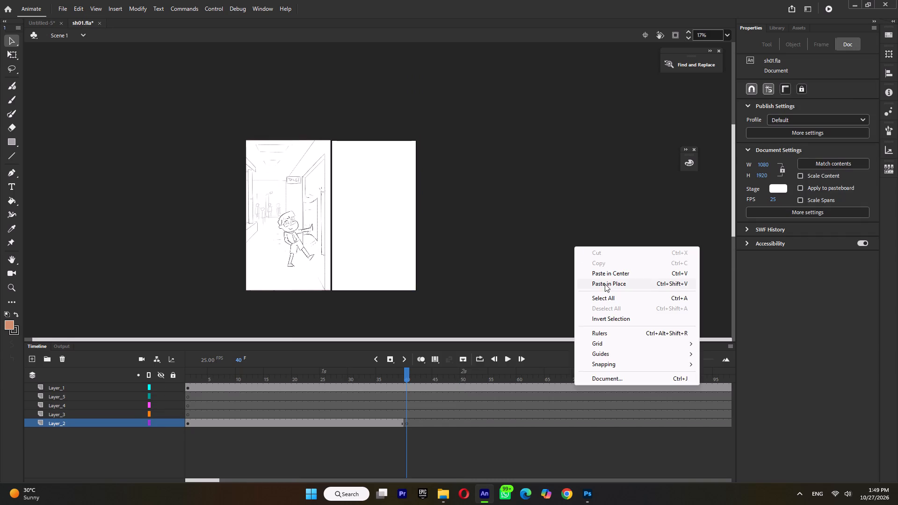
click(605, 284)
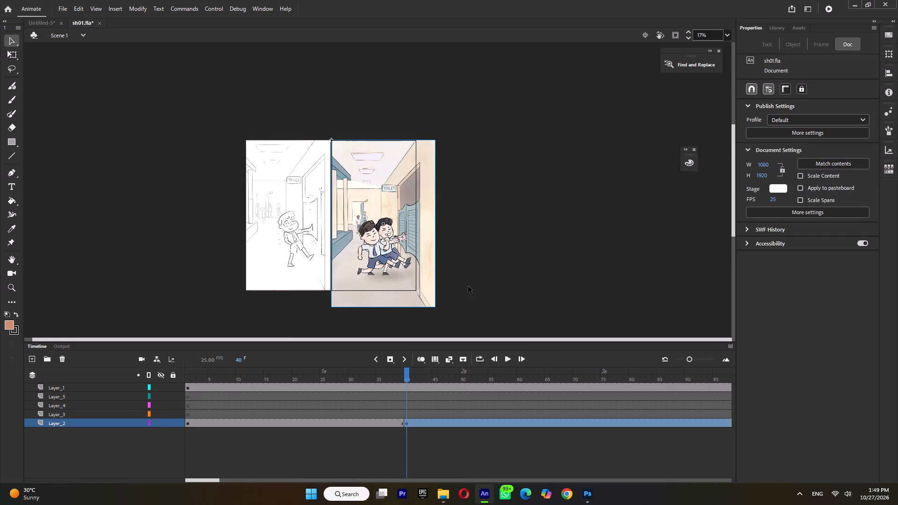
drag(409, 260, 398, 246)
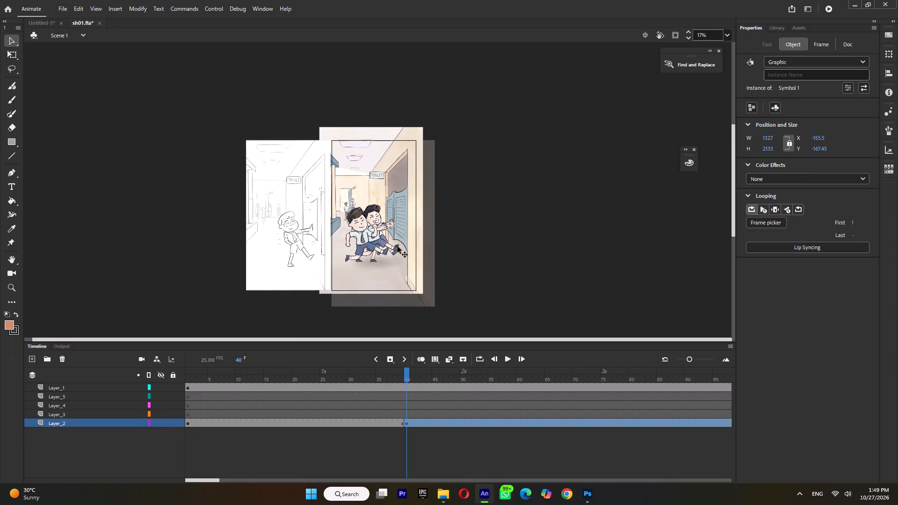
drag(398, 246, 399, 251)
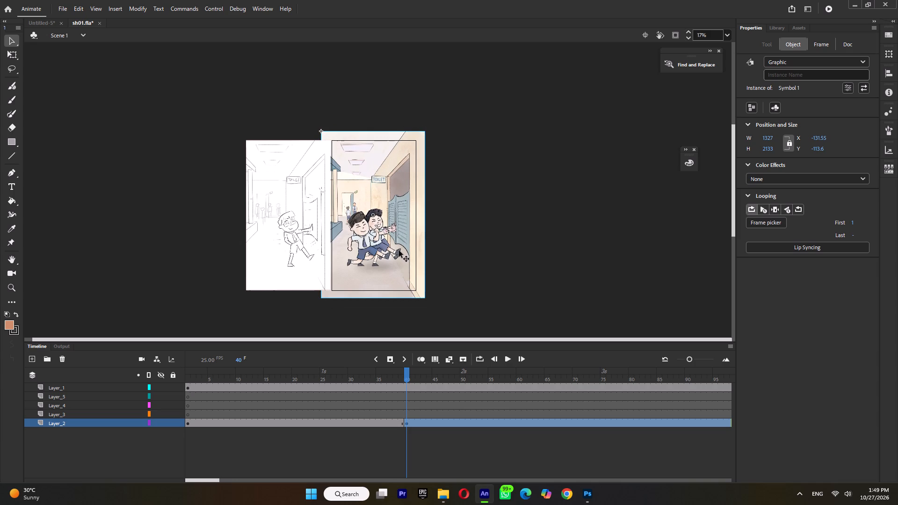
Insert a blank keyframe on Layer_2 at frame 231, where the sketch leaves the explosion shot, and save sh01.fla.
drag(422, 377, 845, 415)
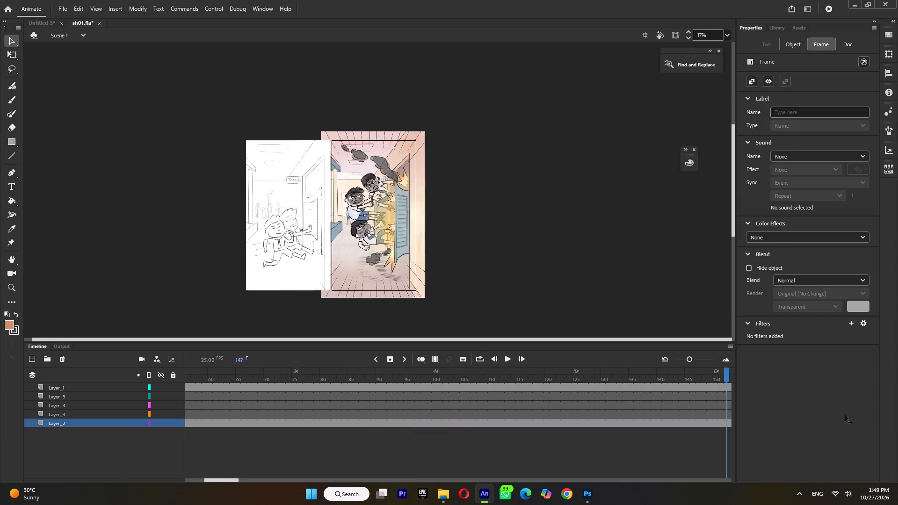
drag(845, 415, 447, 417)
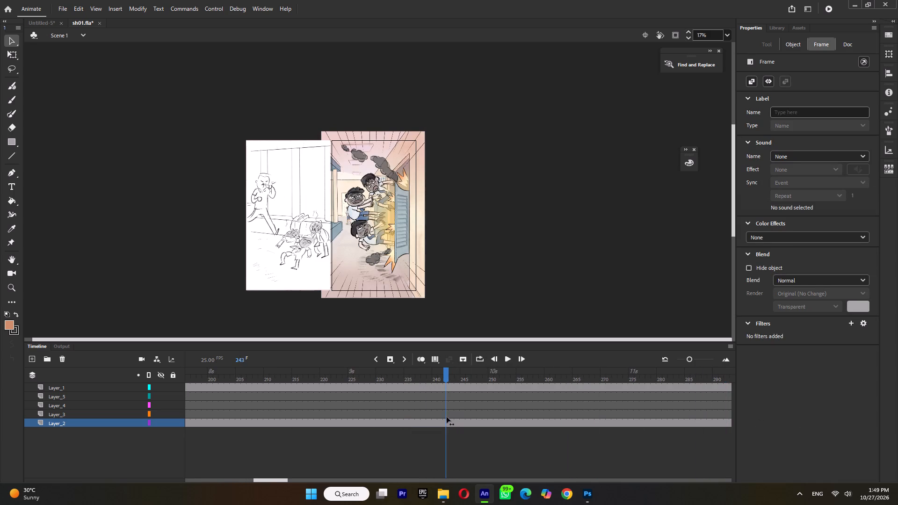
drag(447, 417, 383, 434)
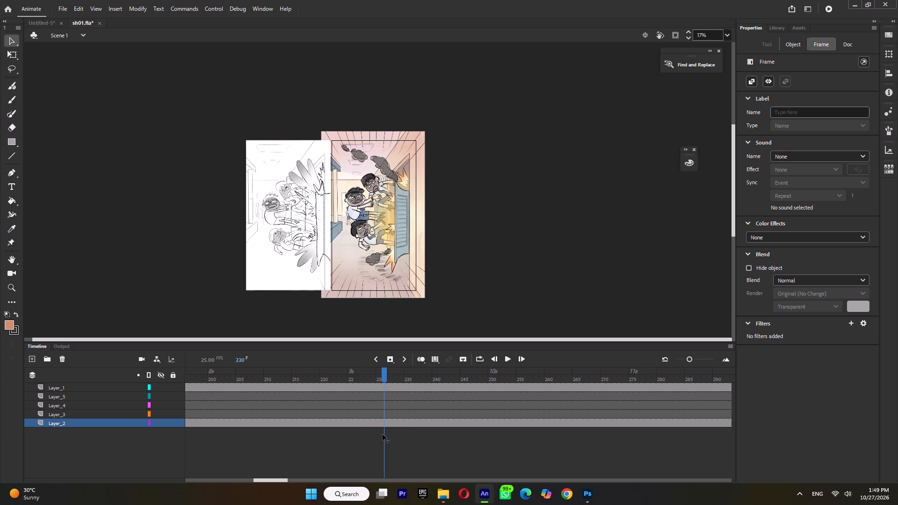
drag(383, 434, 383, 436)
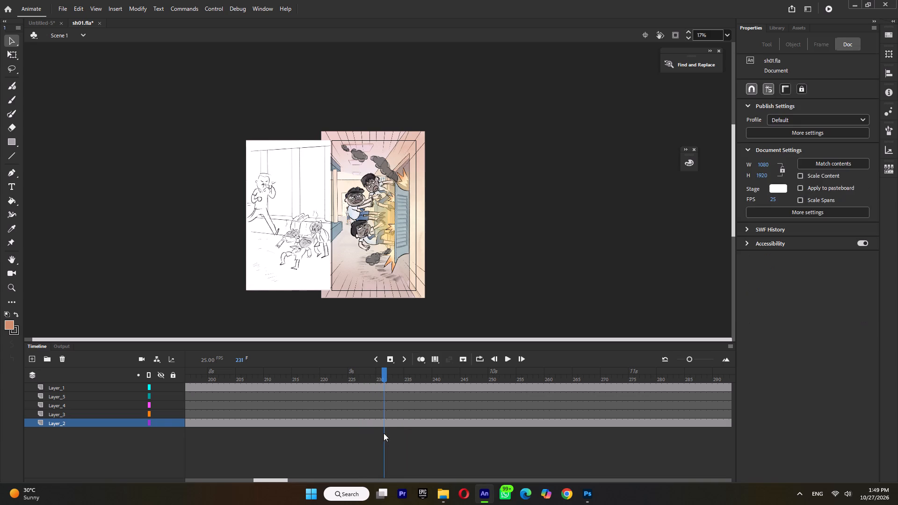
click(383, 424)
key(F7)
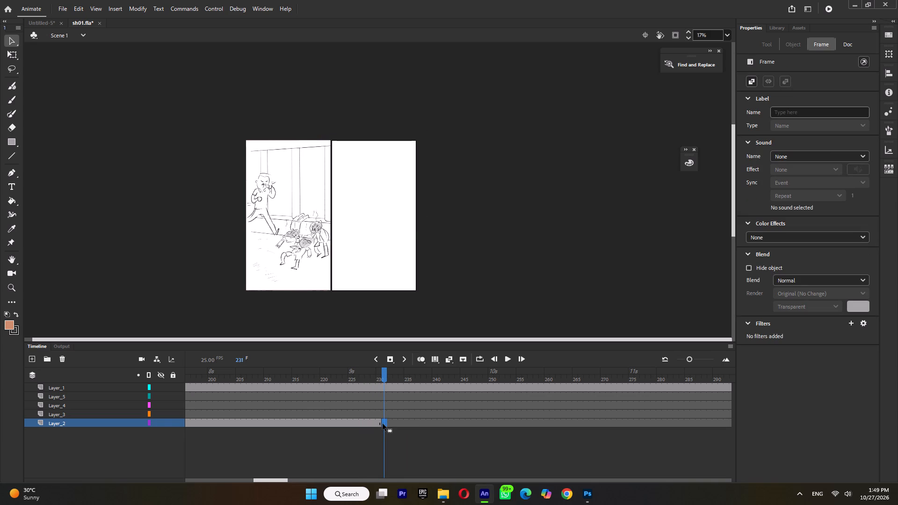
key(ctrl+s)
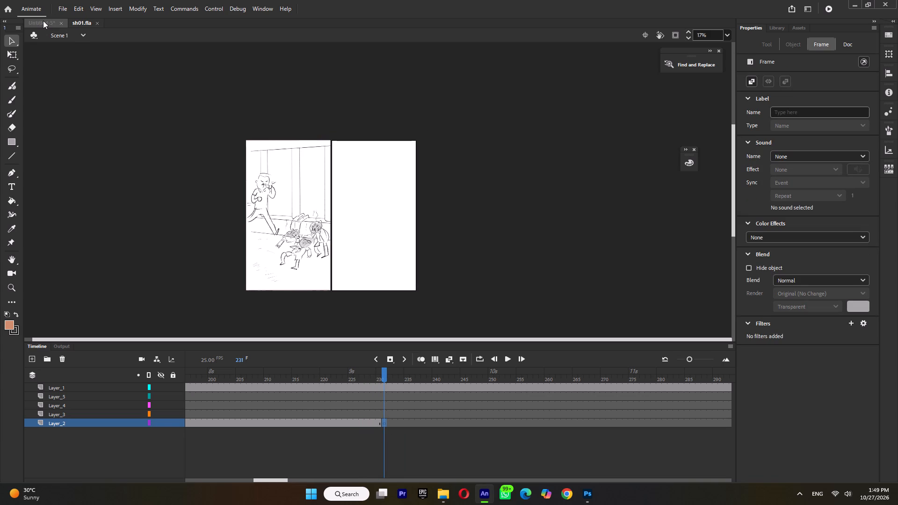
In Untitled-5, hide the Symbol 1 layer, show layer 07 and copy the 07 symbol.
click(43, 21)
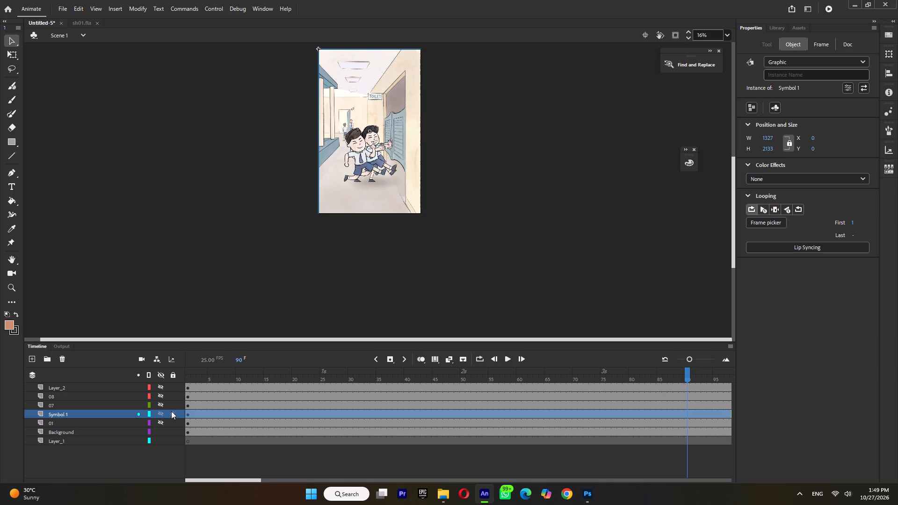
click(160, 411)
click(160, 403)
click(80, 400)
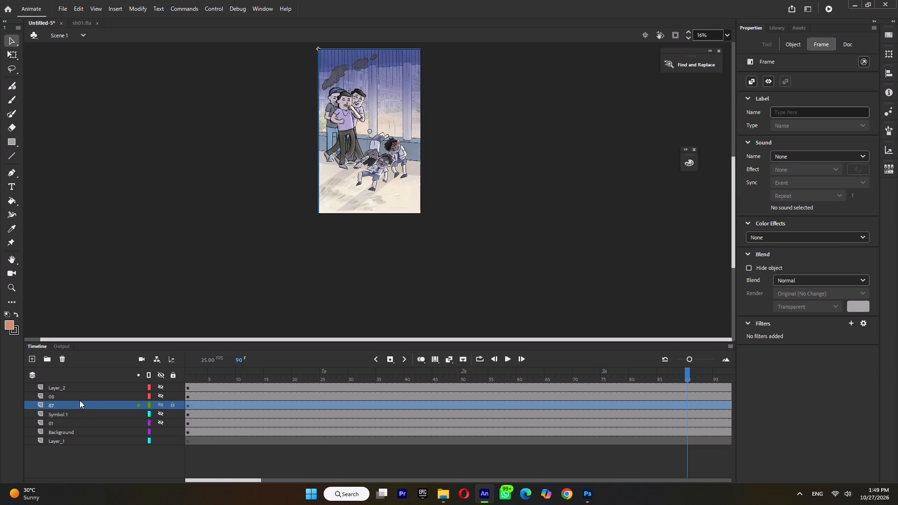
right_click(346, 174)
click(370, 143)
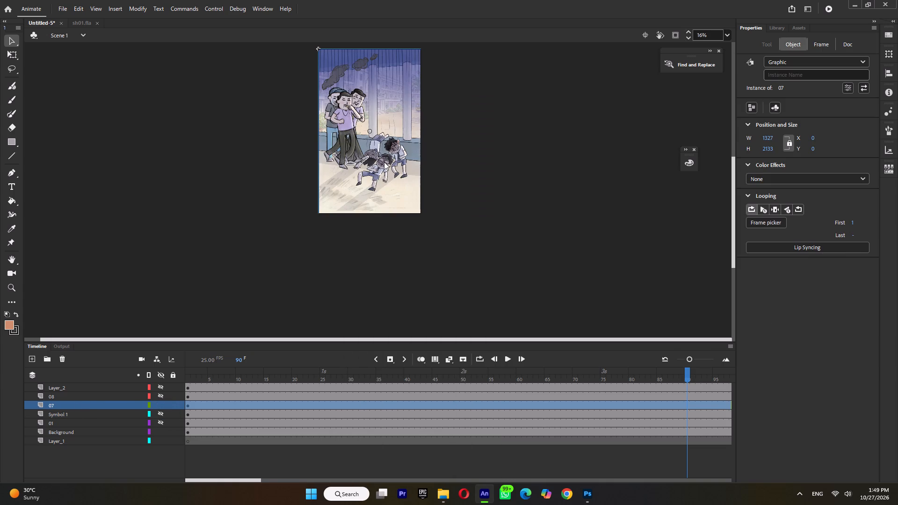
Paste the copied 07 symbol in place on Layer_2 at frame 231 in sh01.fla and position it over the stage at about X -107.6.
click(159, 394)
click(160, 394)
click(82, 22)
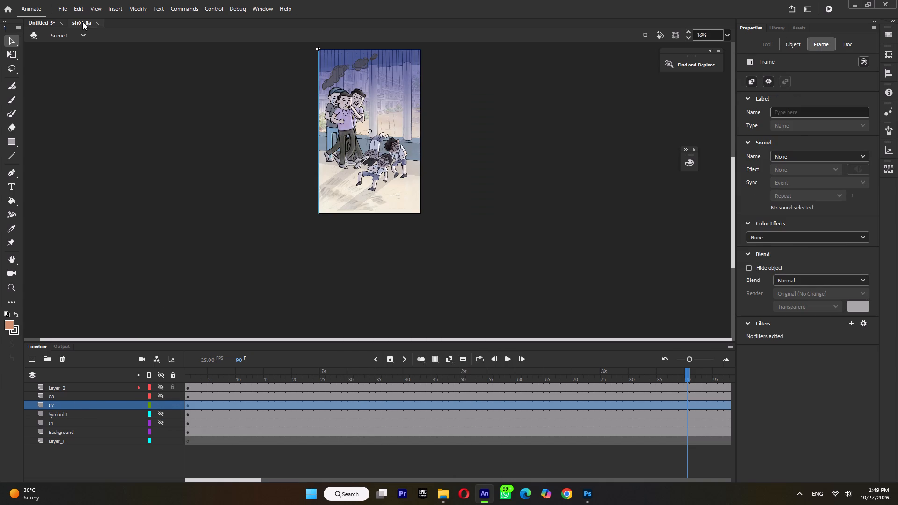
right_click(479, 167)
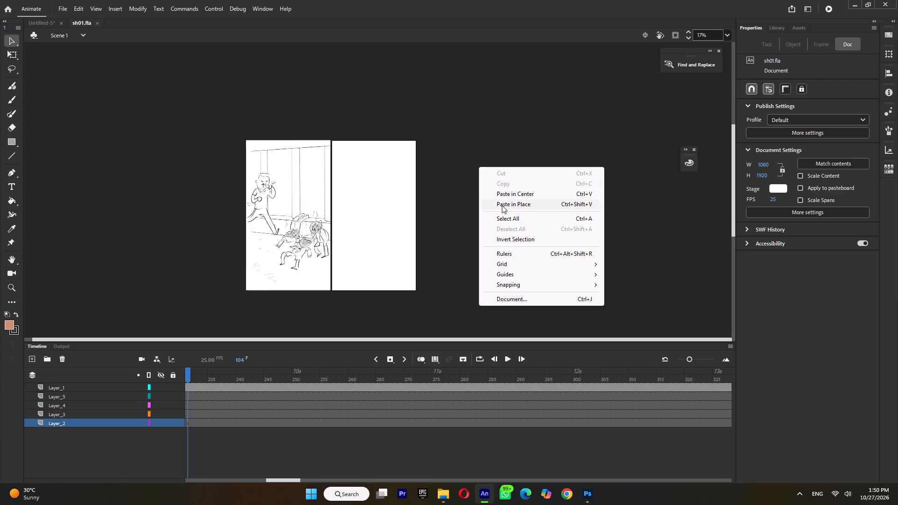
click(502, 205)
drag(405, 243, 397, 235)
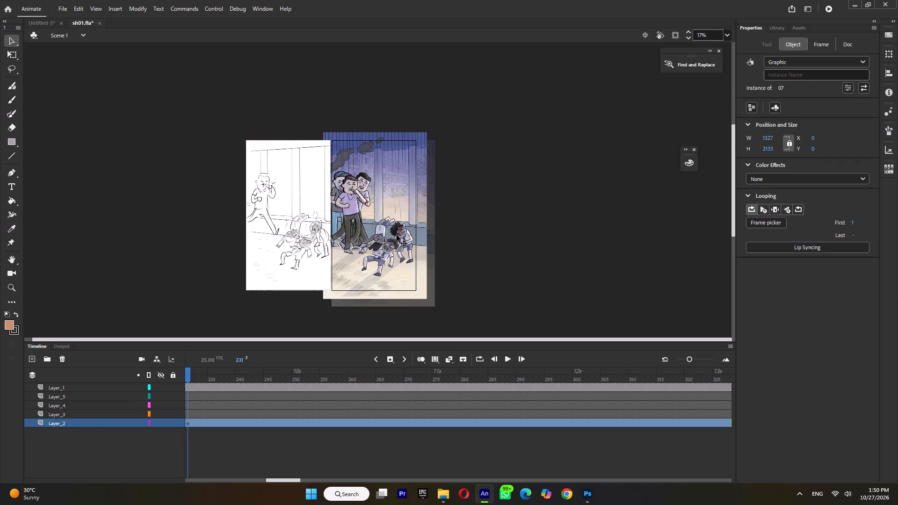
drag(397, 235, 397, 233)
Insert a blank keyframe on Layer_2 at frame 346, where the sketch leaves this shot, and save sh01.fla.
drag(192, 376, 463, 403)
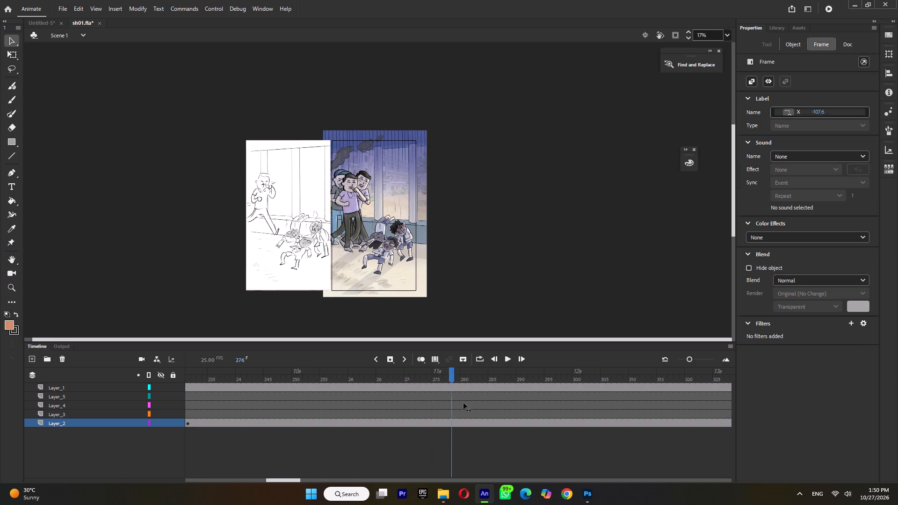
drag(463, 403, 403, 440)
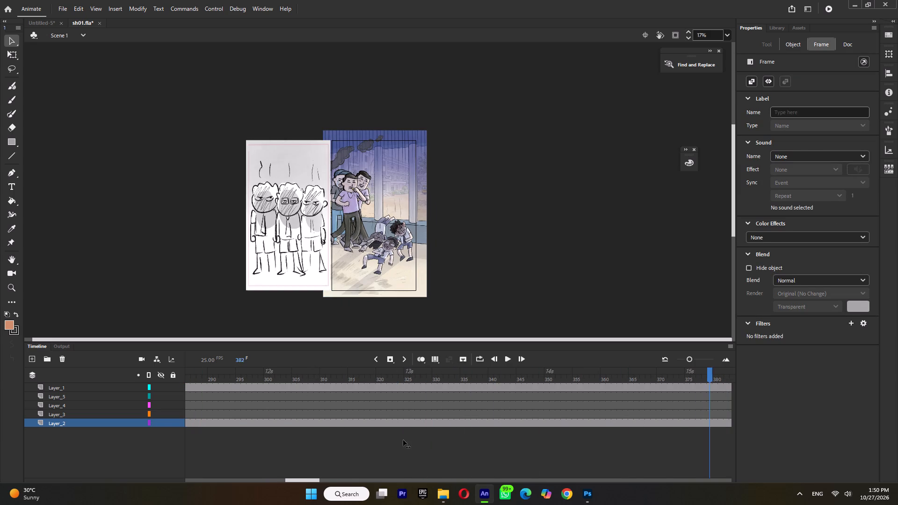
drag(403, 440, 521, 440)
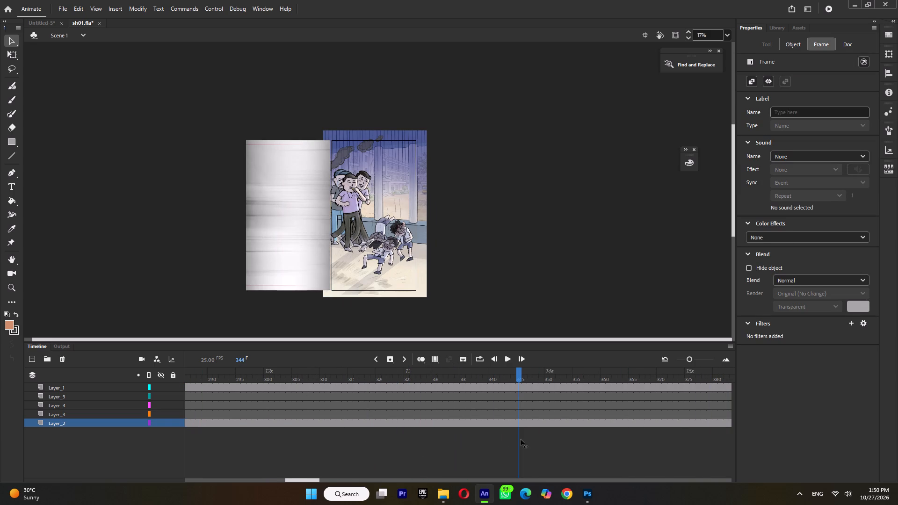
drag(521, 440, 525, 439)
click(525, 428)
click(525, 425)
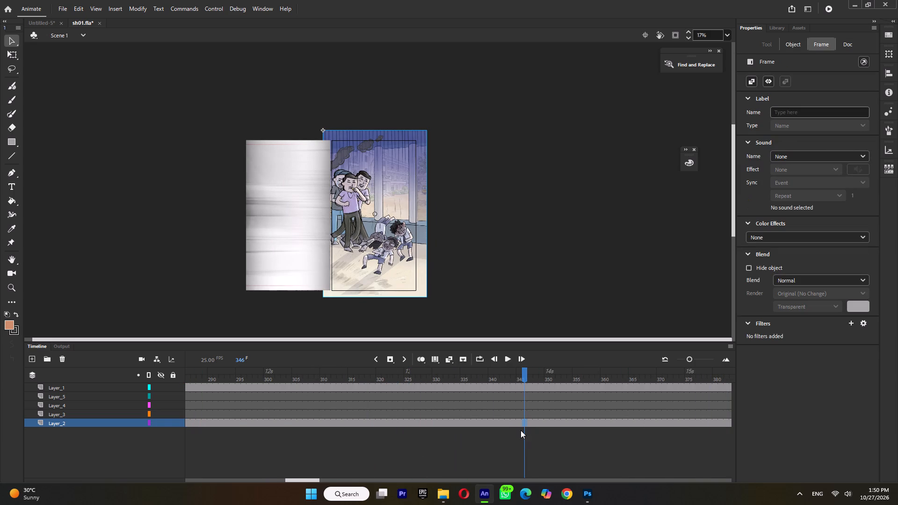
key(F7)
key(ctrl+s)
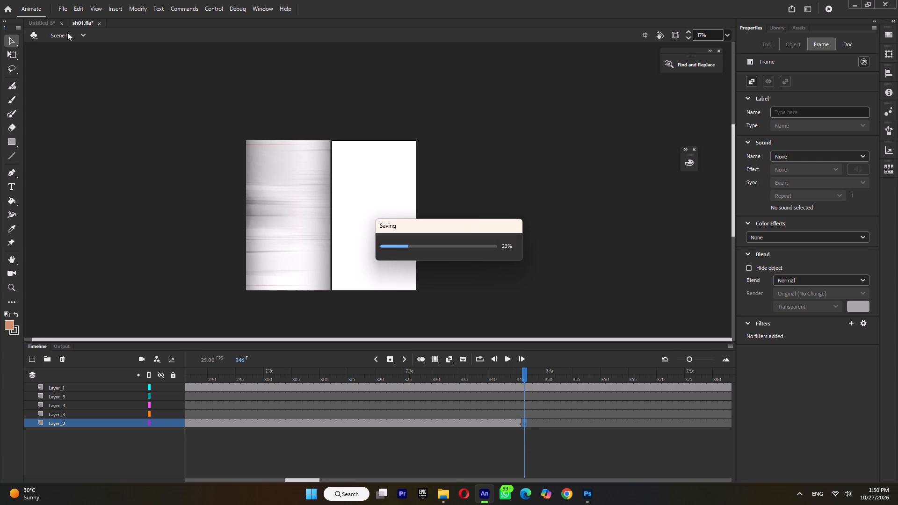
In Untitled-5, show layer 08, hide layer 07 and copy the 08 symbol.
click(43, 23)
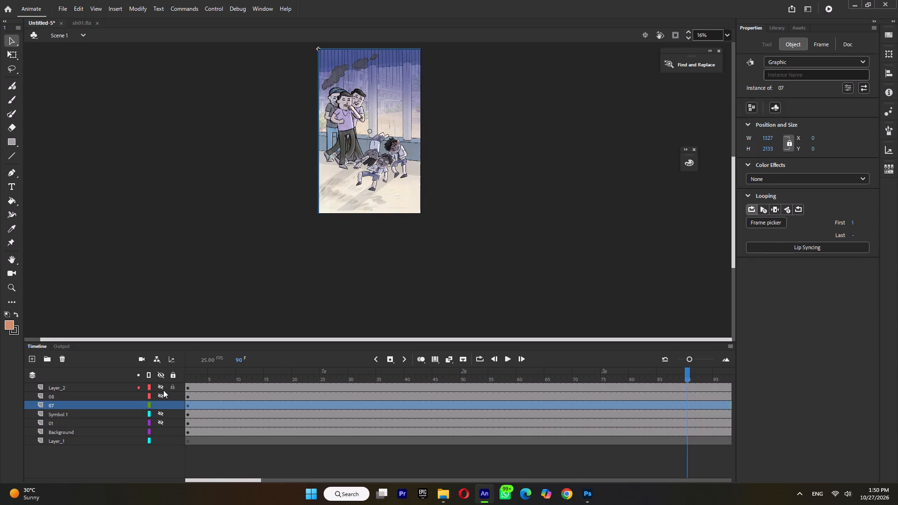
click(161, 393)
click(160, 403)
click(109, 394)
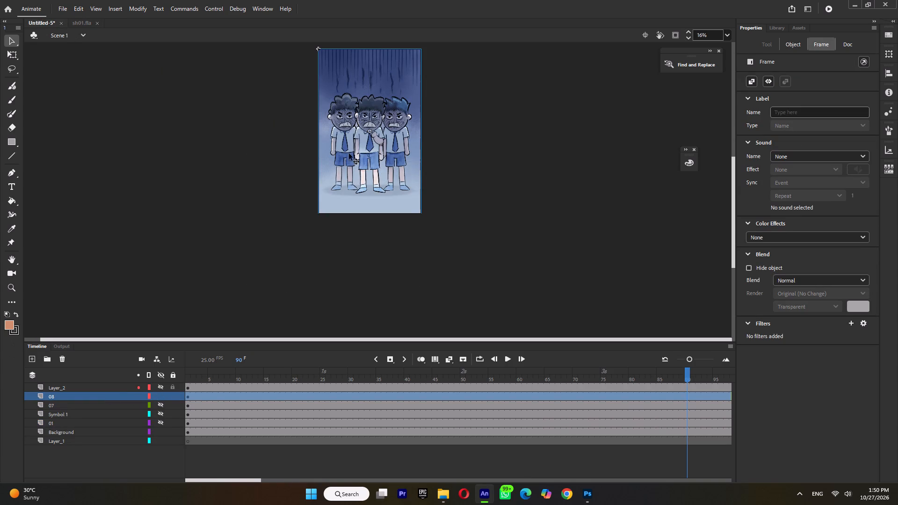
right_click(350, 147)
click(380, 143)
Paste the 08 symbol in place on Layer_2 at frame 346 in sh01.fla and position it at about X -179.4, Y -143.5.
click(82, 21)
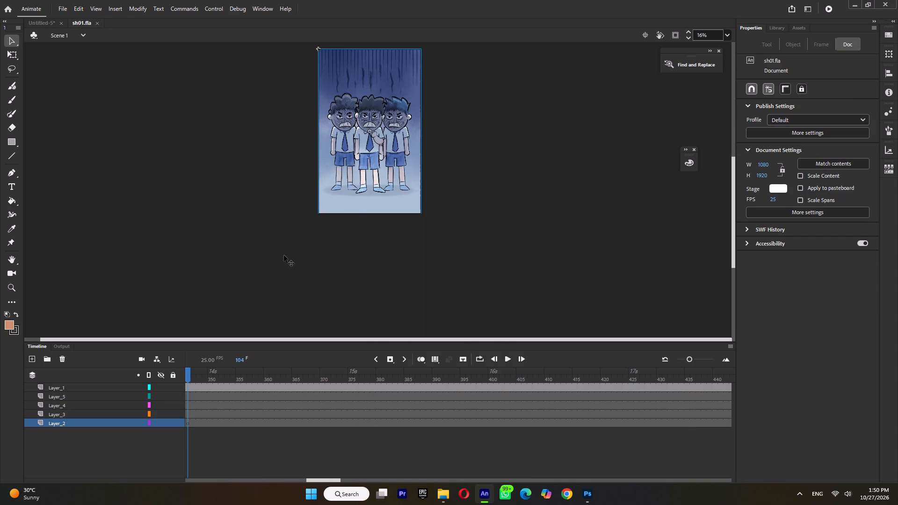
right_click(461, 212)
click(488, 247)
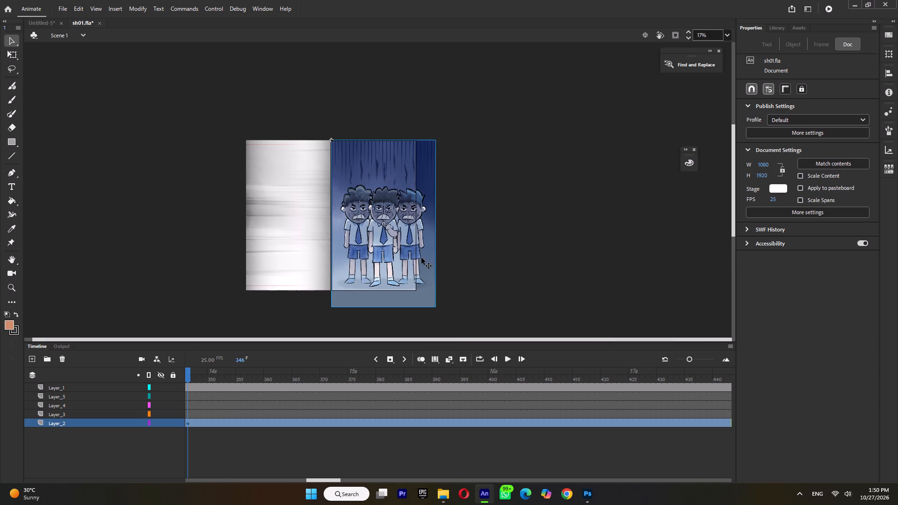
drag(409, 265, 399, 253)
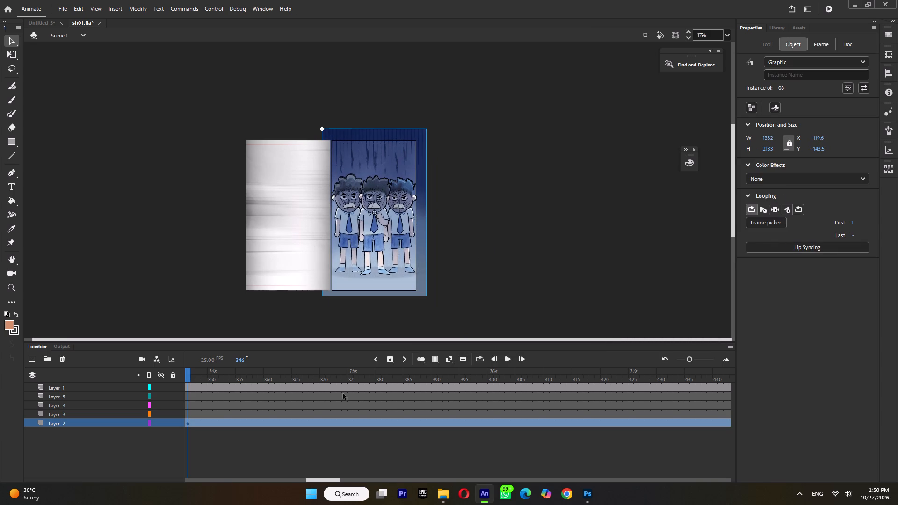
drag(355, 374, 444, 387)
drag(400, 246, 398, 242)
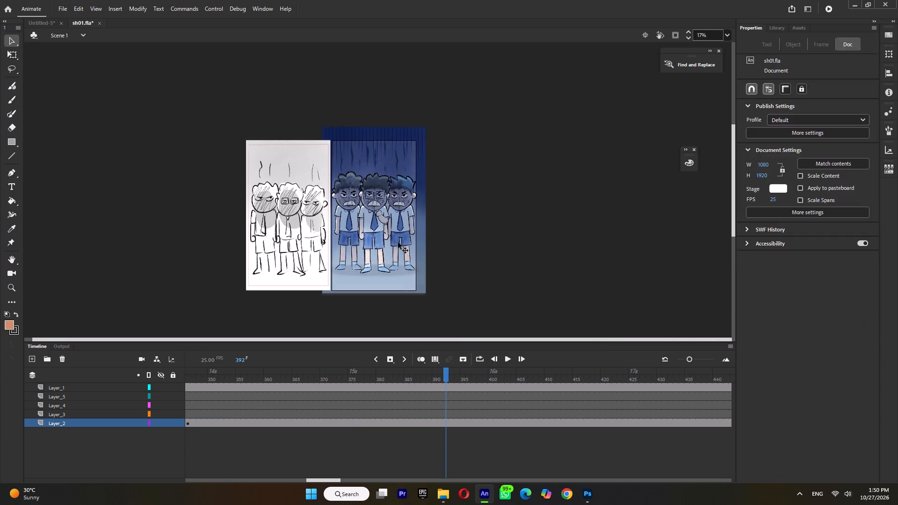
drag(398, 242, 396, 245)
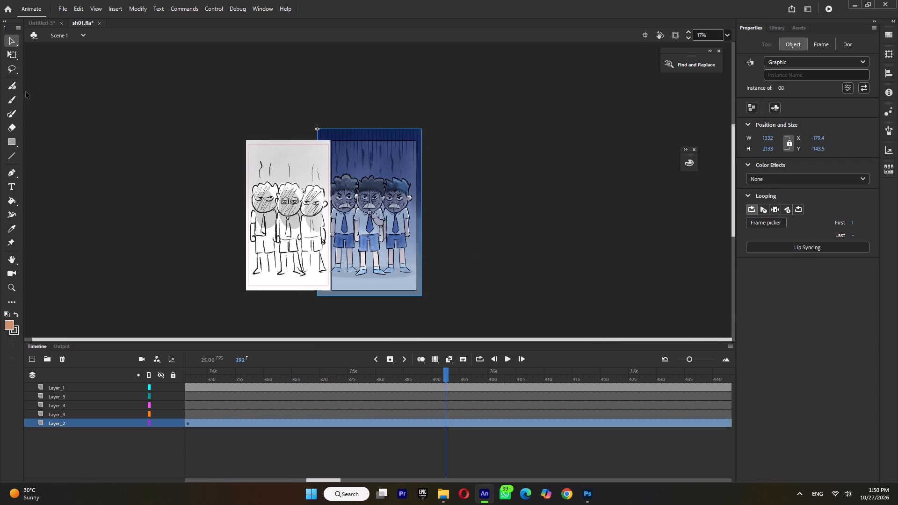
Scale the 08 symbol down to about 1249.85 by 2001.4 and nudge it to about X -90.3, Y -59.7, centring the boys on the stage.
click(9, 53)
shift+drag(421, 128, 421, 133)
key(Down)
key(Down)
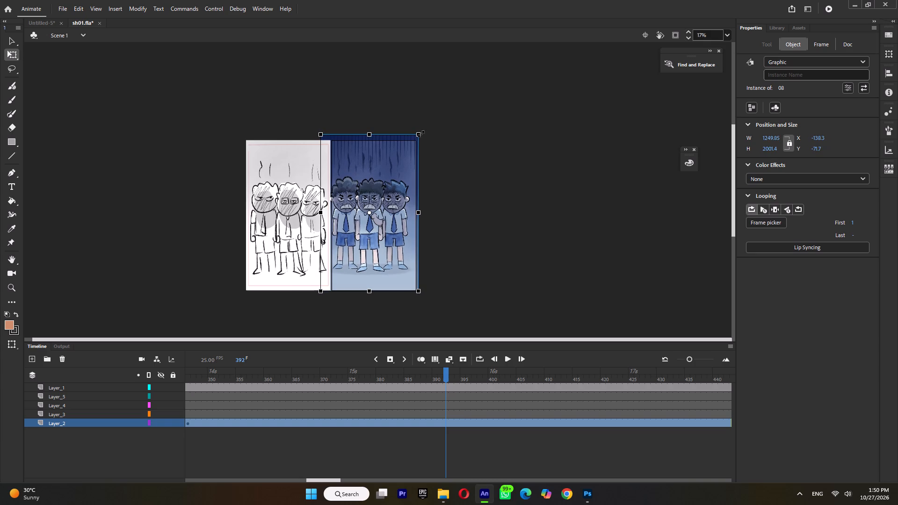
key(Down)
key(Right)
key(Right)
key(Right)
key(Right)
key(Right)
key(Right)
key(Right)
key(Right)
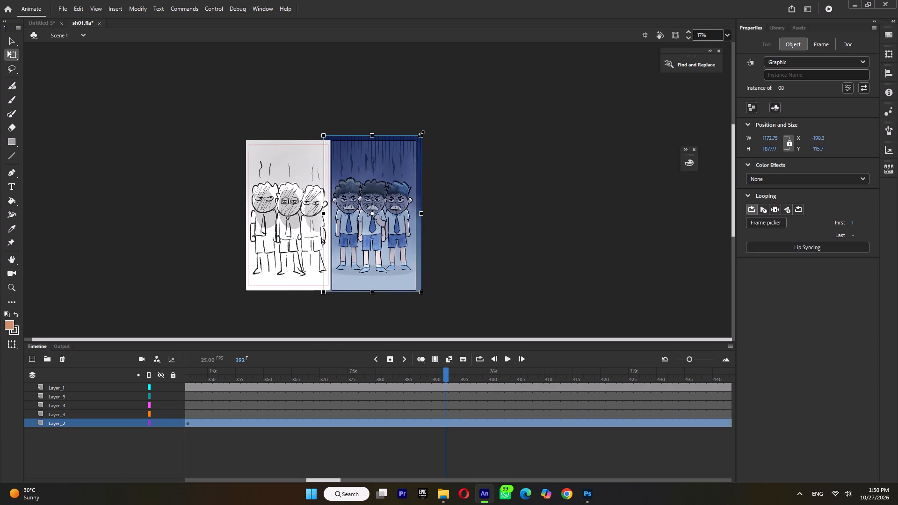
key(Left)
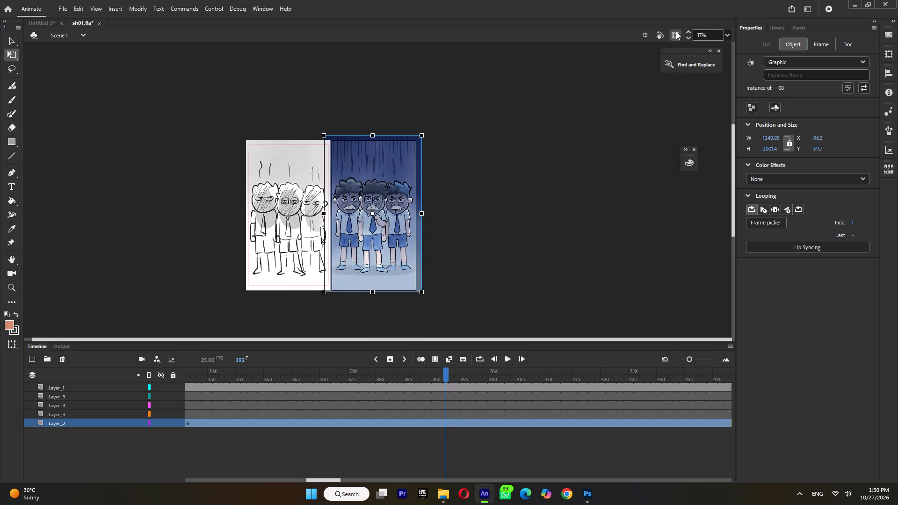
click(676, 31)
click(676, 31)
key(Right)
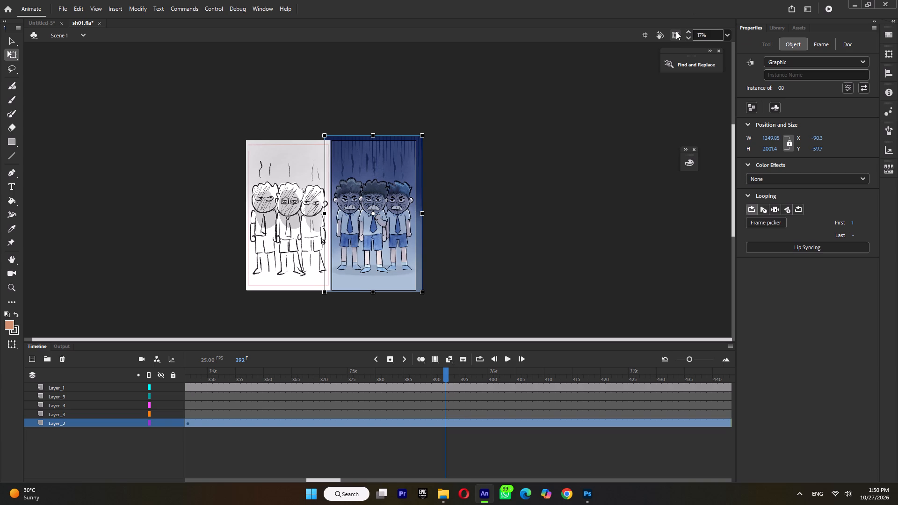
Insert a blank keyframe on Layer_2 at frame 461, where the sketch moves to the CLASSIFIED door shot, and save sh01.fla.
key(Return)
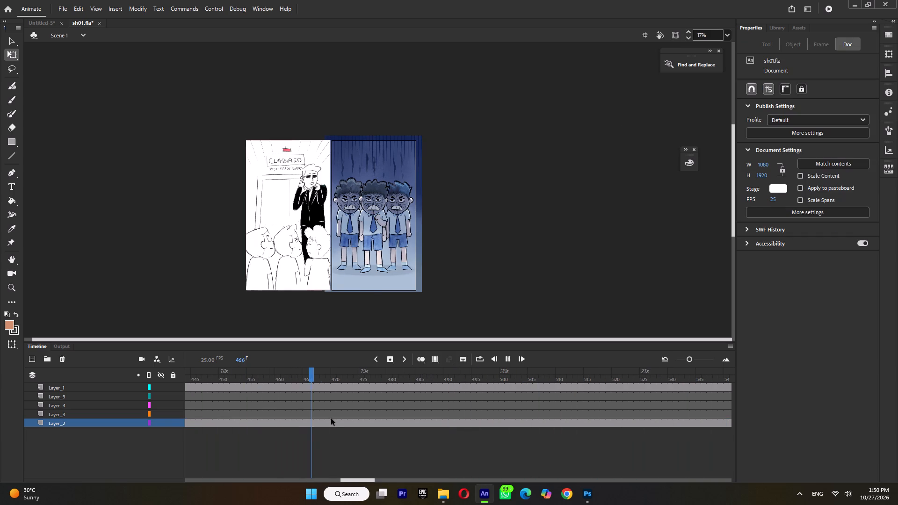
key(Return)
drag(295, 374, 317, 393)
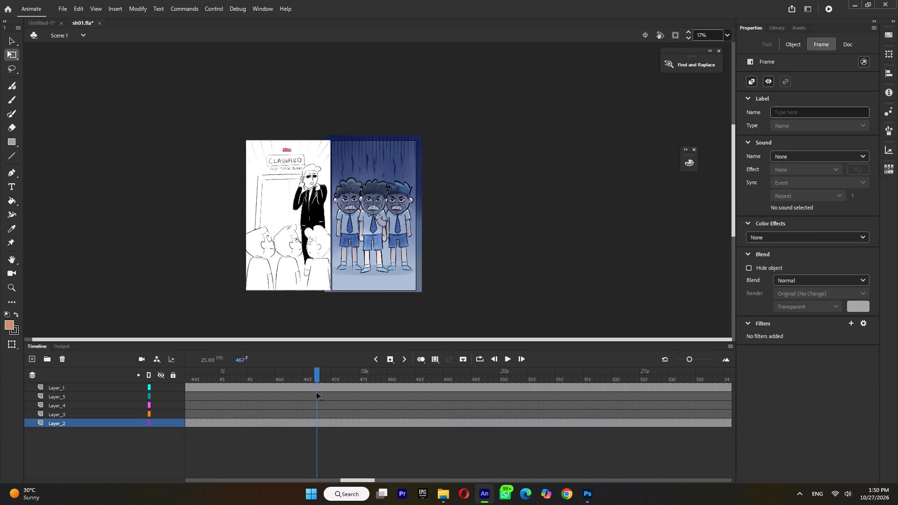
drag(317, 393, 283, 406)
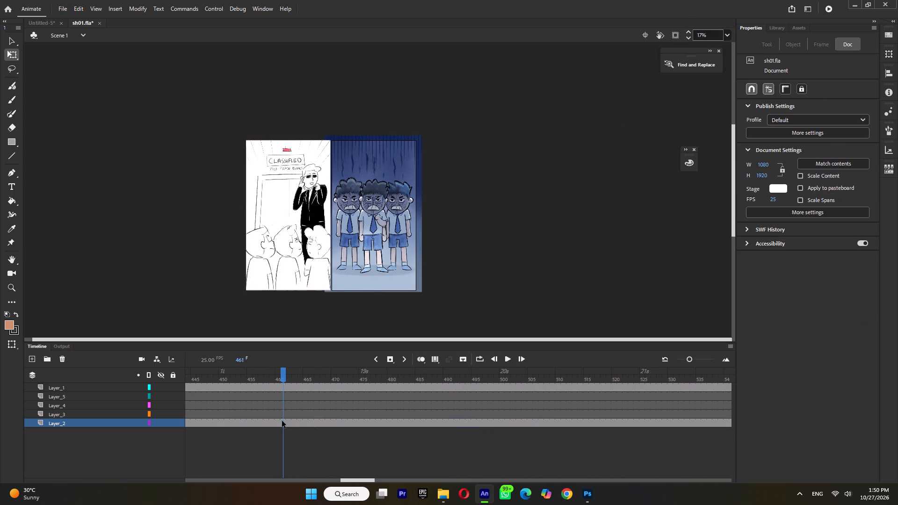
click(282, 421)
key(F7)
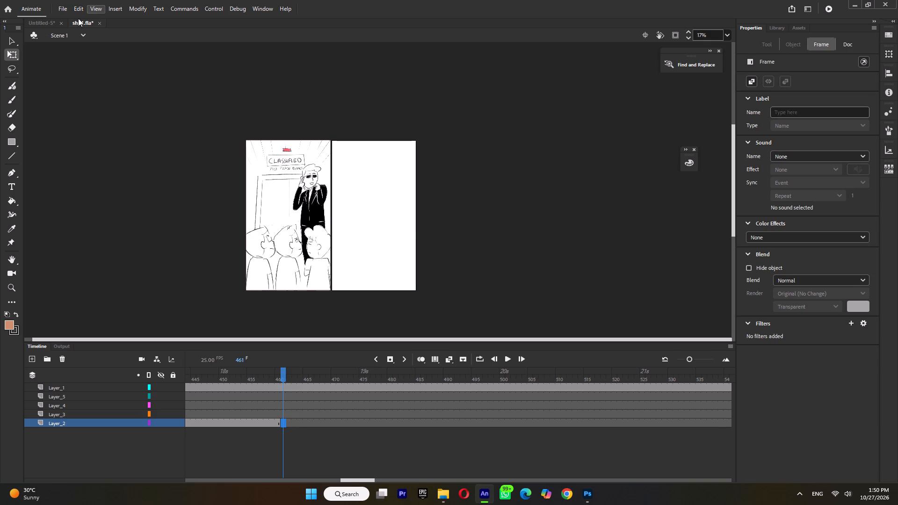
key(ctrl+s)
Clear Untitled-5 by deleting its existing artwork layers, leaving a single empty layer.
click(37, 23)
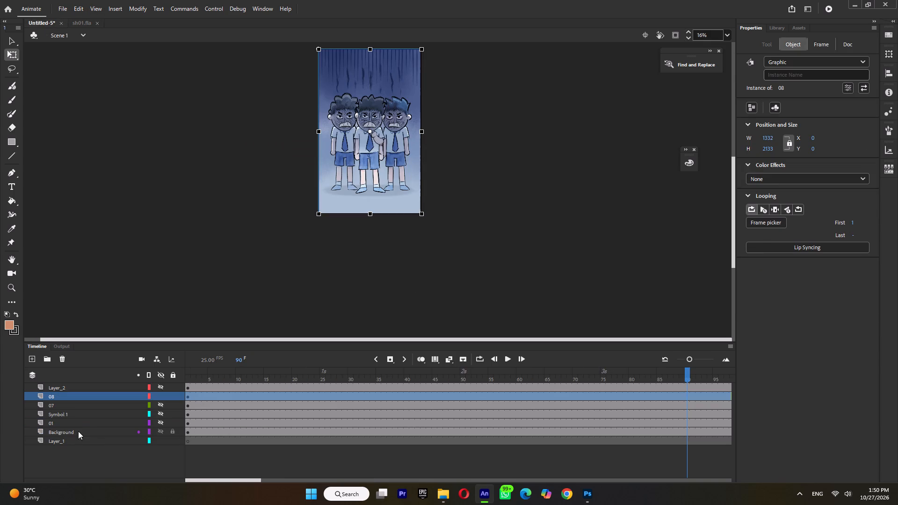
click(70, 438)
shift+click(61, 387)
click(65, 363)
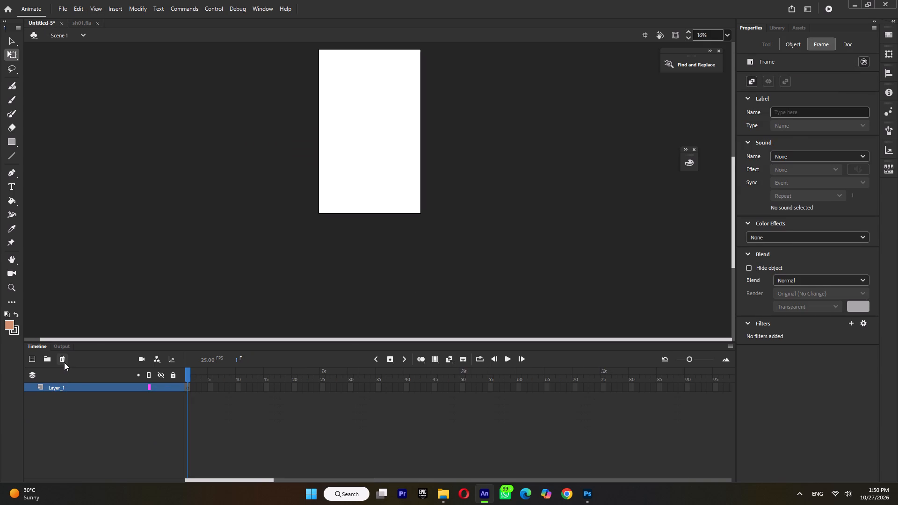
Shrink the Animate window to half the screen beside Photoshop, centre the blank stage in view and enlarge the timeline area.
click(442, 495)
click(442, 496)
drag(389, 7, 0, 75)
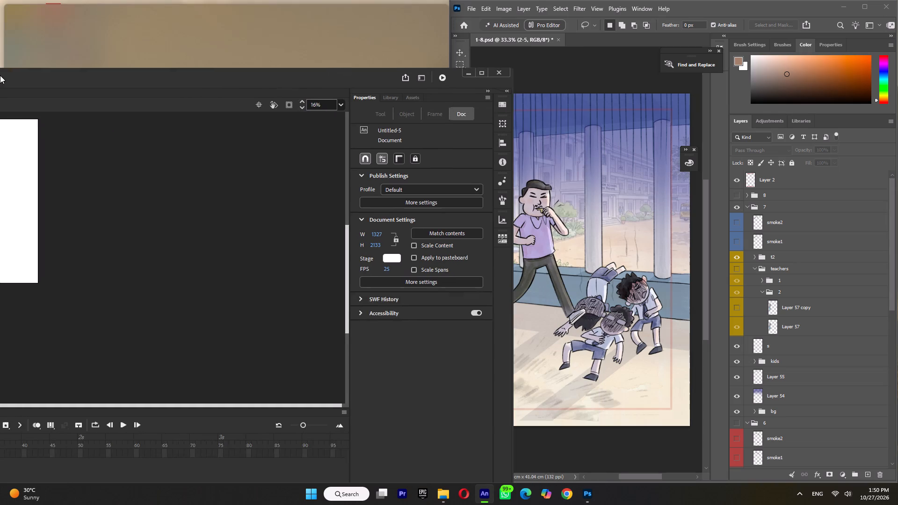
drag(0, 75, 0, 106)
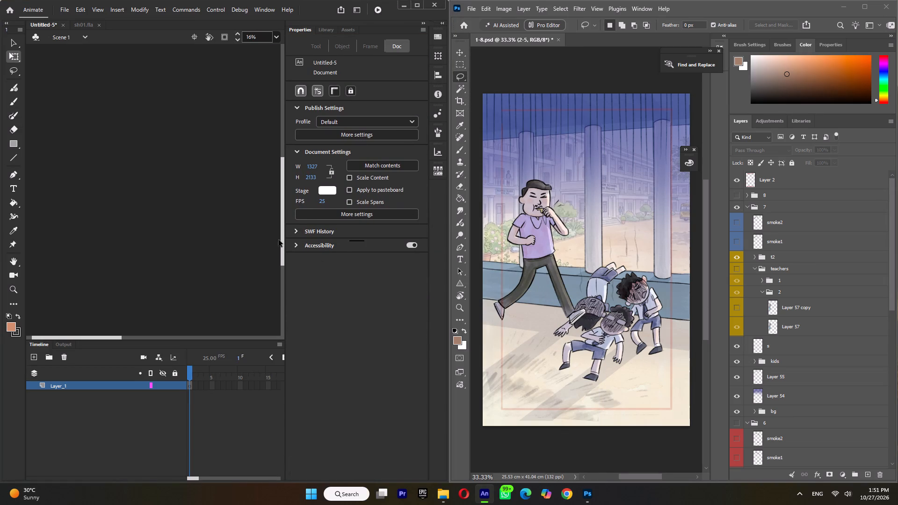
key(space)
key(space)
key(space)
key(space)
key(space)
key(space)
key(space)
key(space)
key(space)
key(space)
key(space)
key(space)
key(space)
key(space)
key(space)
key(space)
key(space)
key(space)
key(space)
key(space)
drag(224, 214, 0, 263)
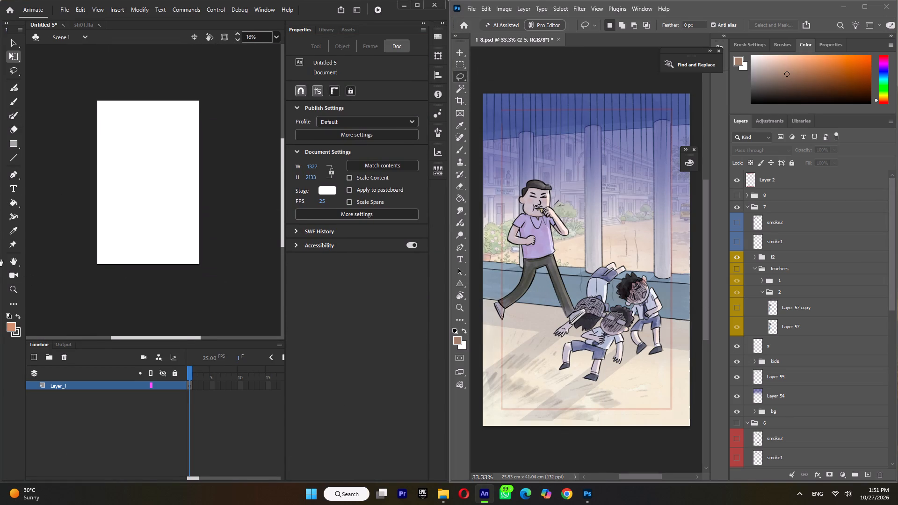
drag(0, 263, 5, 233)
drag(78, 342, 77, 279)
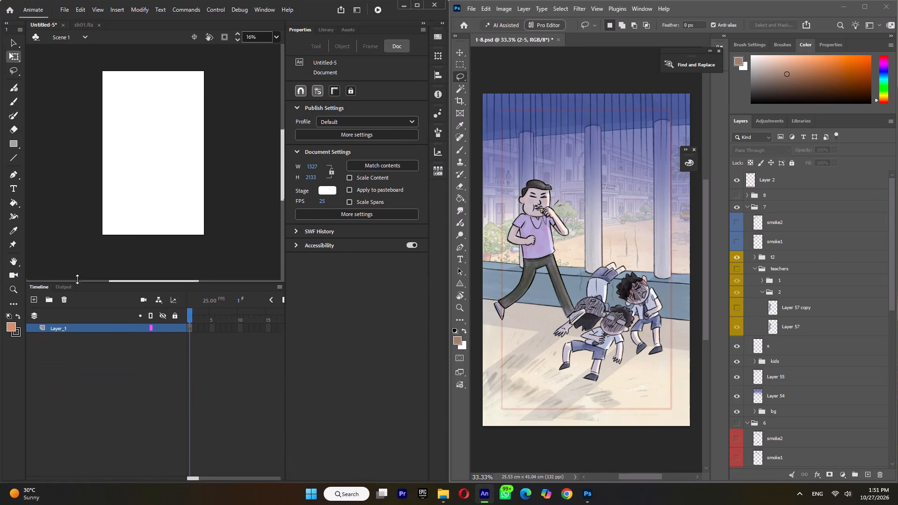
drag(77, 279, 84, 253)
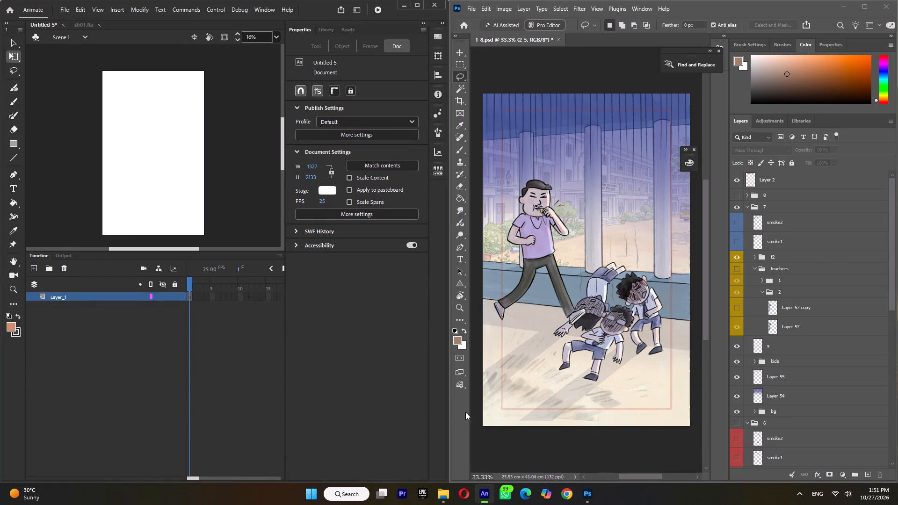
Bring 9-12.psd from the Diwali km folder onto the Untitled-5 stage for import, with all its layers included.
click(445, 495)
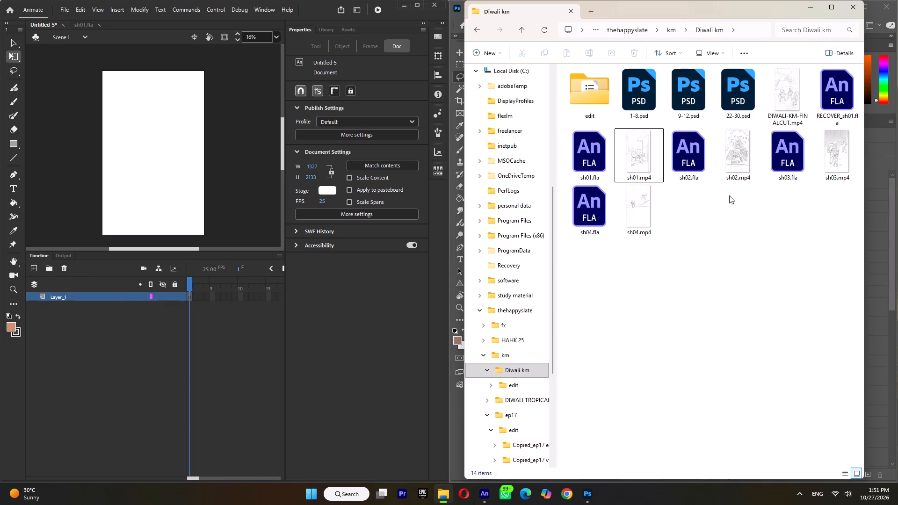
click(695, 98)
drag(684, 97, 156, 172)
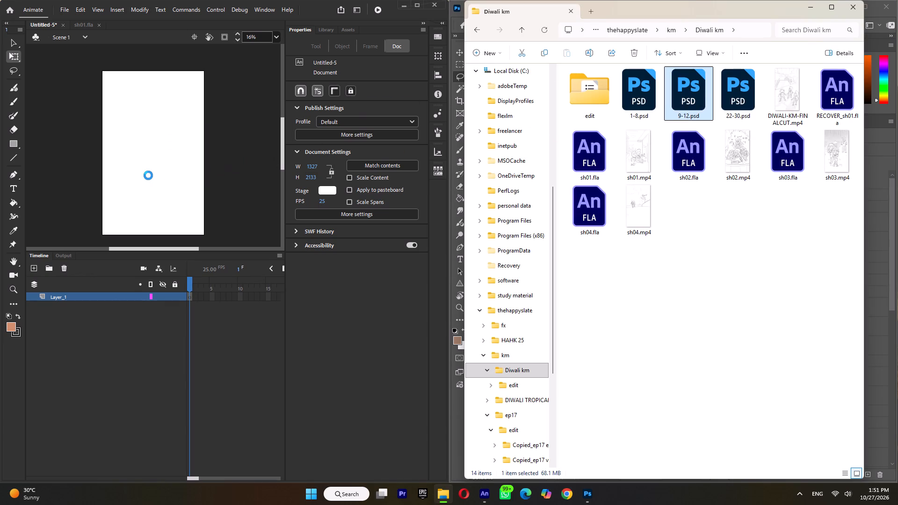
click(357, 141)
Highlight every layer in the 9-12.psd import list, leaving the background, 9 and 10 group folders out of the selection.
scroll(424, 260, down, 4)
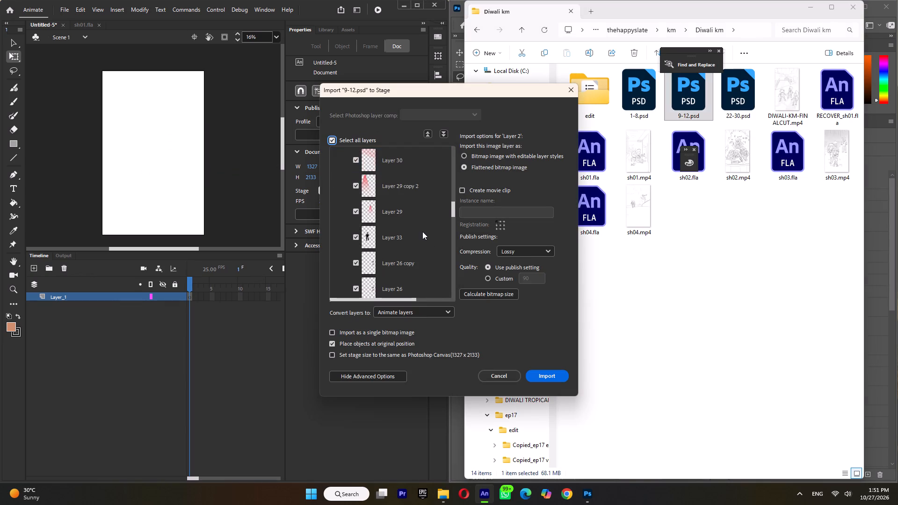
scroll(422, 231, down, 16)
shift+click(384, 286)
ctrl+click(383, 209)
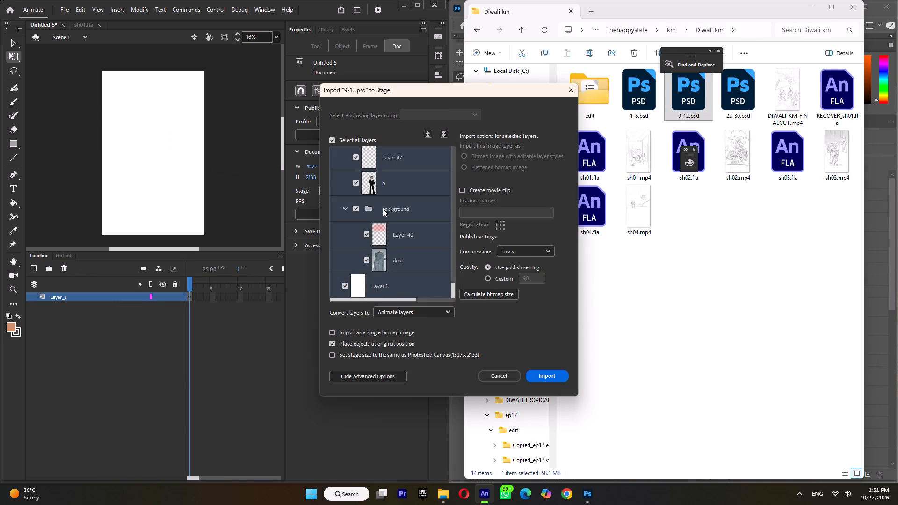
drag(454, 290, 456, 276)
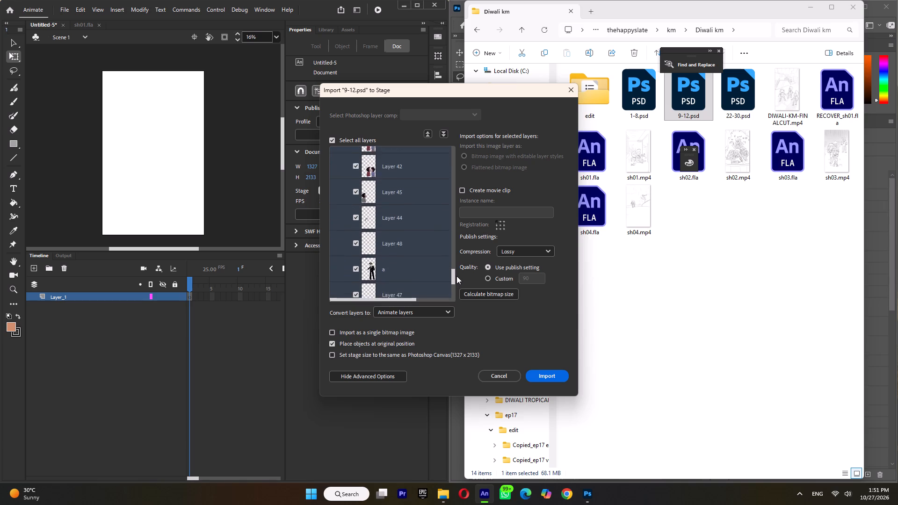
drag(456, 276, 457, 263)
ctrl+click(401, 241)
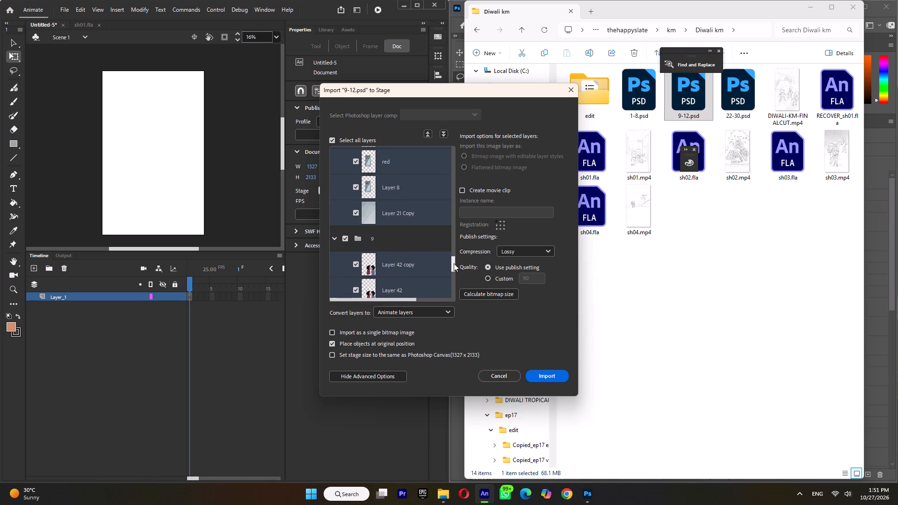
drag(454, 263, 456, 238)
ctrl+click(391, 252)
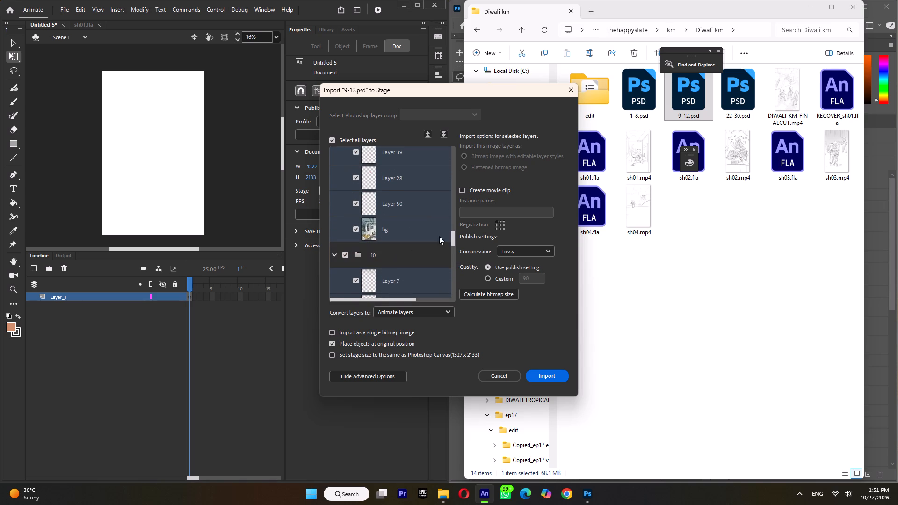
Take the 11, BG, TABLE, KID and 12 group folders out of the highlighted selection, keeping only image layers.
drag(453, 236, 460, 216)
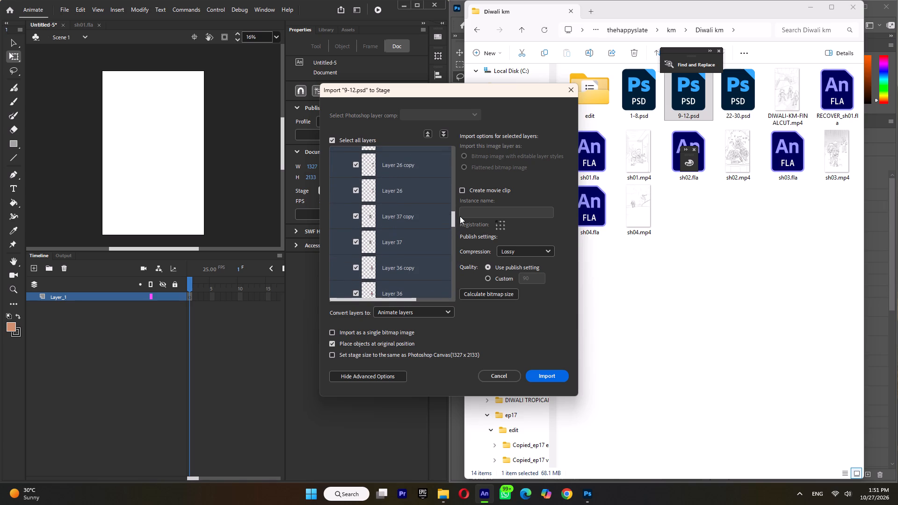
drag(460, 216, 459, 194)
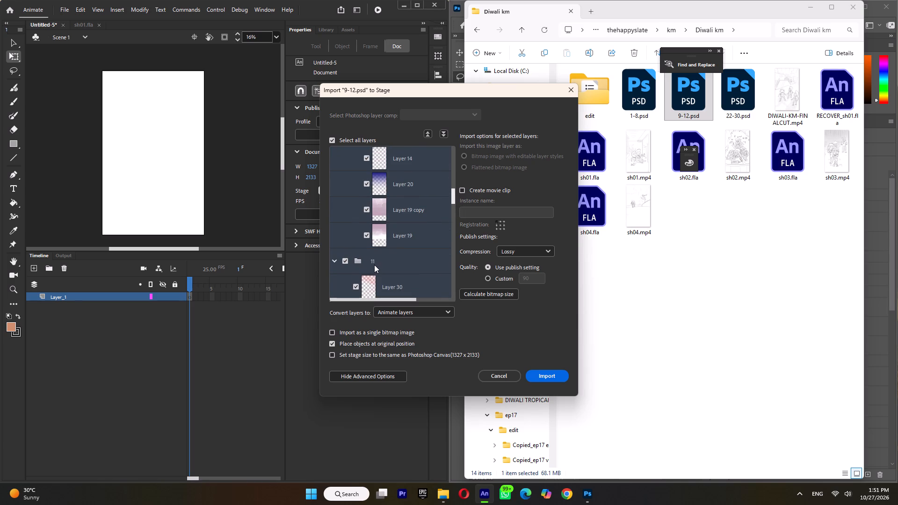
ctrl+click(374, 265)
drag(453, 192, 455, 184)
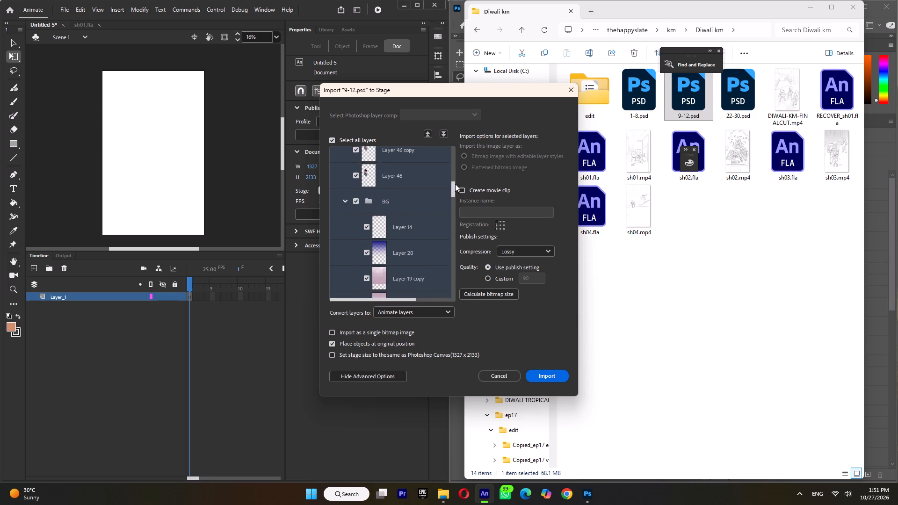
drag(455, 184, 456, 181)
ctrl+click(395, 238)
drag(453, 184, 455, 175)
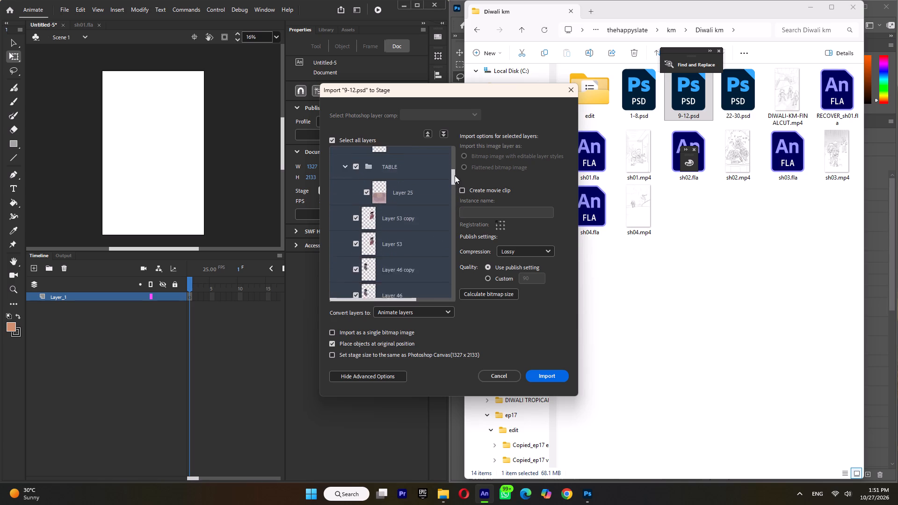
drag(455, 175, 456, 169)
ctrl+click(380, 229)
ctrl+click(393, 156)
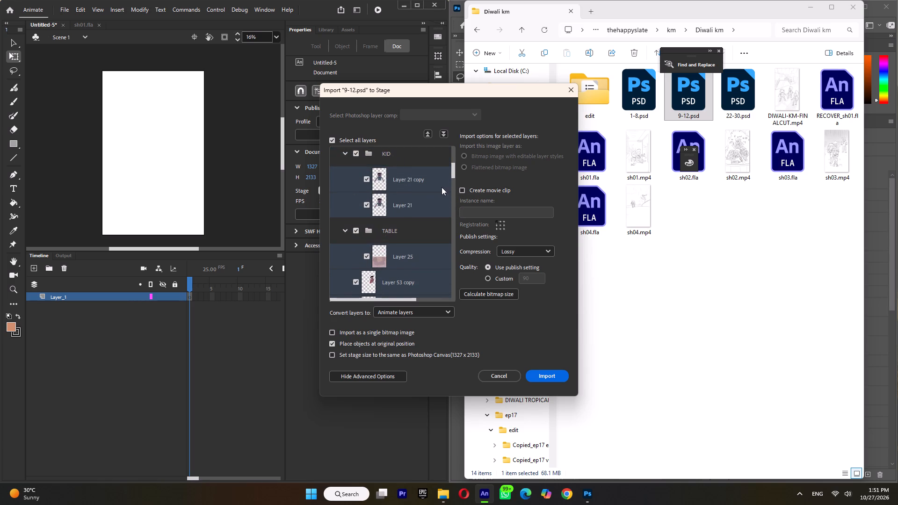
drag(452, 171, 454, 144)
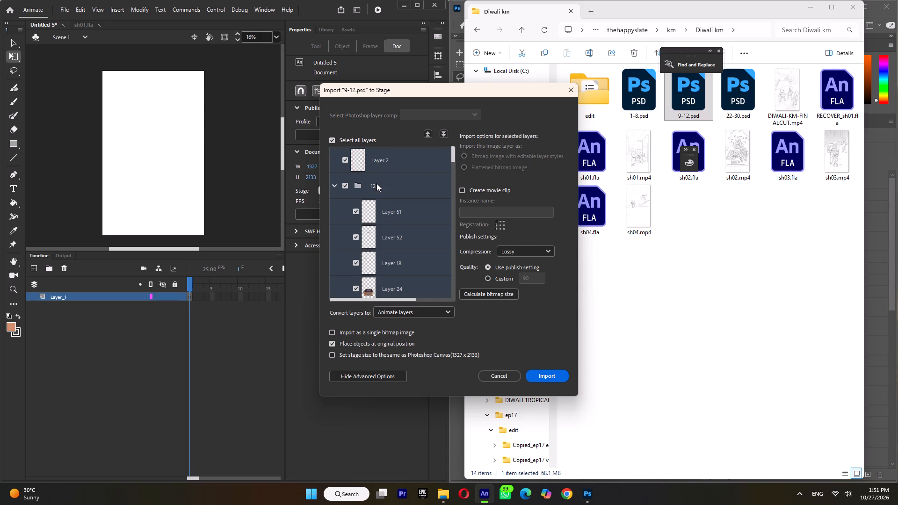
ctrl+click(377, 183)
Import the layers as bitmaps with editable layer styles, using Lossless compression and the stage size matched to the Photoshop canvas.
click(478, 154)
click(504, 246)
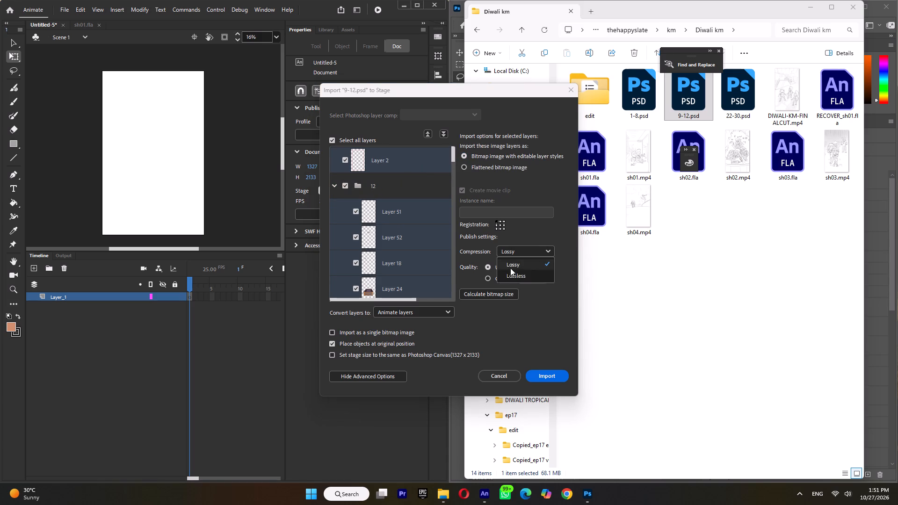
click(512, 275)
click(337, 355)
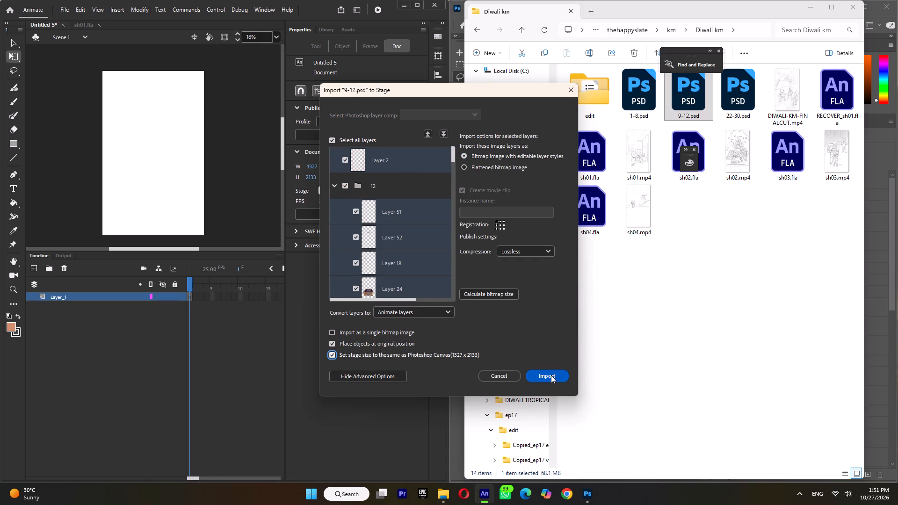
click(551, 375)
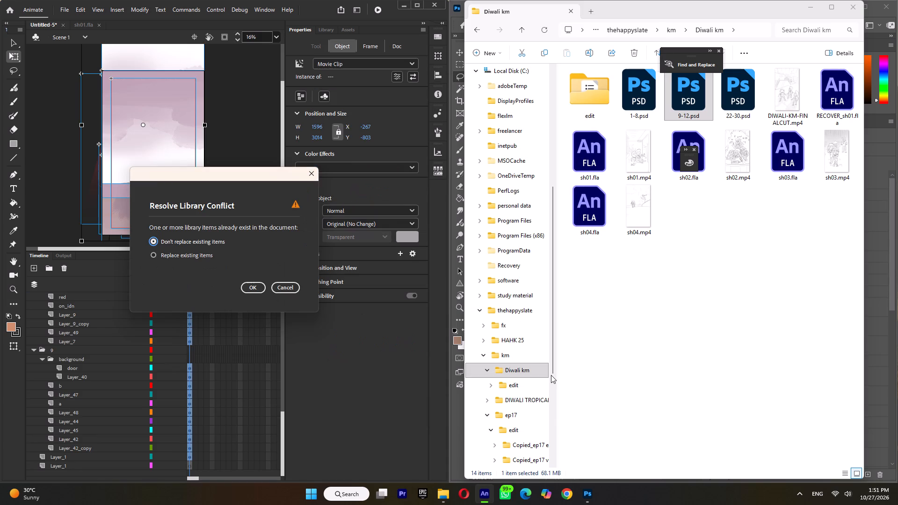
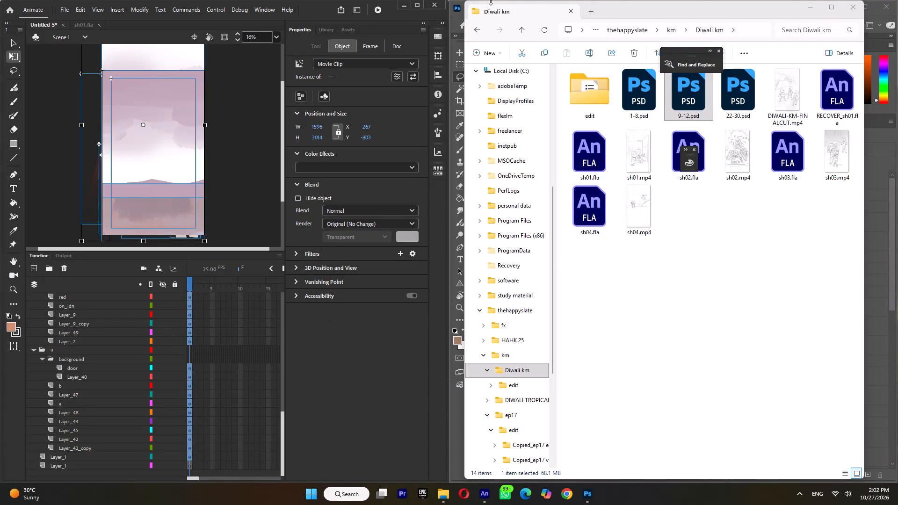
Open 9-12.psd from the Diwali km folder in Photoshop.
click(406, 16)
click(452, 15)
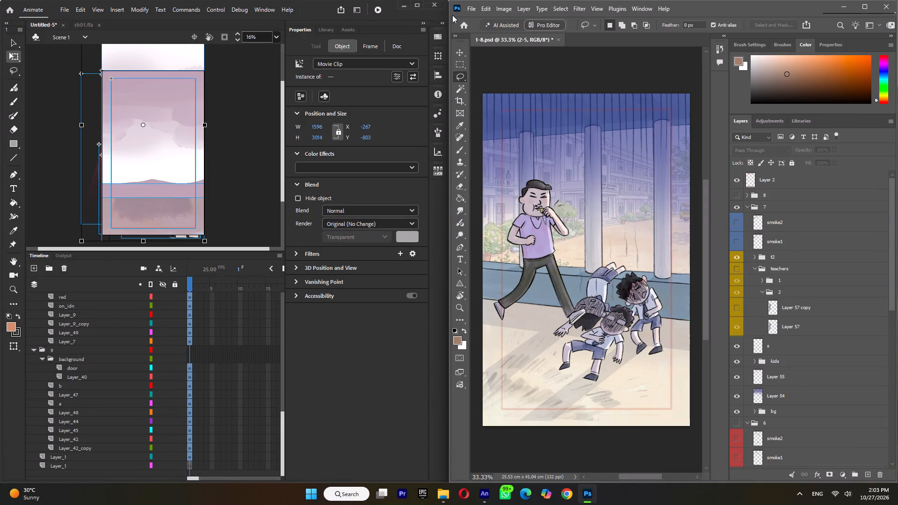
scroll(746, 303, up, 6)
click(441, 491)
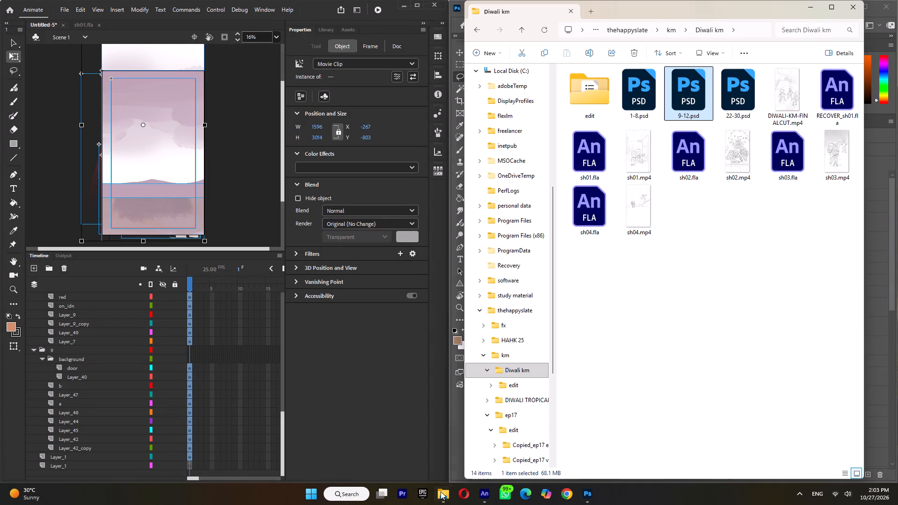
double_click(680, 100)
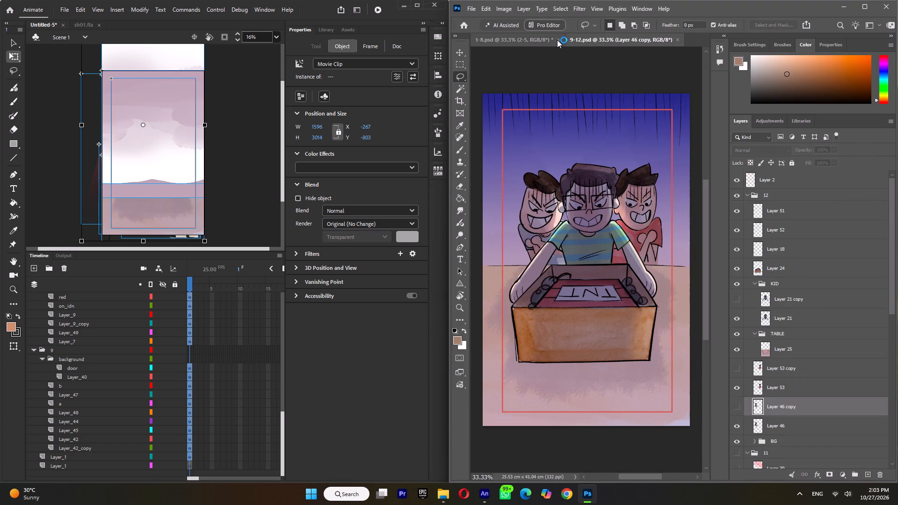
Close the 1-8.psd document, saving its changes.
click(557, 39)
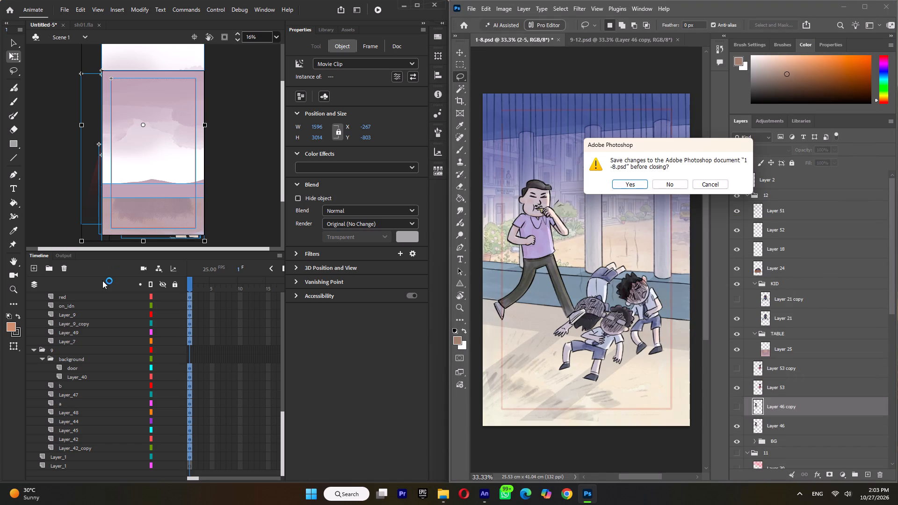
scroll(166, 154, up, 6)
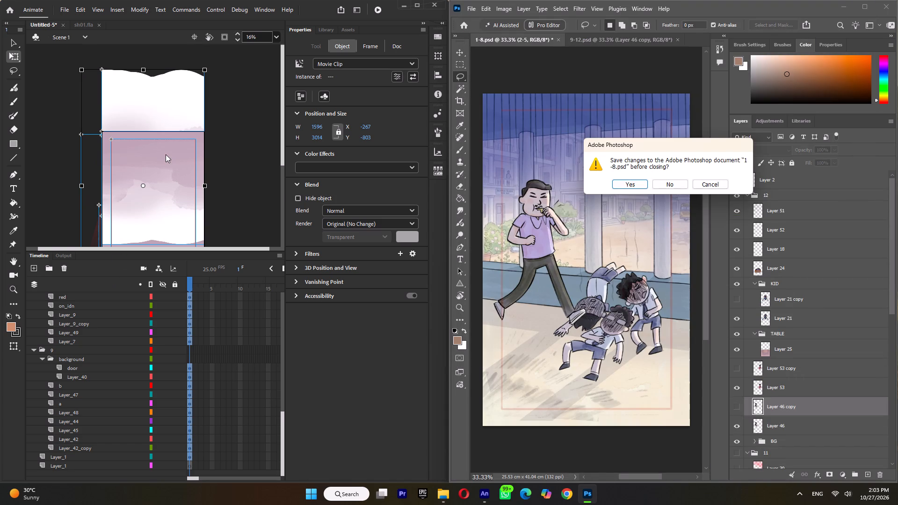
scroll(166, 155, down, 7)
scroll(166, 155, up, 4)
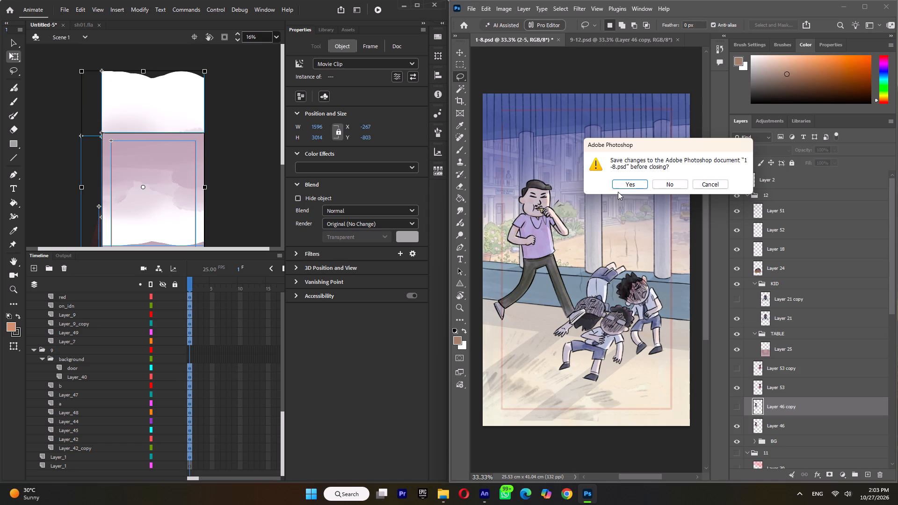
click(628, 185)
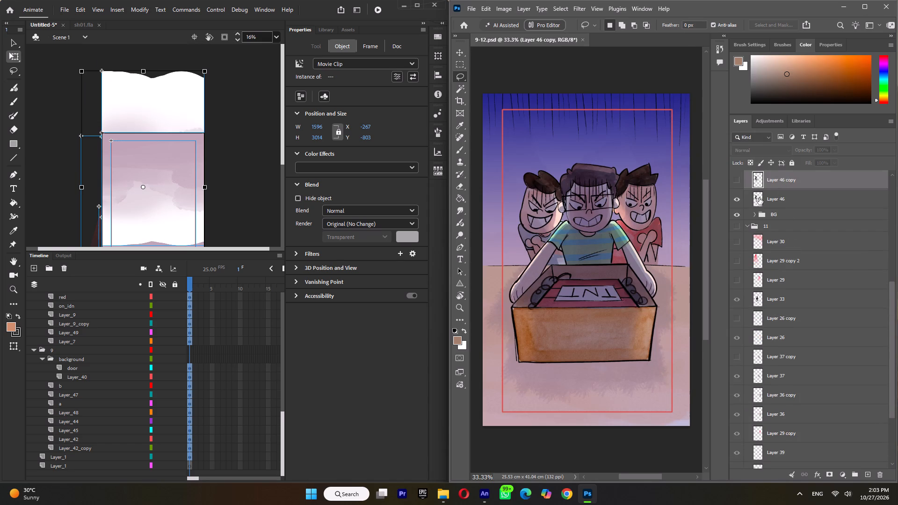
Collapse groups 11 and 12 in 9-12.psd and hide group 12.
scroll(773, 250, up, 4)
scroll(773, 250, down, 16)
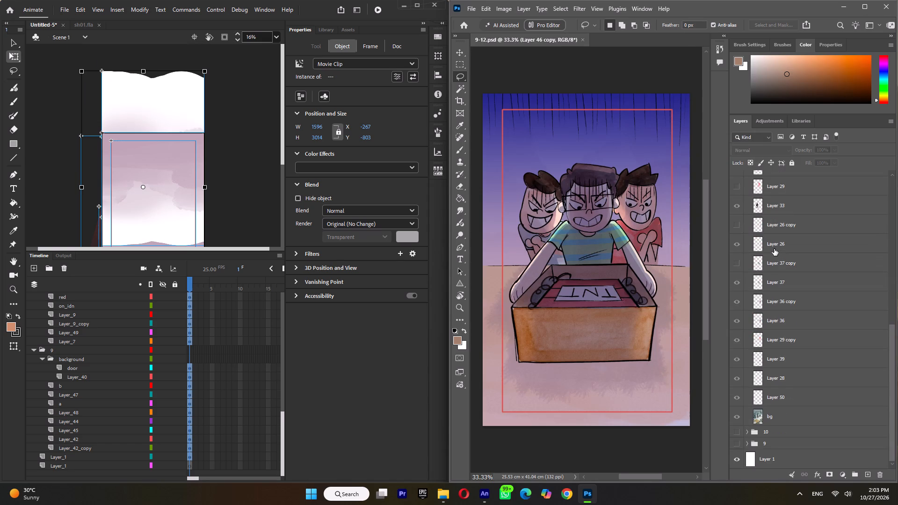
scroll(774, 249, down, 1)
scroll(768, 324, up, 10)
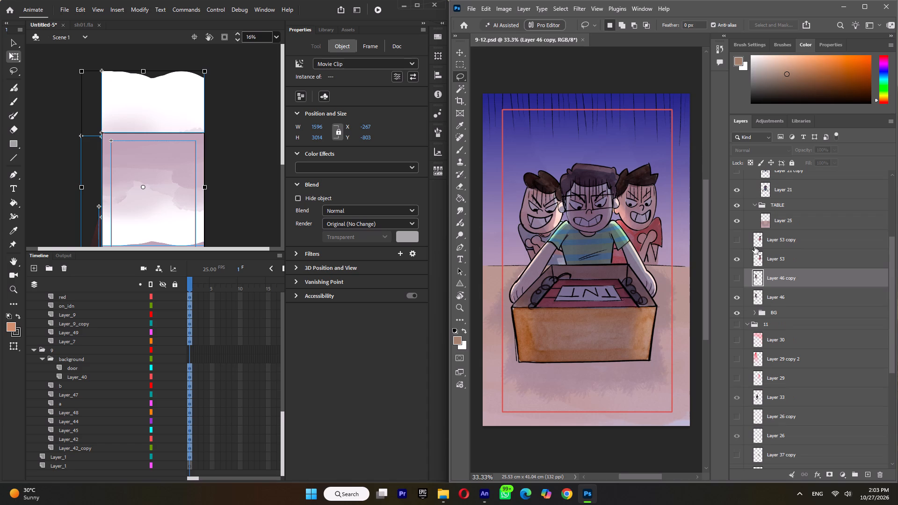
click(748, 327)
scroll(753, 252, up, 5)
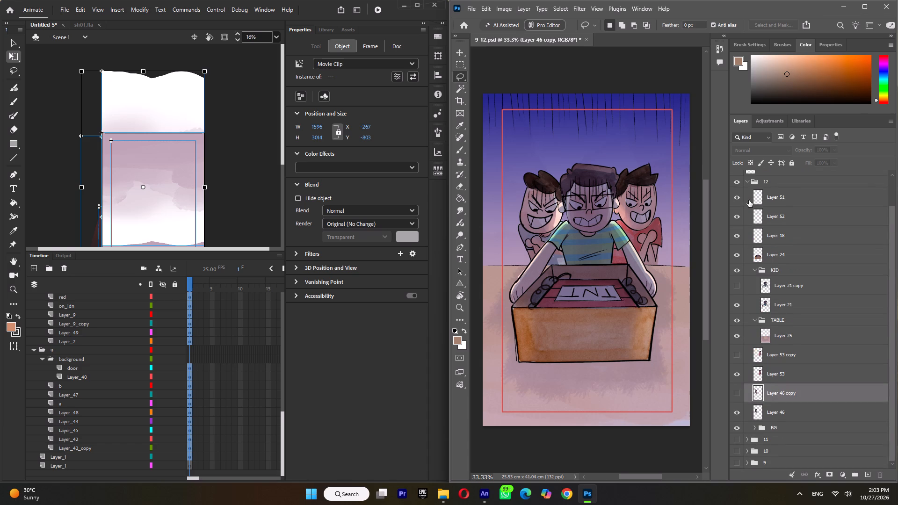
click(748, 194)
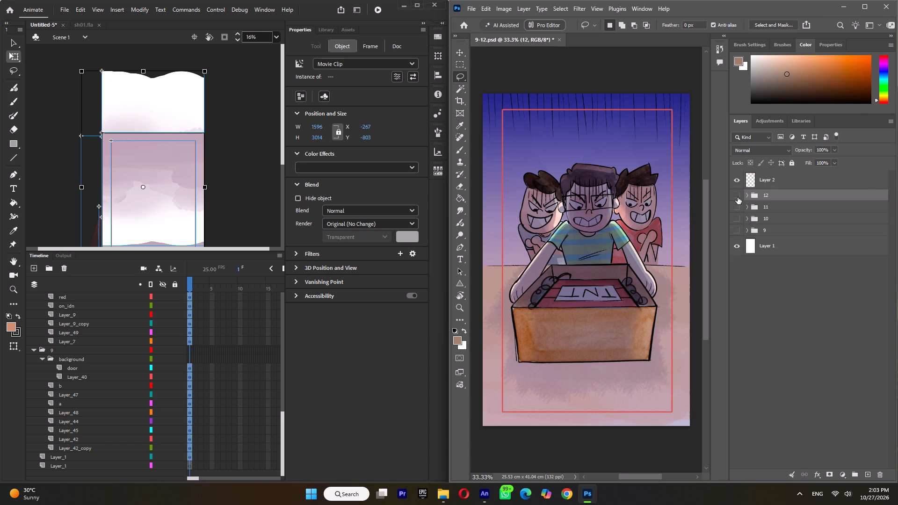
click(738, 197)
In Animate, change the selected imported instances from movie clips to Graphic symbols.
scroll(92, 362, up, 4)
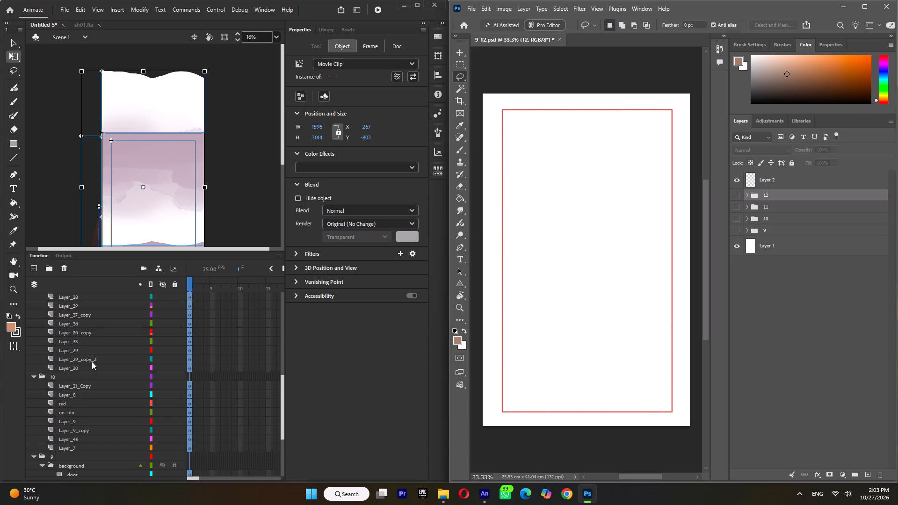
scroll(92, 361, up, 13)
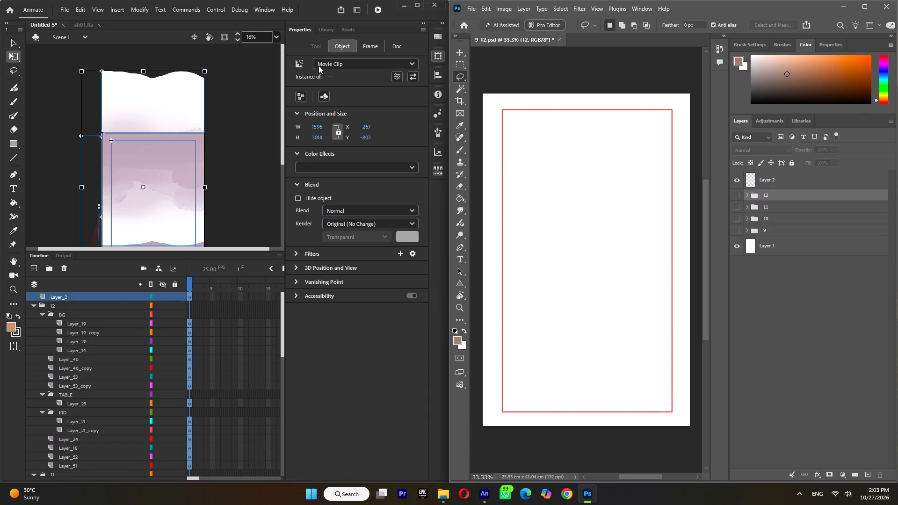
click(328, 63)
click(336, 97)
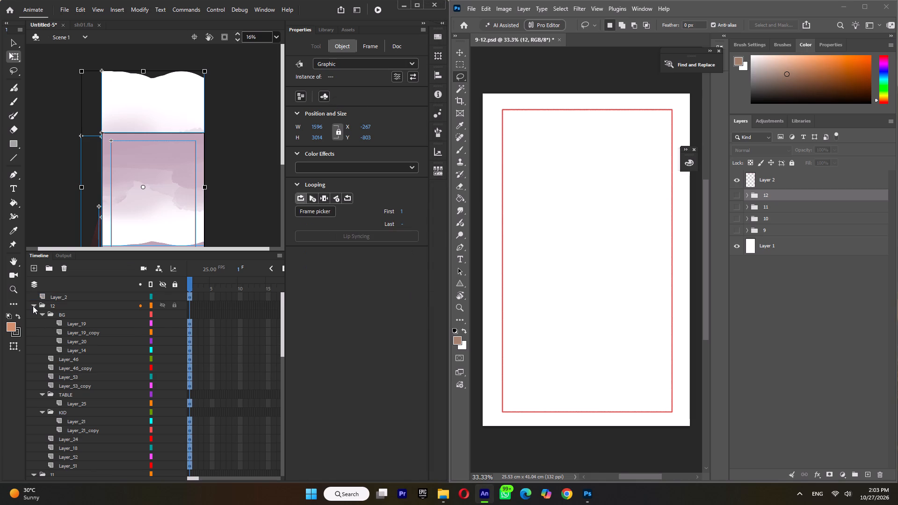
Collapse the 12, 11 and 10 layer folders in the Untitled-5 timeline.
click(32, 304)
click(34, 315)
click(35, 324)
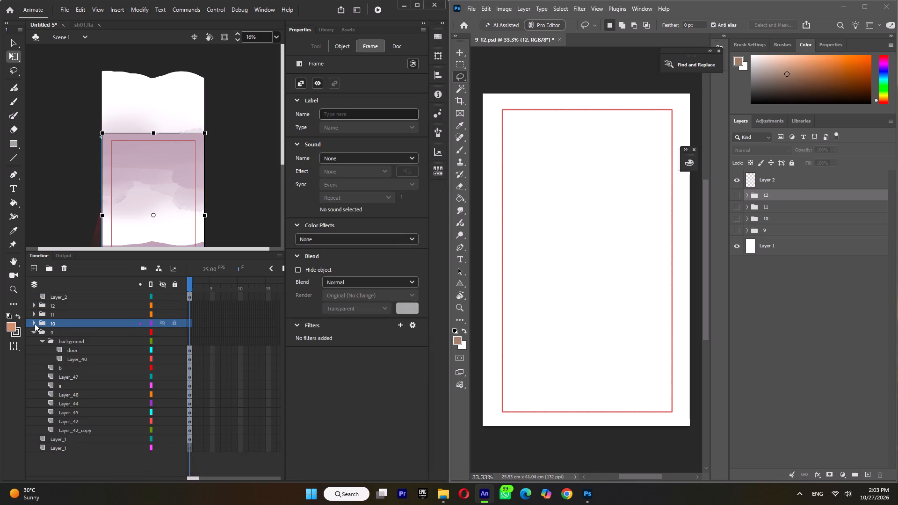
Move the door layer below Layer_40 in folder 9's background folder, and toggle all layers' visibility off and on.
click(67, 349)
drag(73, 350, 72, 362)
click(164, 284)
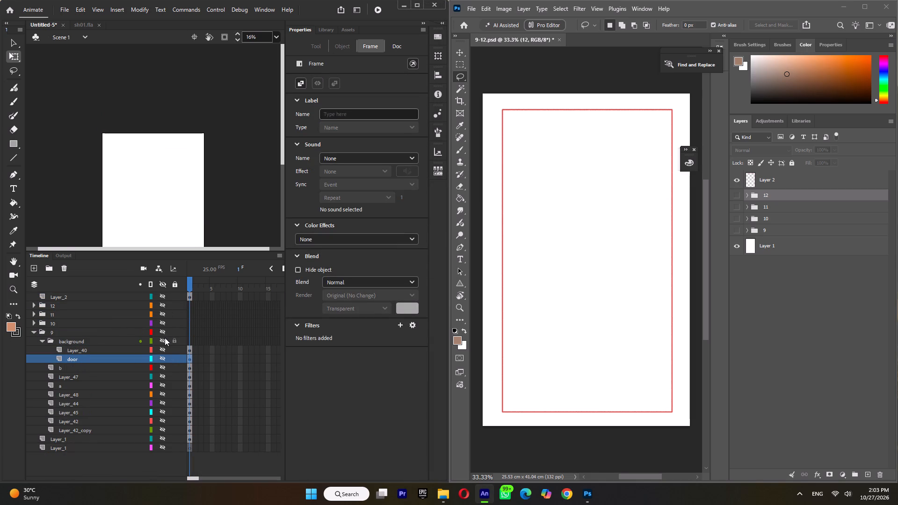
click(162, 282)
Extend the frames of all timeline layers to frame 157.
double_click(248, 279)
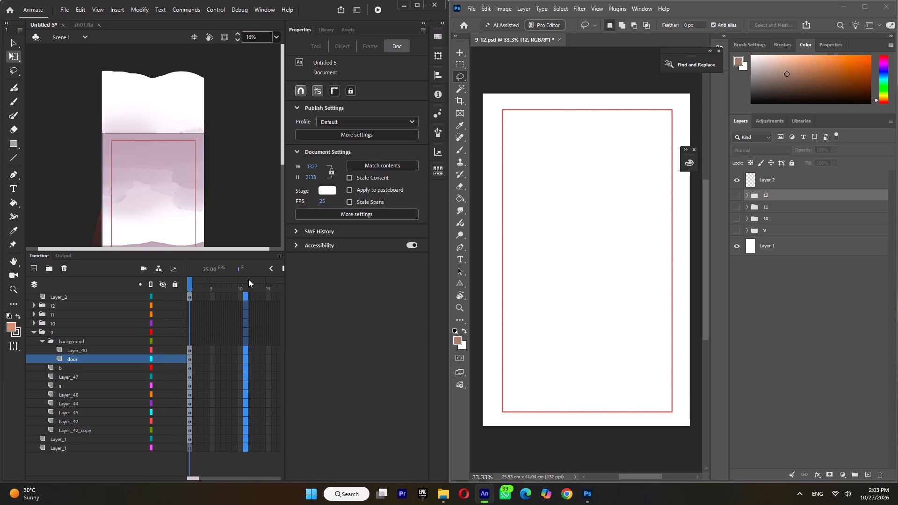
key(F5)
drag(195, 476, 212, 480)
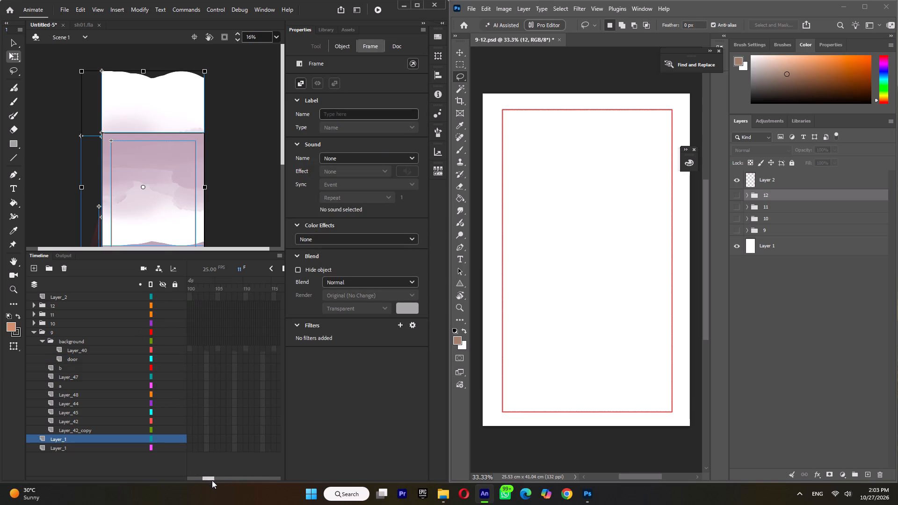
drag(212, 480, 218, 479)
double_click(244, 282)
key(F5)
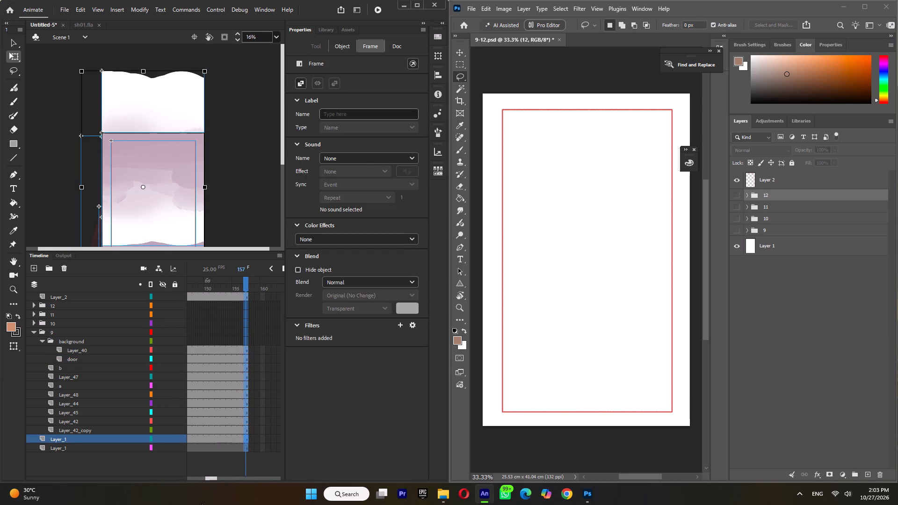
drag(212, 479, 109, 488)
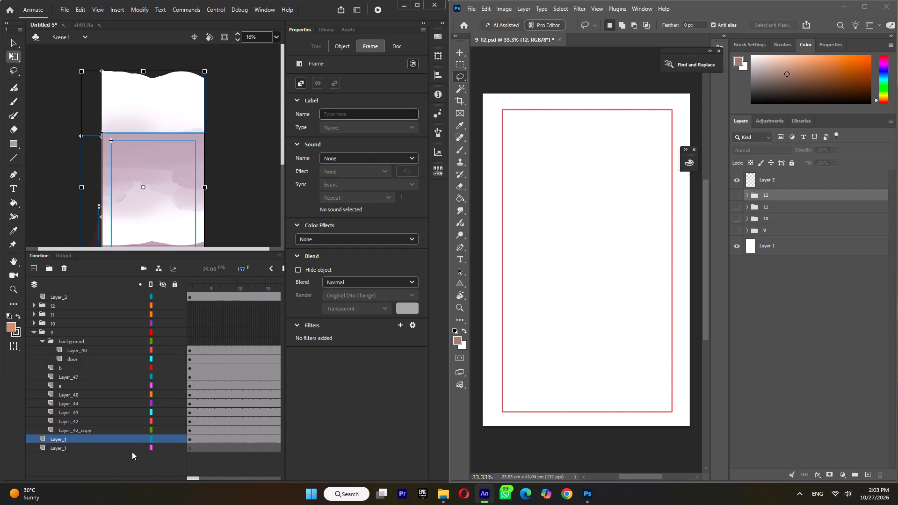
Hide all timeline layers except the contents of folder 9.
click(163, 285)
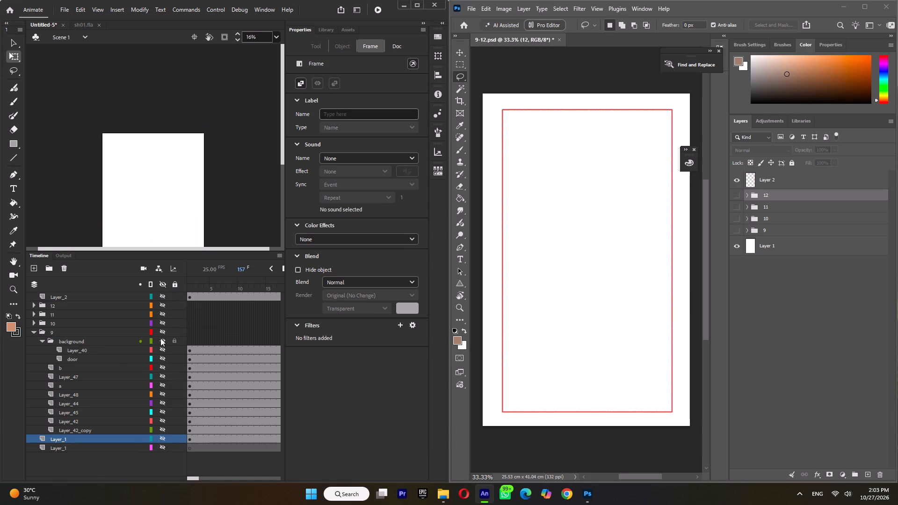
click(159, 332)
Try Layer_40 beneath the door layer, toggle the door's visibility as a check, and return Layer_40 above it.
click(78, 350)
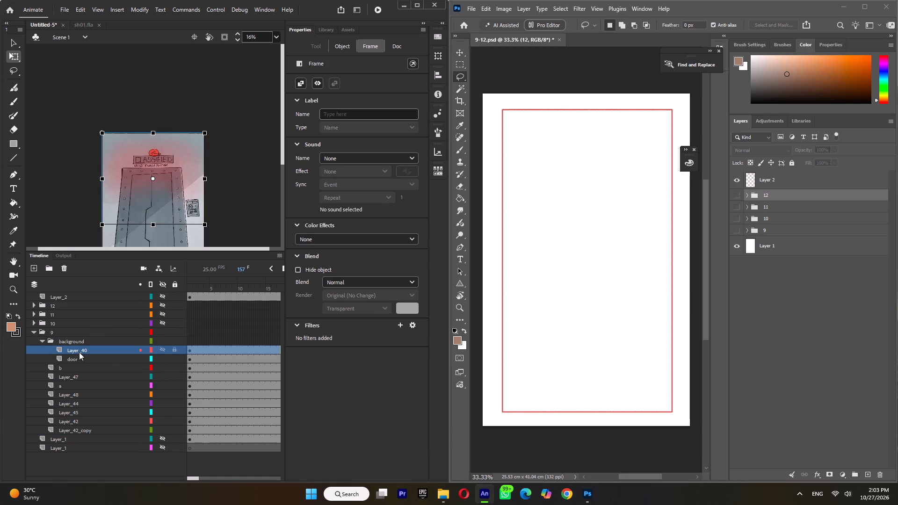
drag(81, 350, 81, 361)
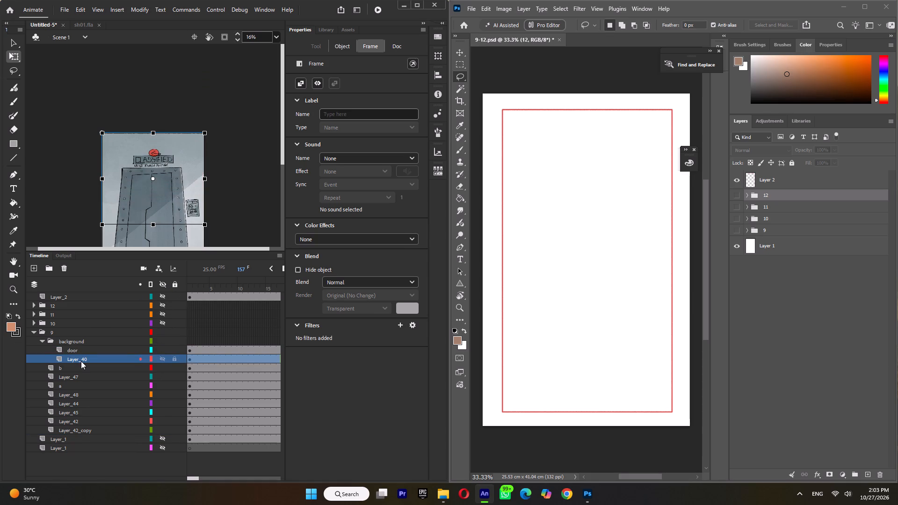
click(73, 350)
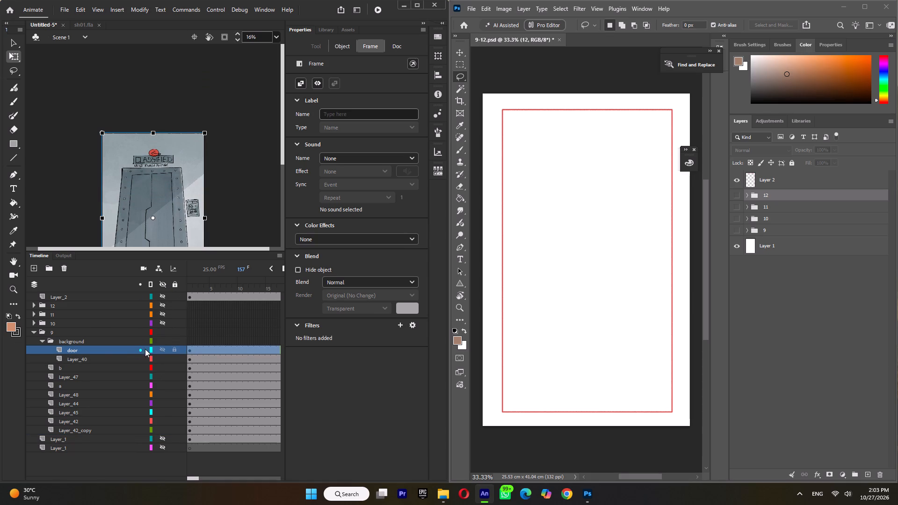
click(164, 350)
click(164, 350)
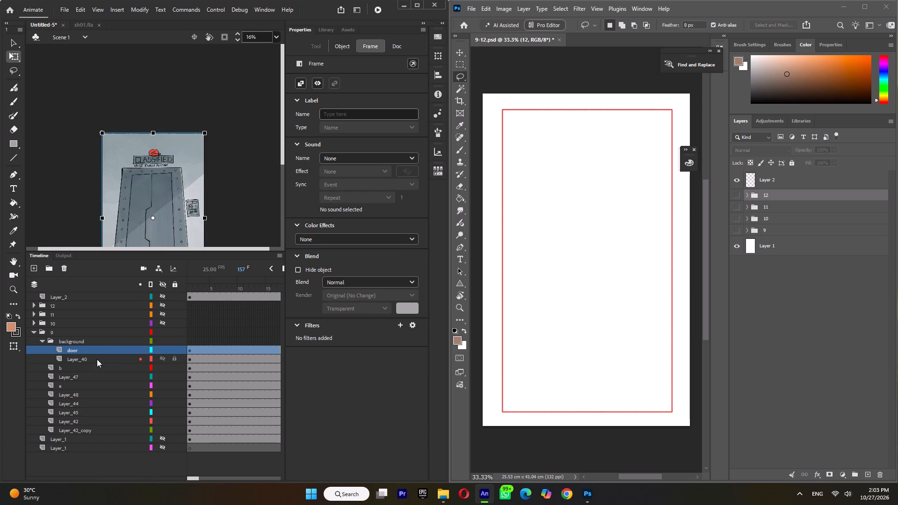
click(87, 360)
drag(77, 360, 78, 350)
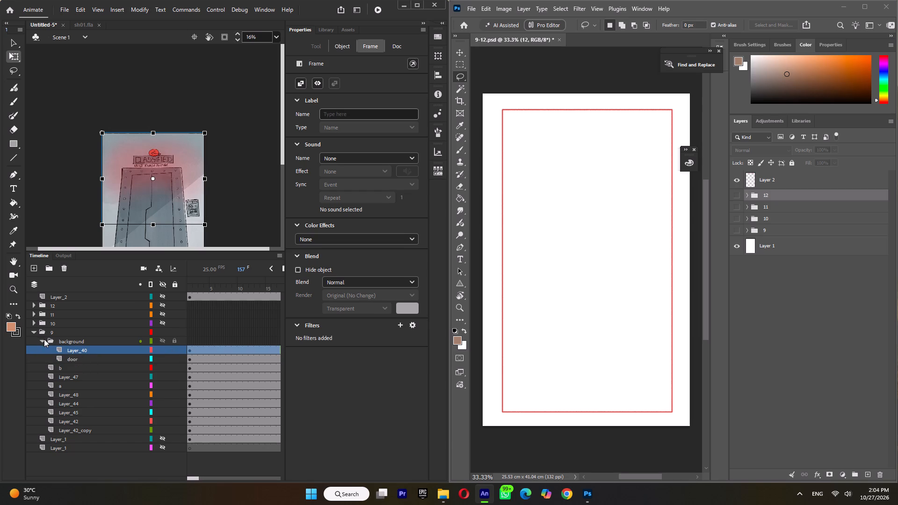
Check group 9's layer order in Photoshop, and in Animate move layer b and Layer_47 in turn above the background folder.
click(747, 231)
click(747, 231)
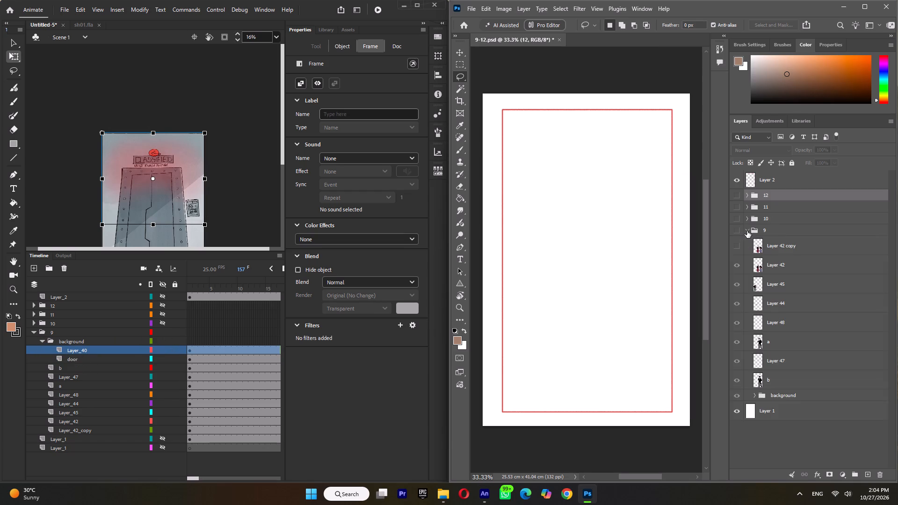
click(755, 395)
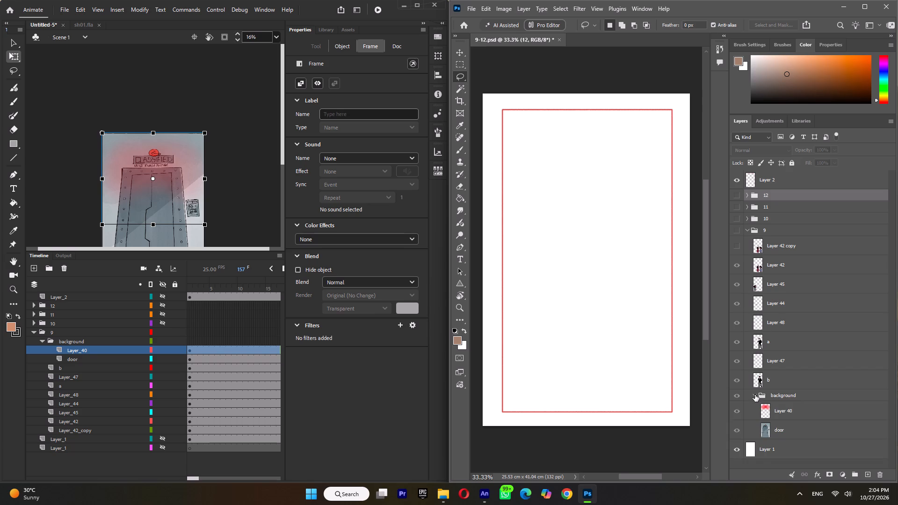
click(755, 395)
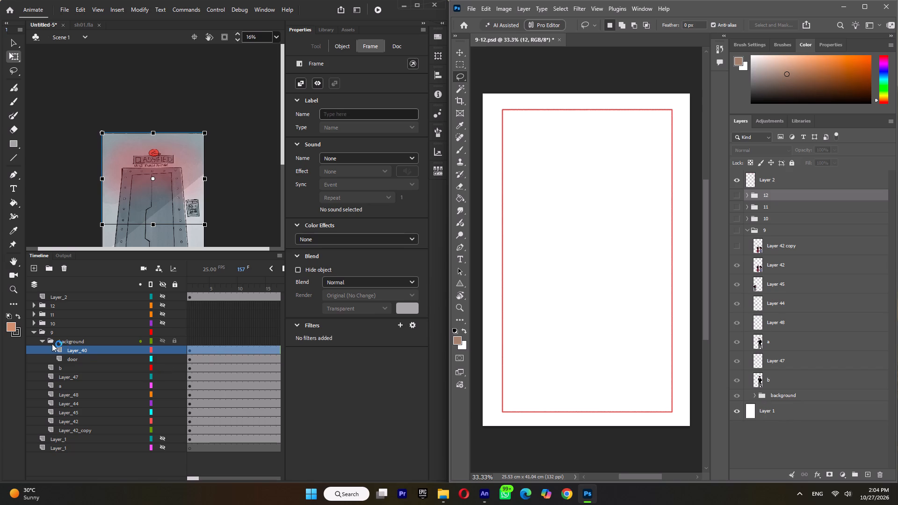
click(41, 341)
click(70, 349)
drag(70, 349, 69, 335)
drag(64, 351, 62, 338)
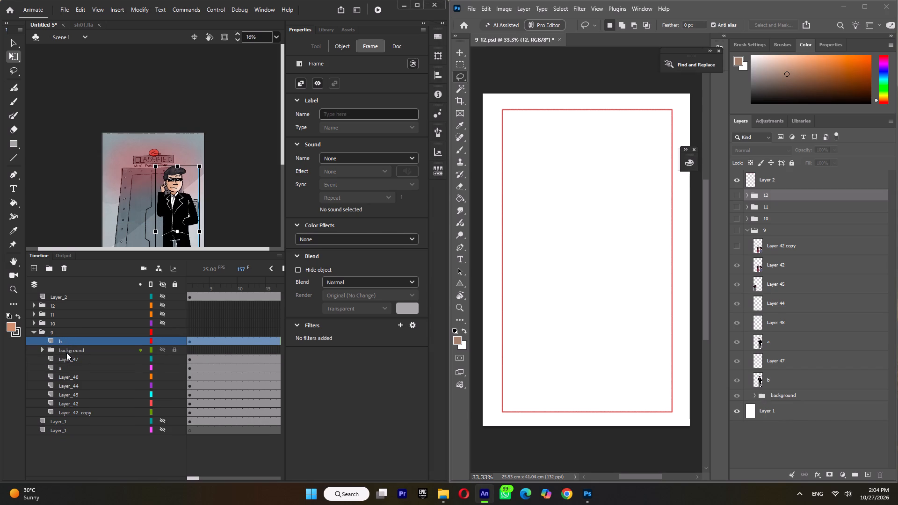
click(68, 360)
drag(66, 359, 66, 337)
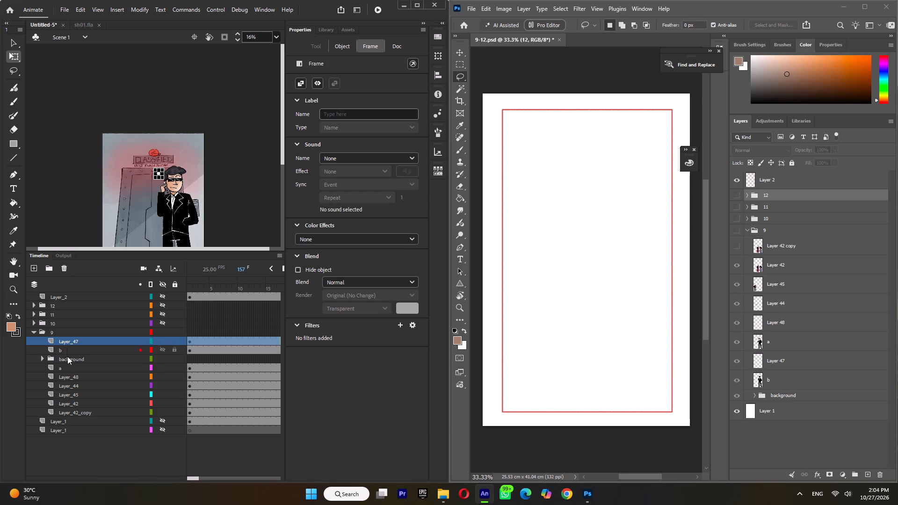
Move layers a, Layer_48, Layer_44, Layer_45, Layer_42 and Layer_42_copy in turn to the top of folder 9.
click(67, 370)
drag(66, 369, 65, 337)
click(66, 374)
drag(68, 375, 66, 336)
click(74, 389)
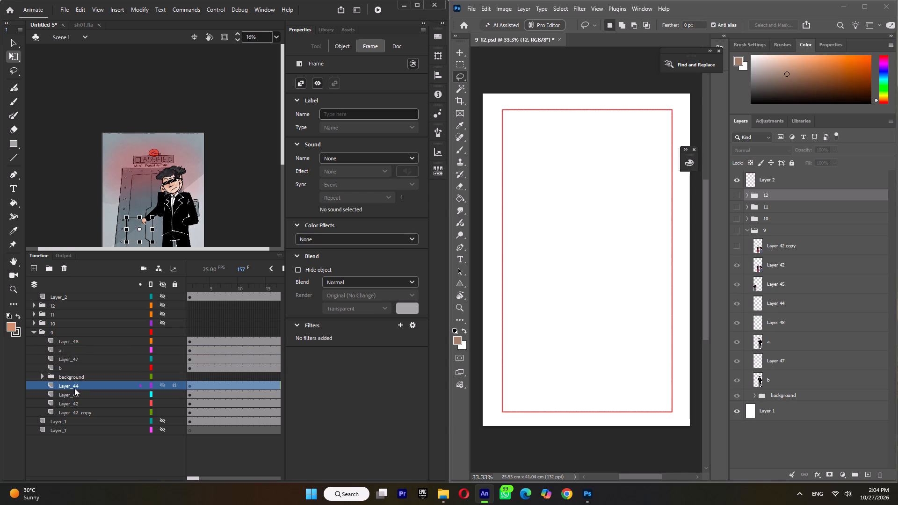
drag(74, 388, 71, 338)
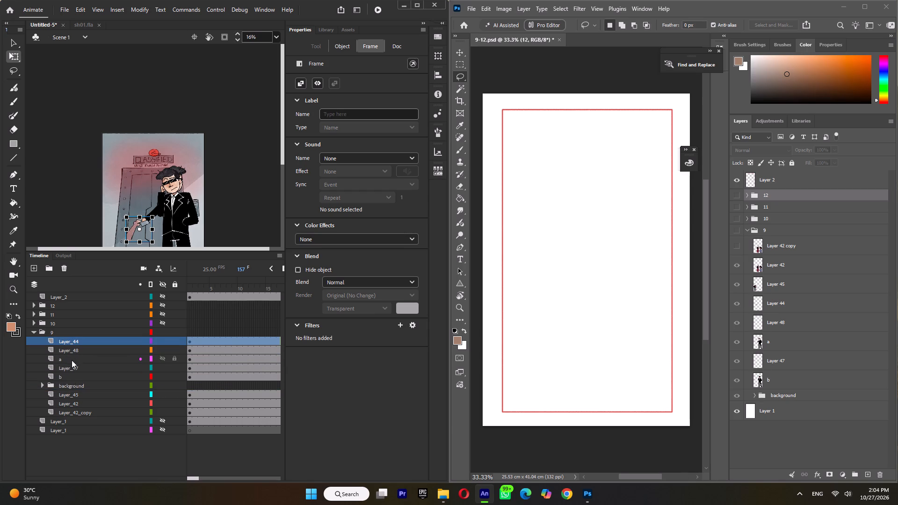
click(76, 394)
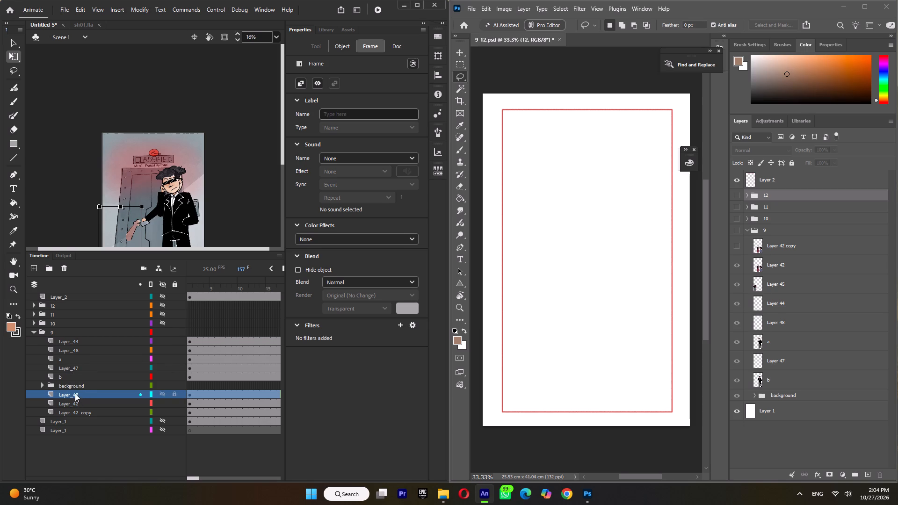
drag(75, 393, 70, 338)
click(75, 404)
drag(75, 403, 66, 339)
click(82, 412)
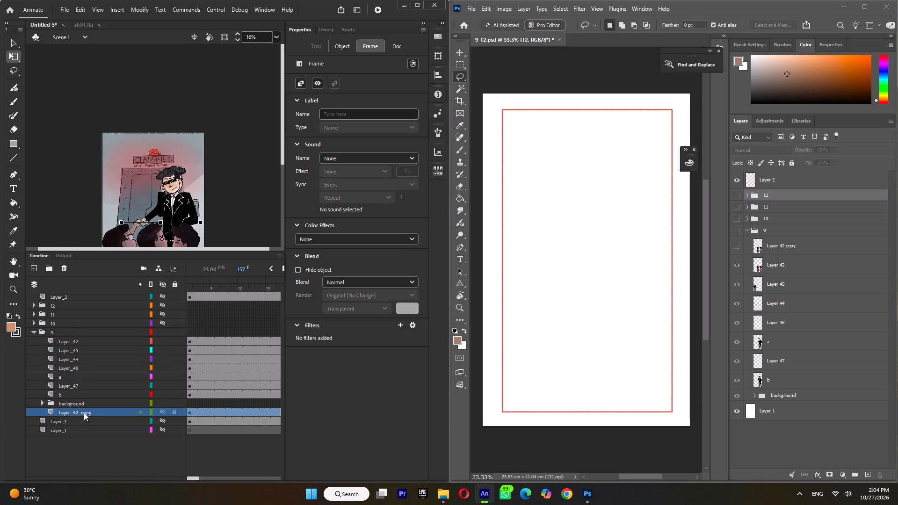
drag(83, 412, 77, 337)
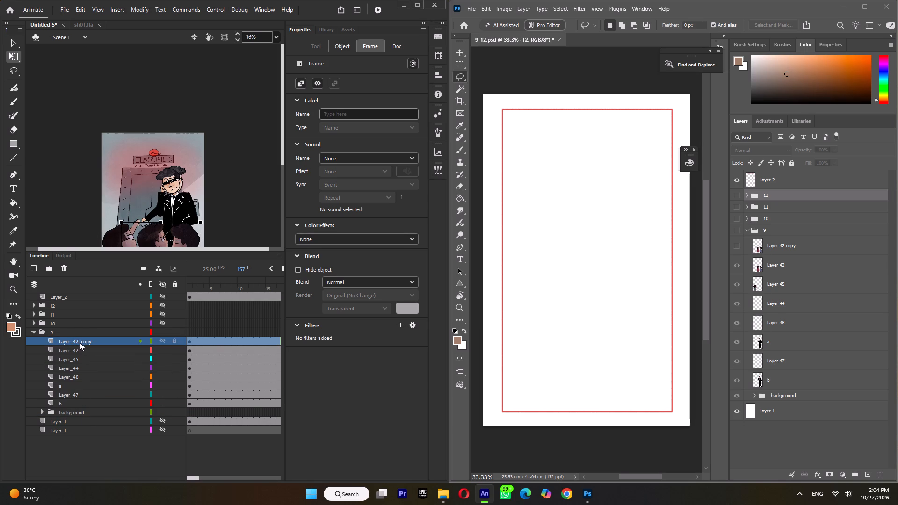
Collapse and hide folder 9, and show and expand folder 10 in the timeline.
click(33, 330)
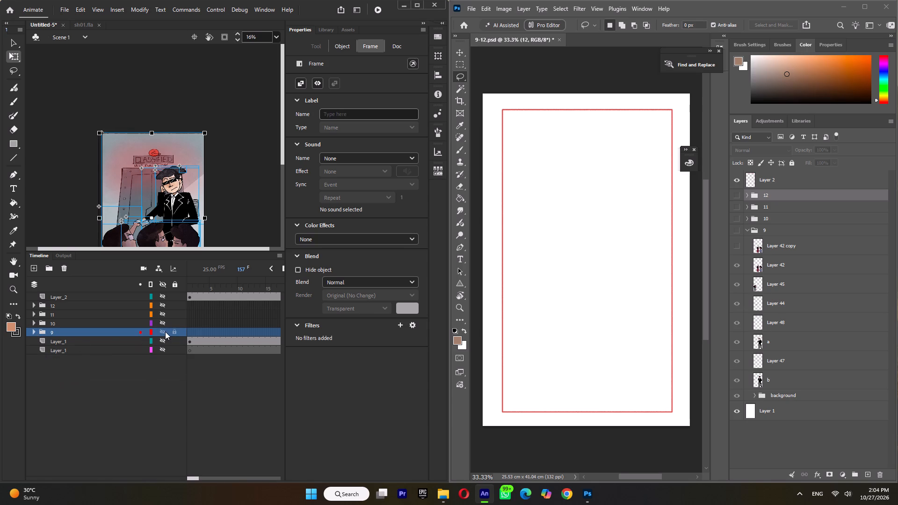
click(162, 329)
click(162, 321)
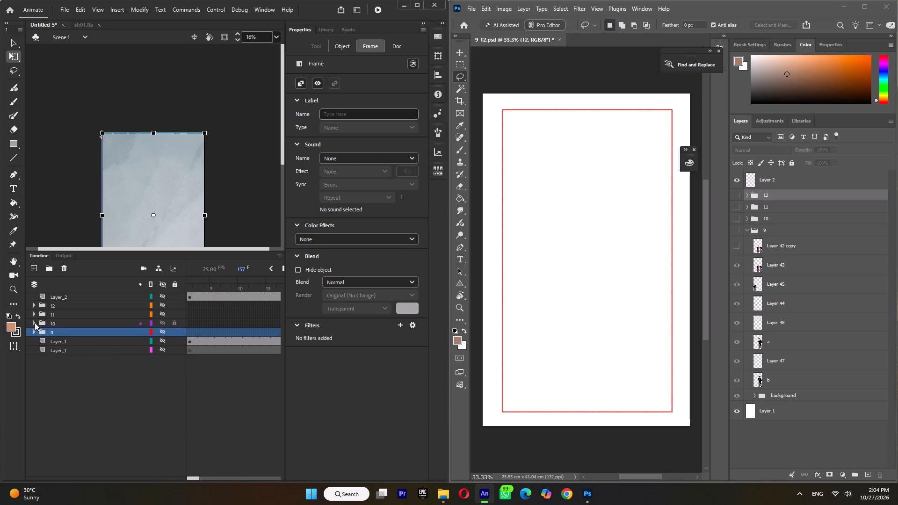
click(35, 323)
Move Layer_21_Copy to the bottom of folder 10 and stack Layer_8, red and on_idn in turn above it.
click(72, 333)
drag(74, 333, 73, 362)
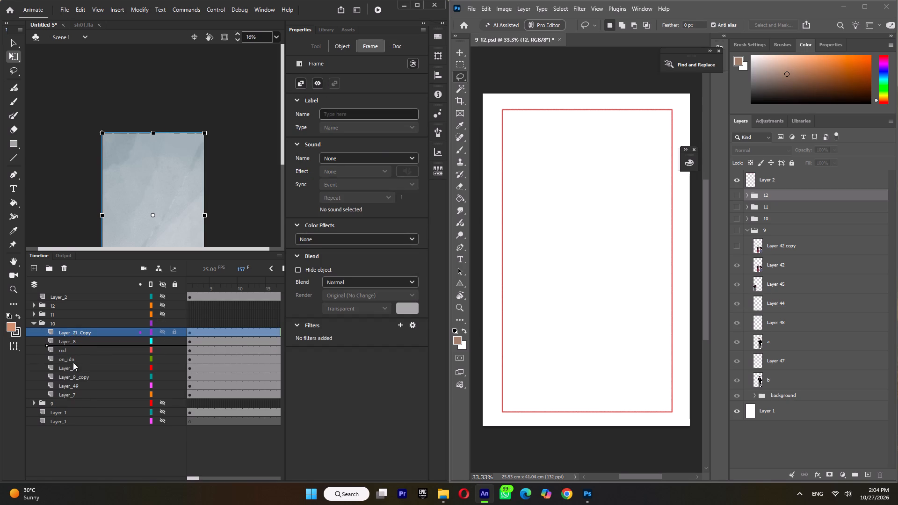
drag(73, 362, 68, 396)
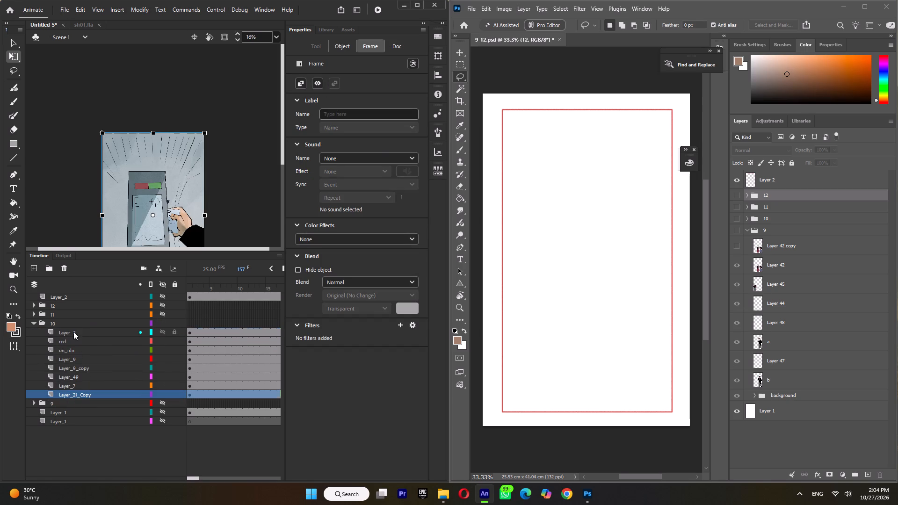
click(73, 332)
drag(75, 331, 71, 390)
click(76, 335)
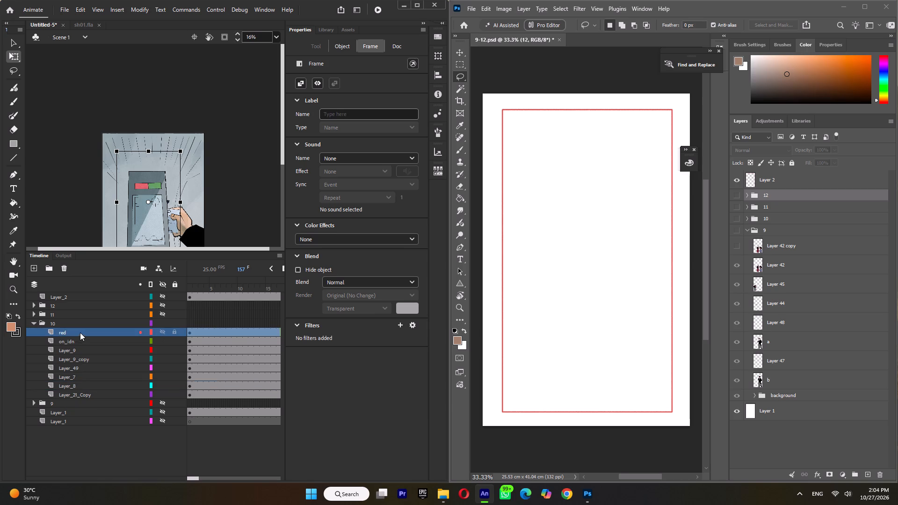
drag(74, 333, 71, 380)
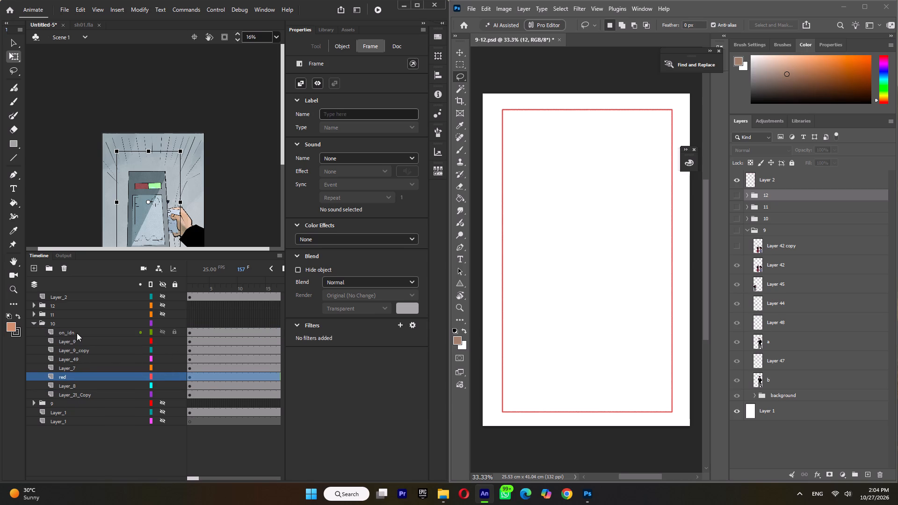
click(77, 333)
drag(76, 331, 72, 374)
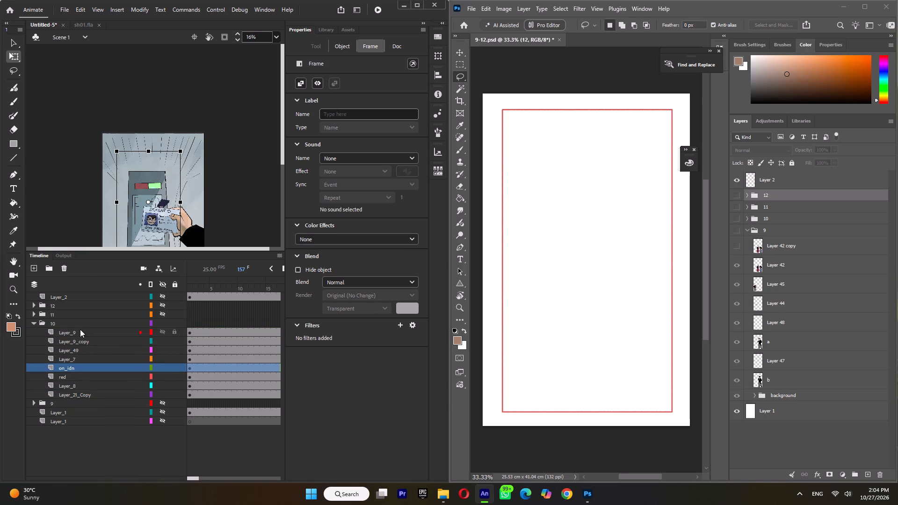
In folder 10, place Layer_9, Layer_9_copy and Layer_49 in turn directly below Layer_7, above on_idn.
click(76, 333)
drag(81, 332, 76, 367)
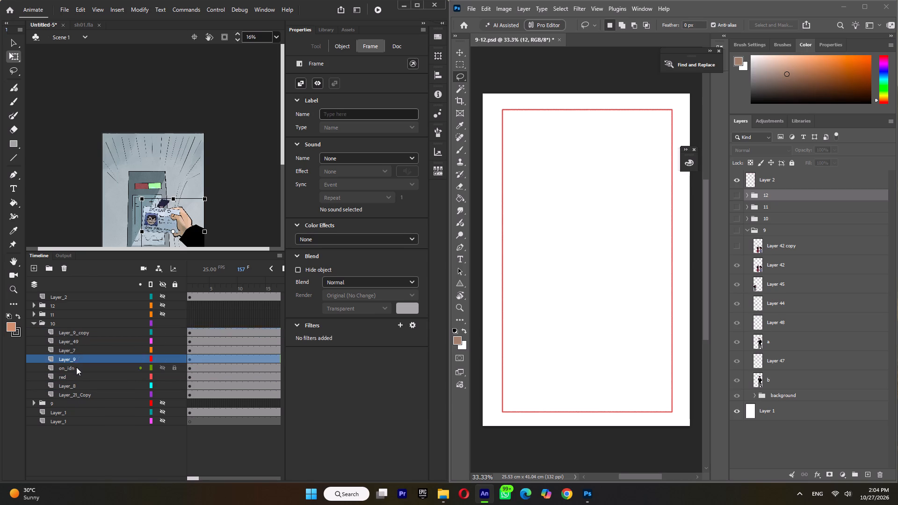
click(82, 332)
drag(84, 333, 81, 357)
click(81, 330)
drag(84, 332, 84, 348)
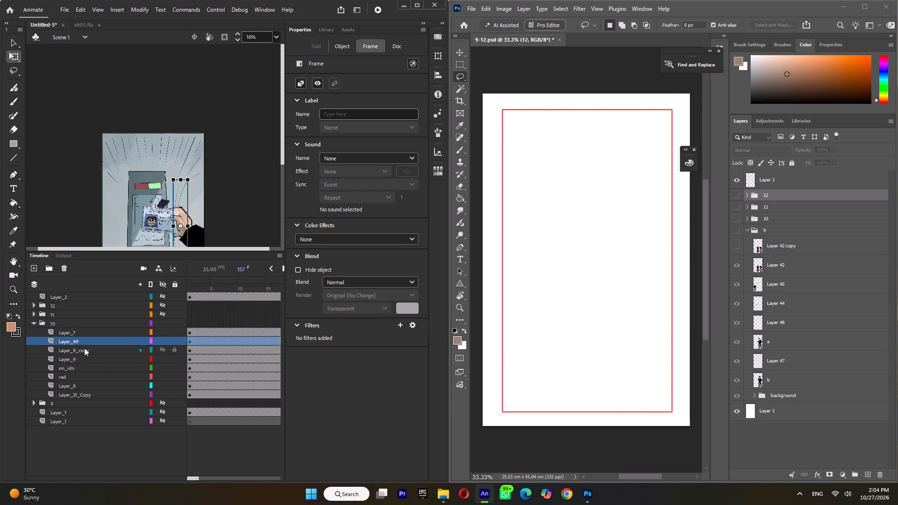
In Photoshop, collapse group 9 and expand group 10 to check its layer order against folder 10.
click(747, 218)
click(748, 229)
click(746, 219)
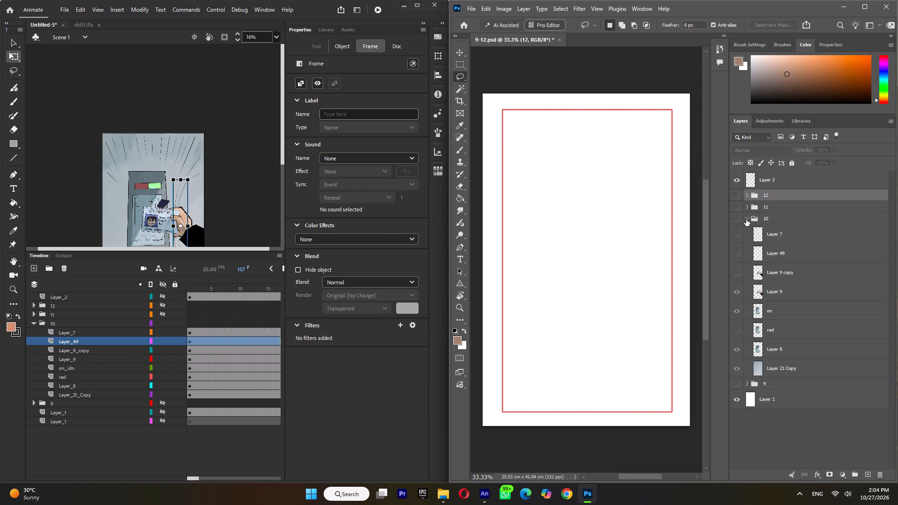
In Animate, collapse and hide folder 10, and show and expand folder 11.
click(33, 323)
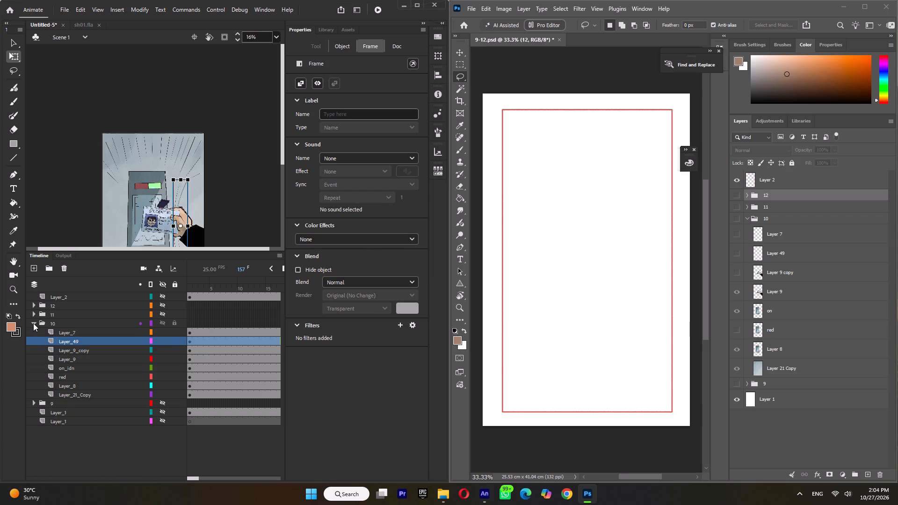
click(164, 323)
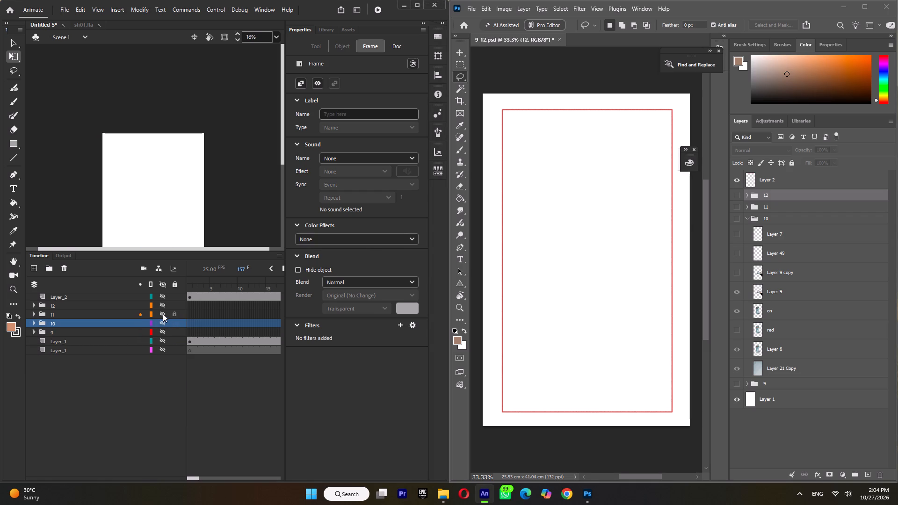
click(162, 312)
click(34, 315)
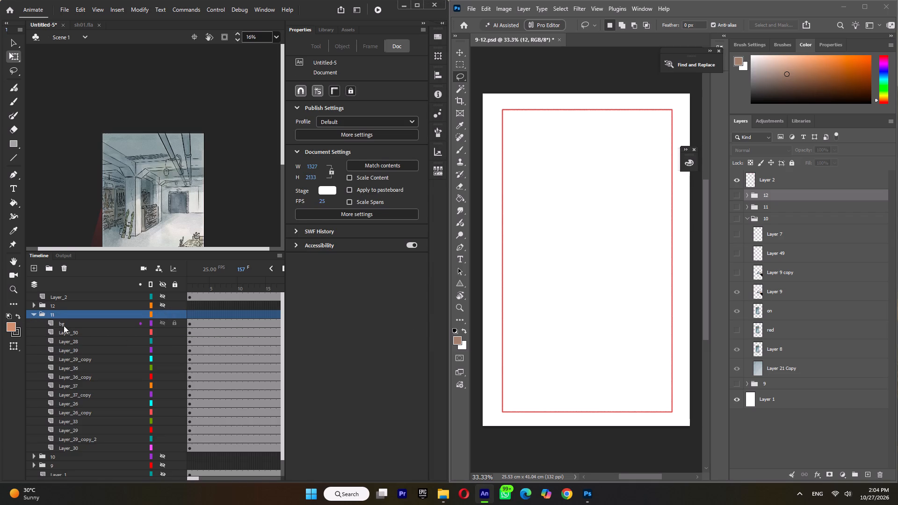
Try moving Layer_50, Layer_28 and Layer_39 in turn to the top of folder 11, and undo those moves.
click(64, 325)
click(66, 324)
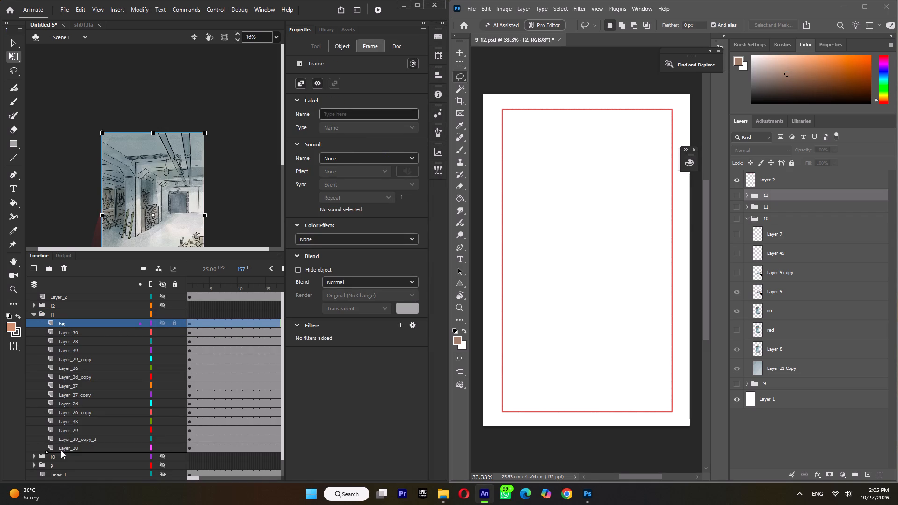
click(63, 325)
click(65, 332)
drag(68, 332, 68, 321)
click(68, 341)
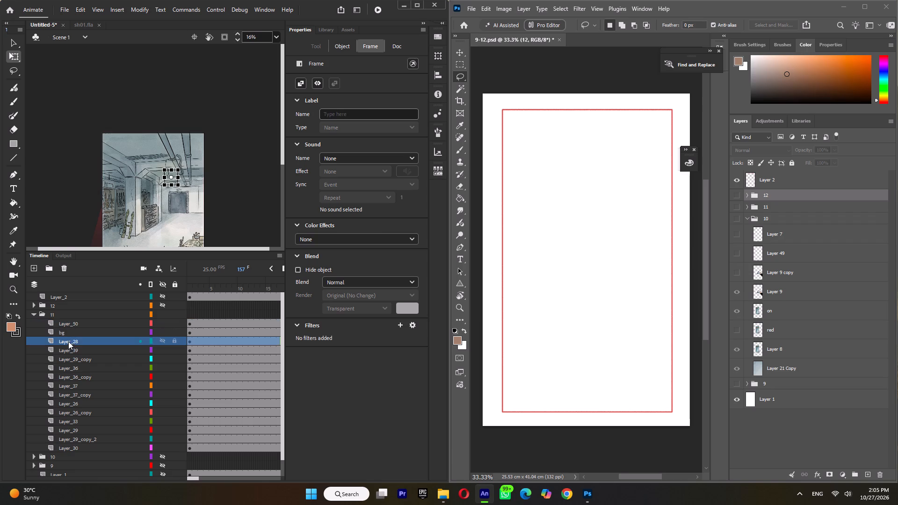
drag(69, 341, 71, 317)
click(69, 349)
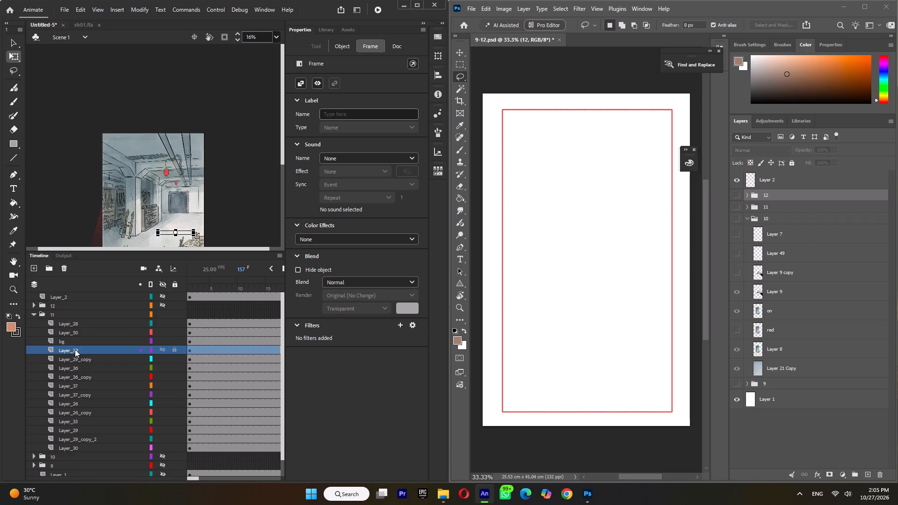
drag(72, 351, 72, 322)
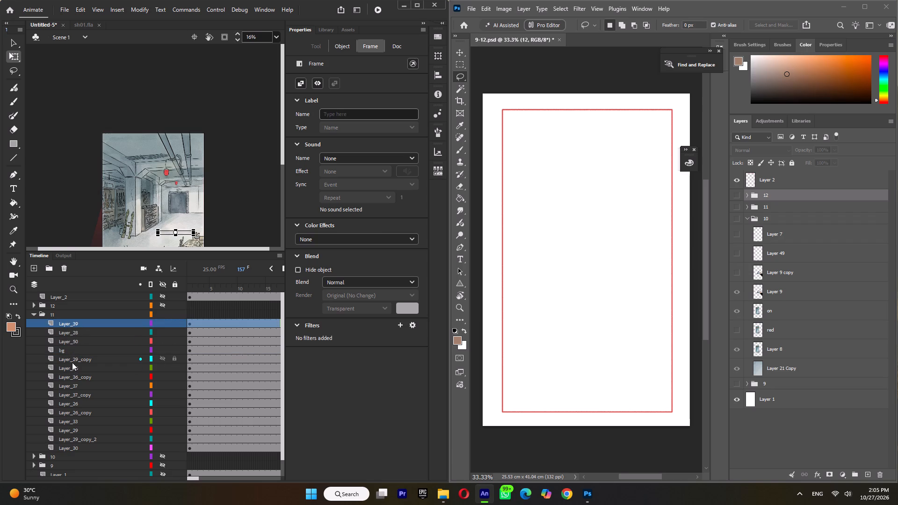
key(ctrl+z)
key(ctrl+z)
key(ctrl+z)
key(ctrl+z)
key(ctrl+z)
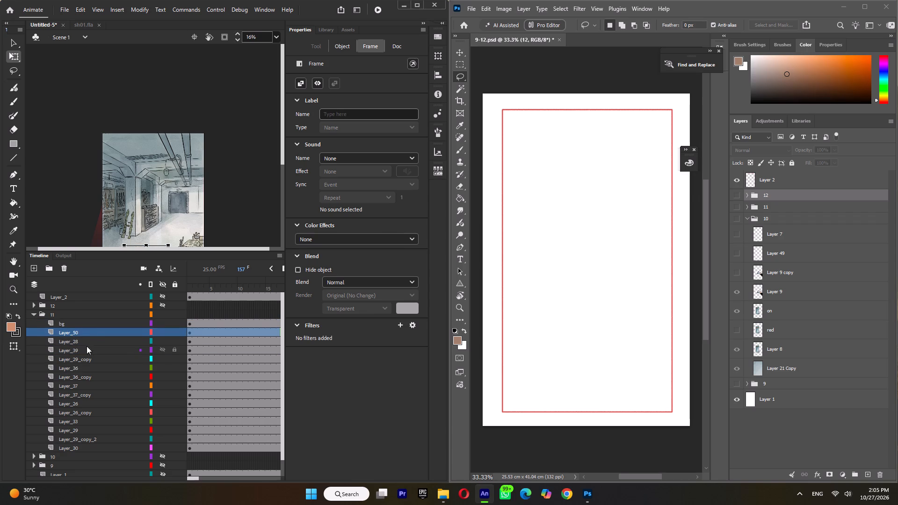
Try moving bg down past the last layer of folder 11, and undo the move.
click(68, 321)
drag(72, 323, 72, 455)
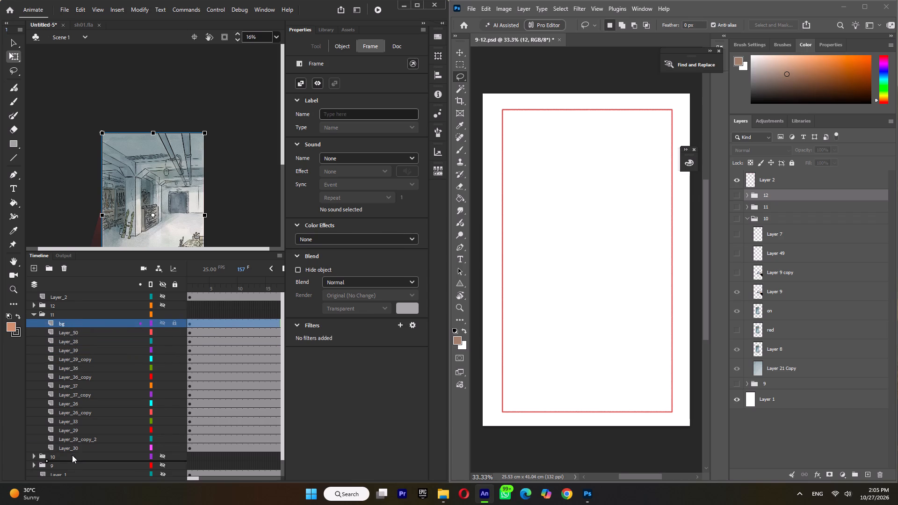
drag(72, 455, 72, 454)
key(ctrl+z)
Move bg to the bottom of folder 11 and stack Layer_50, Layer_28 and Layer_39 in turn above it.
drag(70, 322, 59, 450)
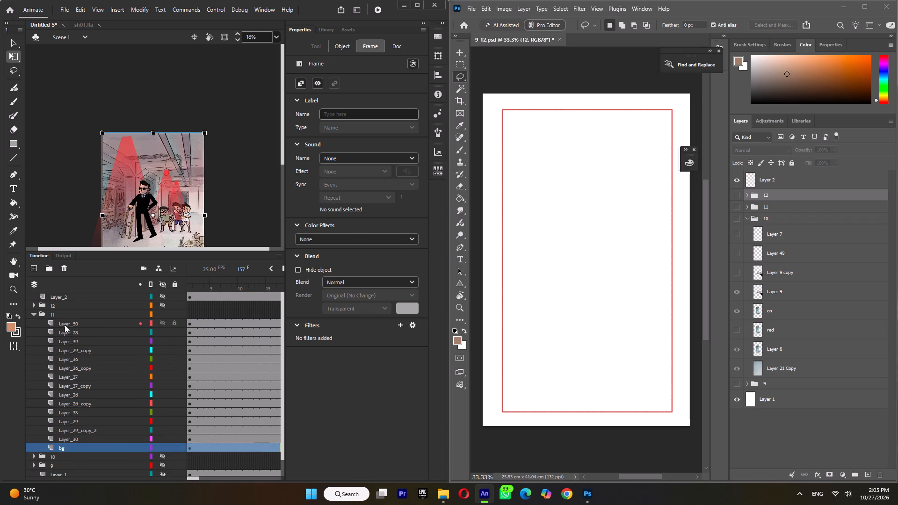
click(65, 325)
drag(67, 323, 61, 444)
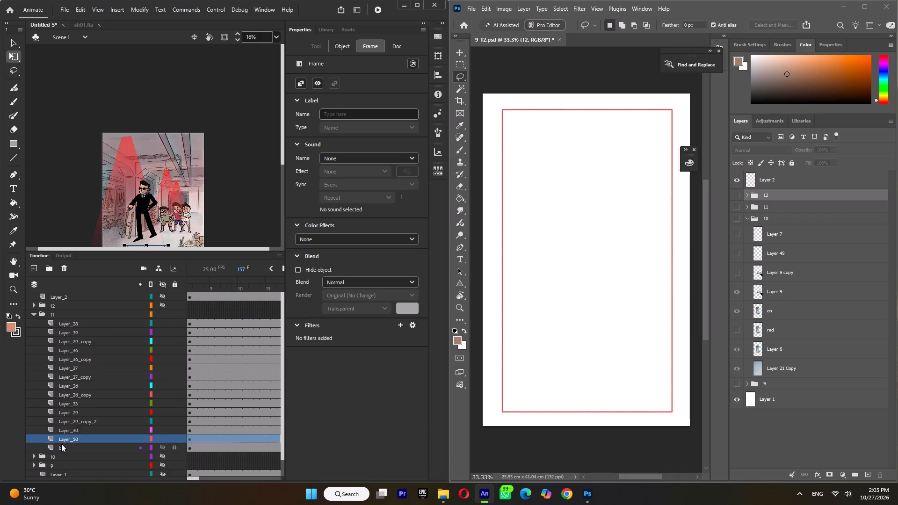
click(70, 323)
drag(73, 323, 71, 433)
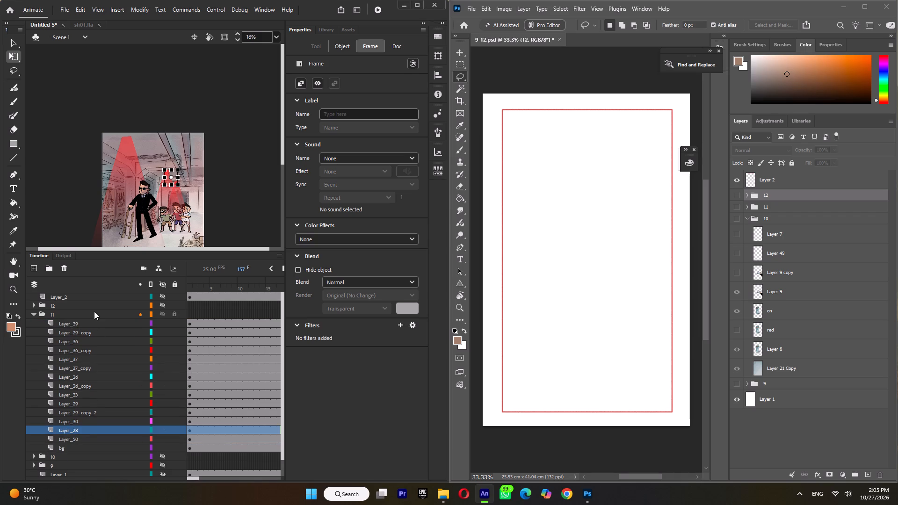
click(73, 320)
drag(75, 322, 73, 427)
In folder 11, place Layer_29_copy, Layer_36 and Layer_36_copy in turn directly below Layer_30, above Layer_39.
click(76, 322)
drag(81, 325, 78, 425)
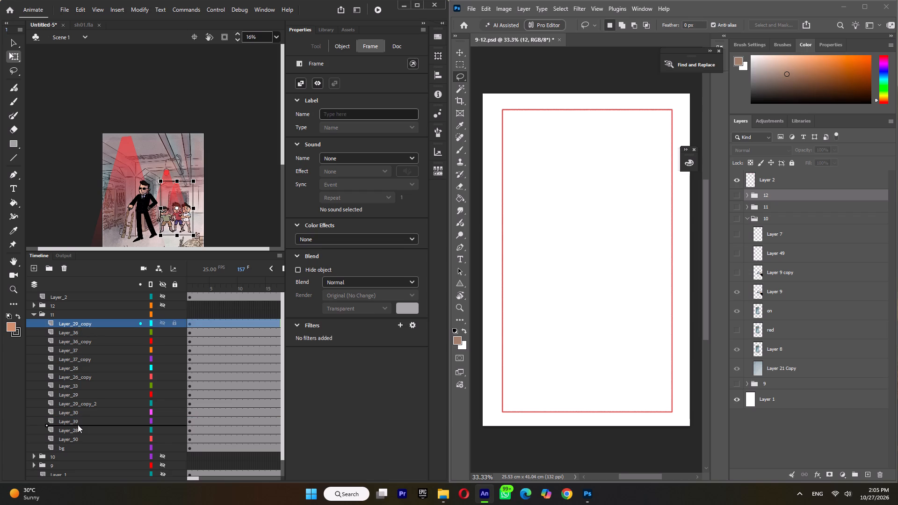
drag(78, 425, 78, 416)
click(84, 324)
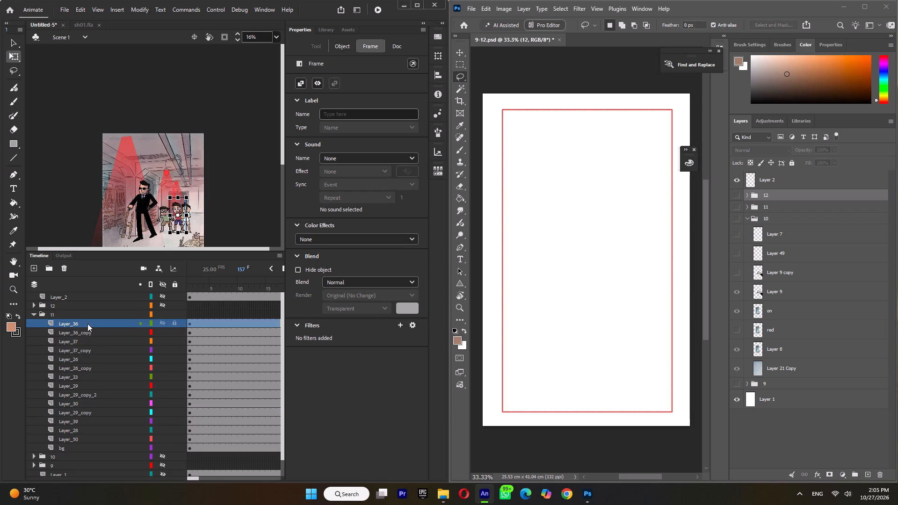
drag(86, 324, 83, 408)
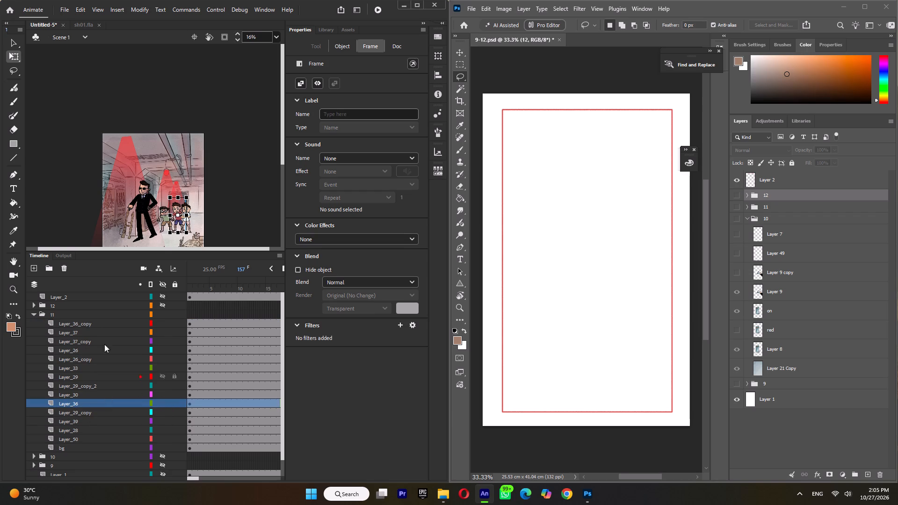
click(87, 325)
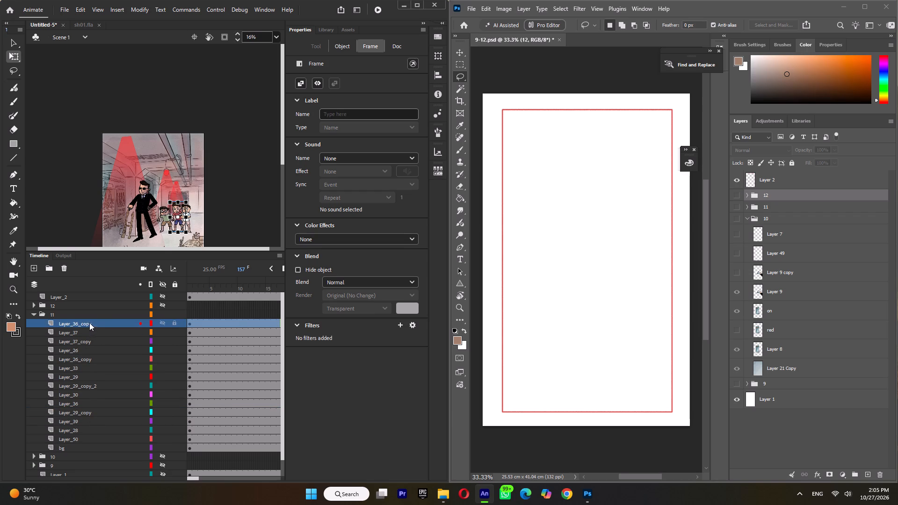
drag(89, 323, 86, 396)
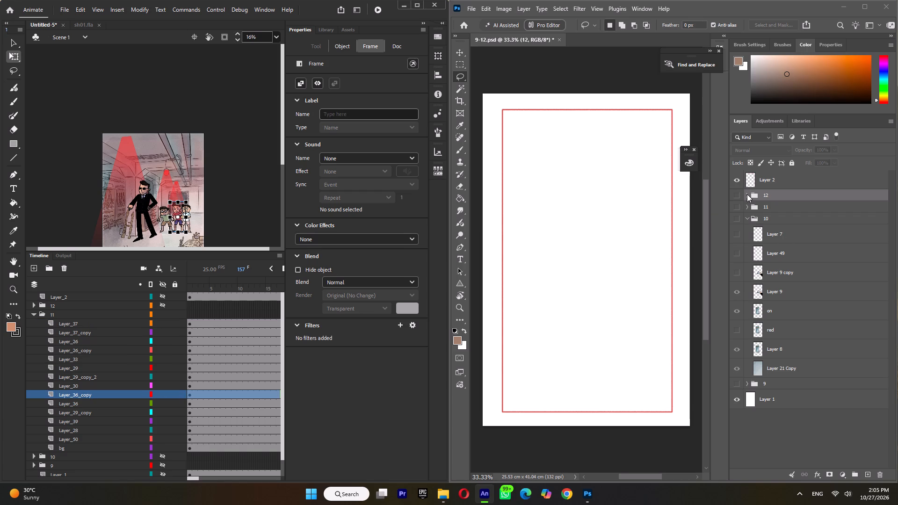
In Photoshop, collapse group 10, and show and expand group 11 to check its artwork and layer order.
click(747, 216)
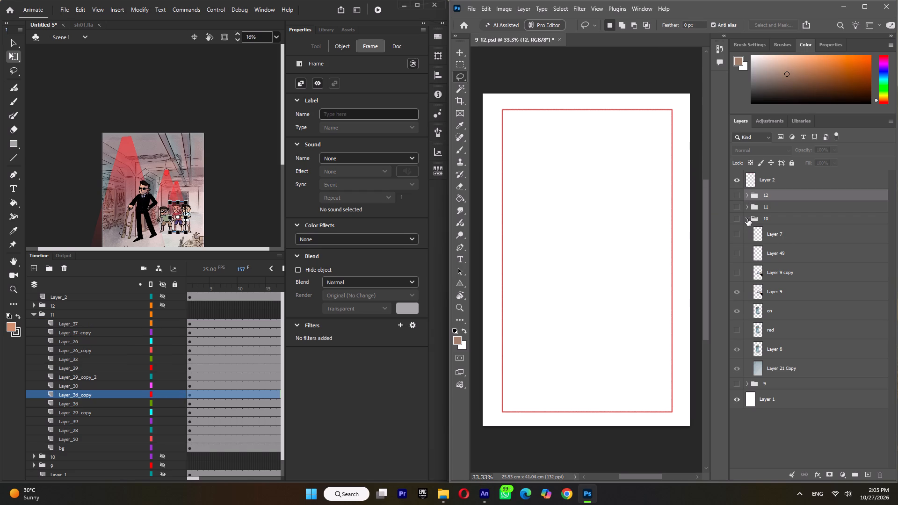
click(747, 219)
click(738, 209)
click(747, 210)
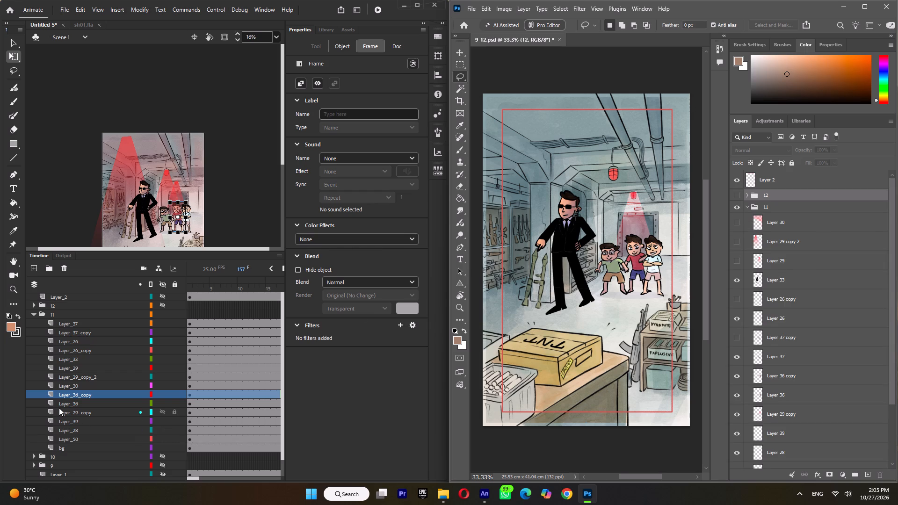
In Animate's folder 11, place Layer_37, Layer_37_copy and Layer_26 in turn directly below Layer_30, stacking upward above Layer_36_copy.
click(82, 324)
drag(84, 322, 78, 377)
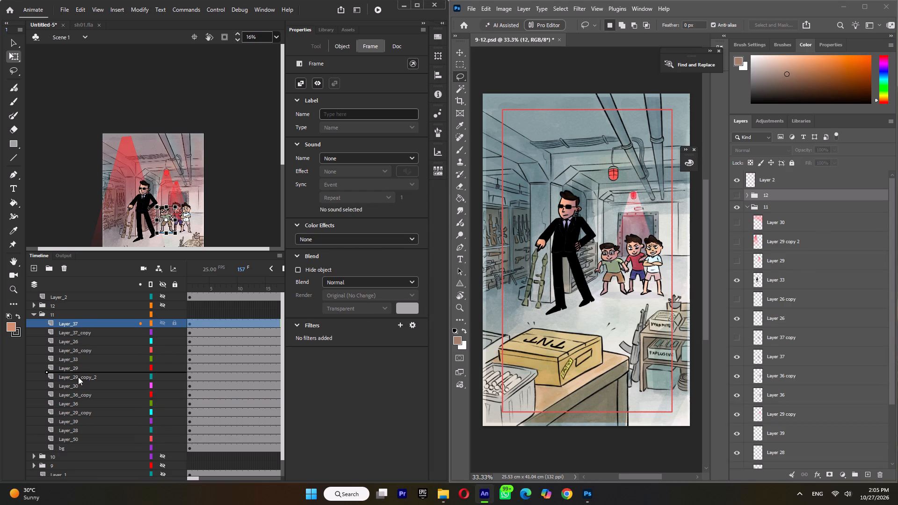
drag(78, 377, 76, 389)
click(83, 324)
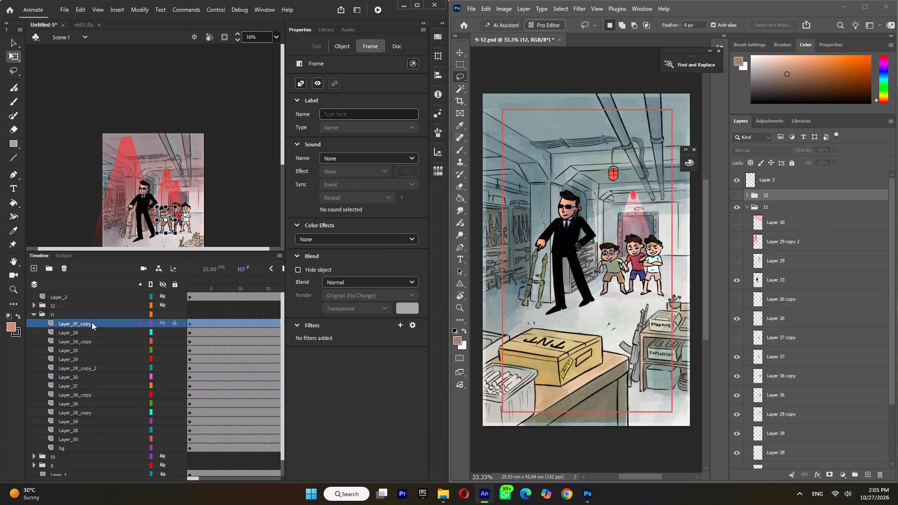
drag(88, 321, 85, 382)
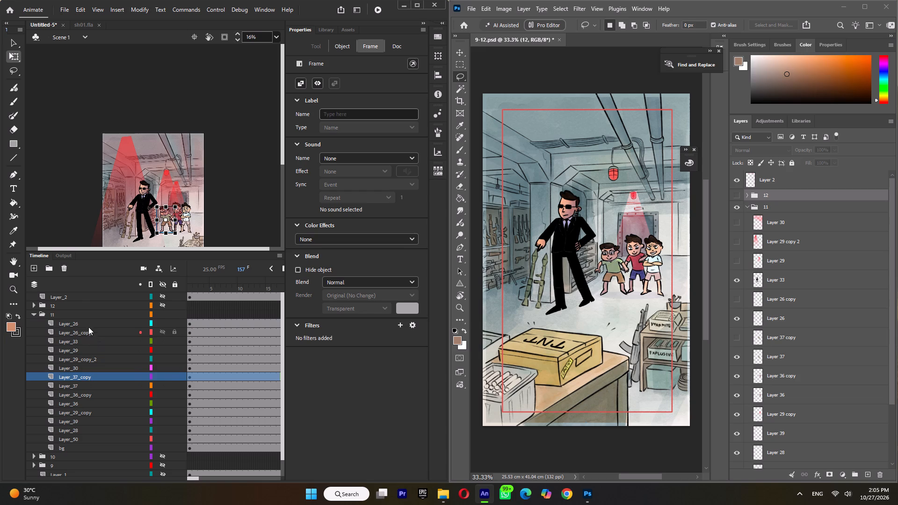
click(85, 321)
drag(90, 322, 86, 371)
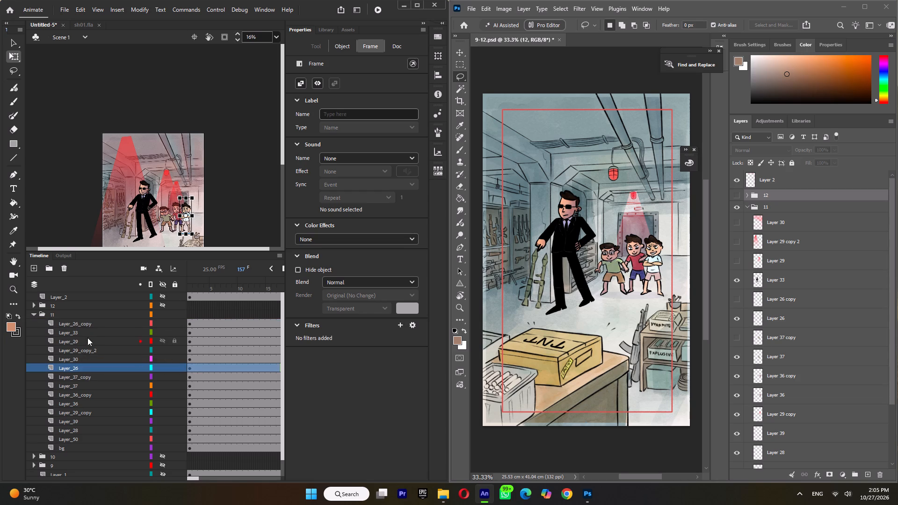
In folder 11, move Layer_26_copy directly above Layer_26, and Layer_33 directly above Layer_26_copy.
click(87, 317)
click(84, 325)
drag(84, 323, 79, 365)
click(87, 328)
click(87, 321)
drag(80, 323, 70, 355)
Move Layer_29 below Layer_30, place Layer_29_copy_2 between Layer_30 and Layer_29, and collapse folder 11.
click(83, 321)
drag(84, 323, 82, 343)
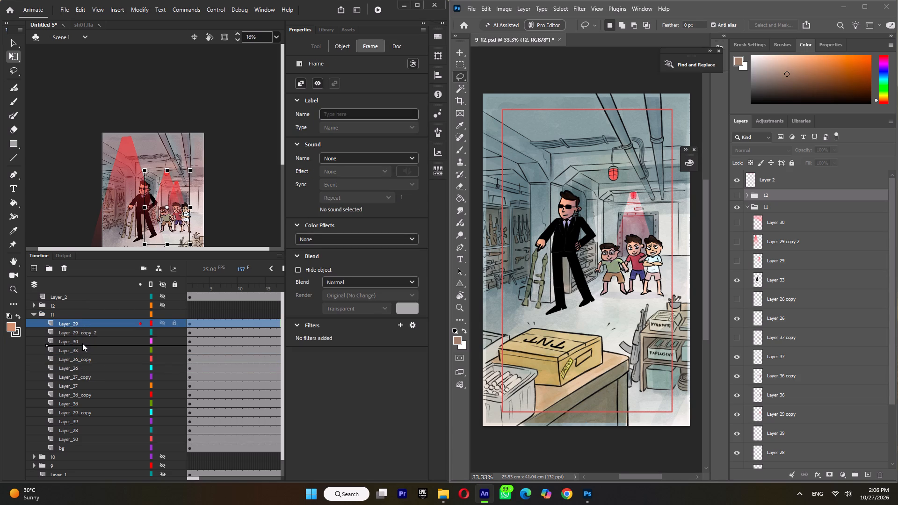
drag(82, 343, 81, 345)
click(83, 324)
drag(86, 321, 83, 336)
click(34, 314)
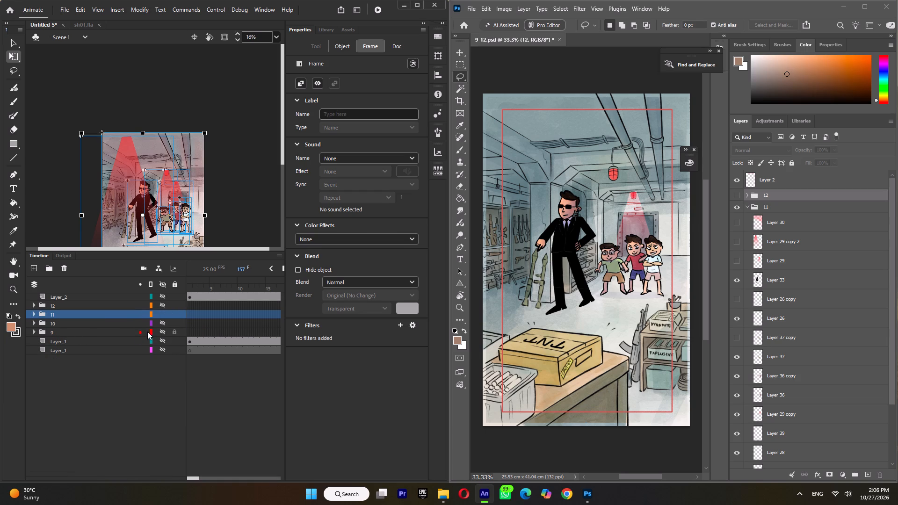
Hide folder 11, and show and expand folder 12.
click(161, 313)
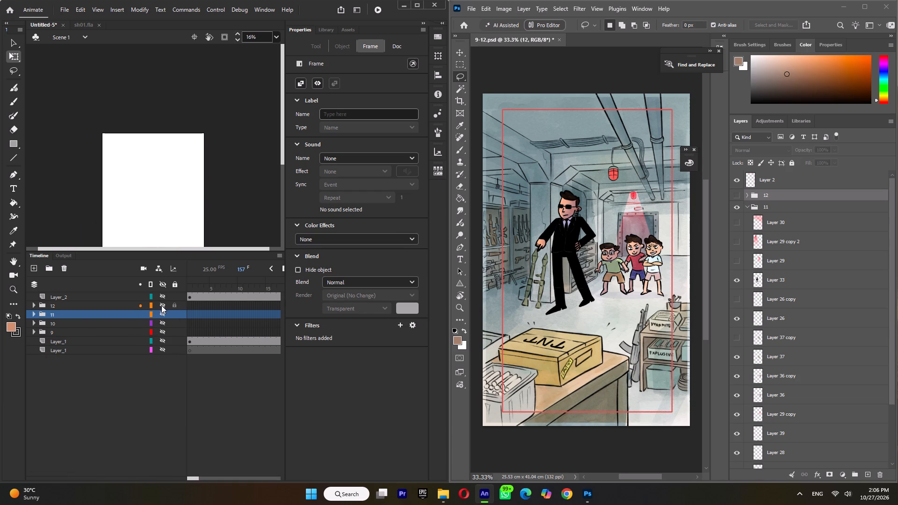
click(161, 305)
click(32, 305)
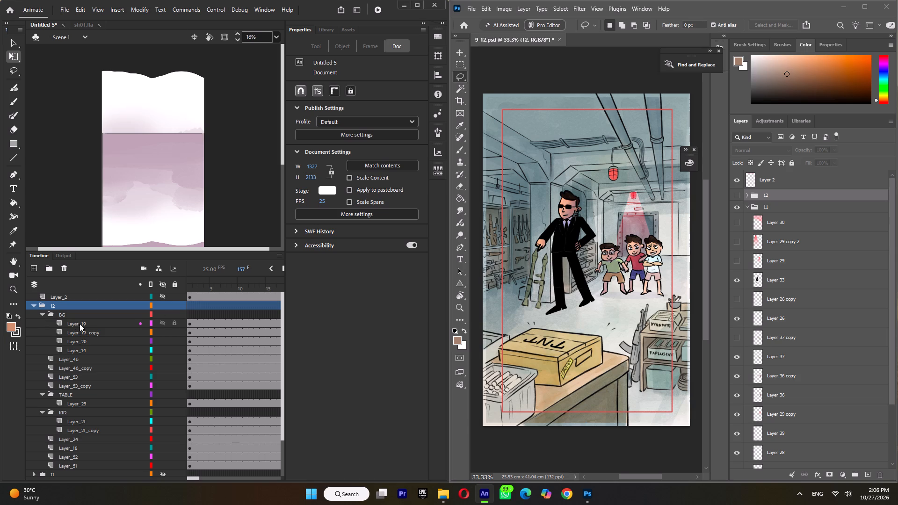
Reorder the layers in folder 12's BG subfolder from top to bottom as Layer_14, Layer_20, Layer_19_copy, Layer_19.
click(44, 314)
click(43, 314)
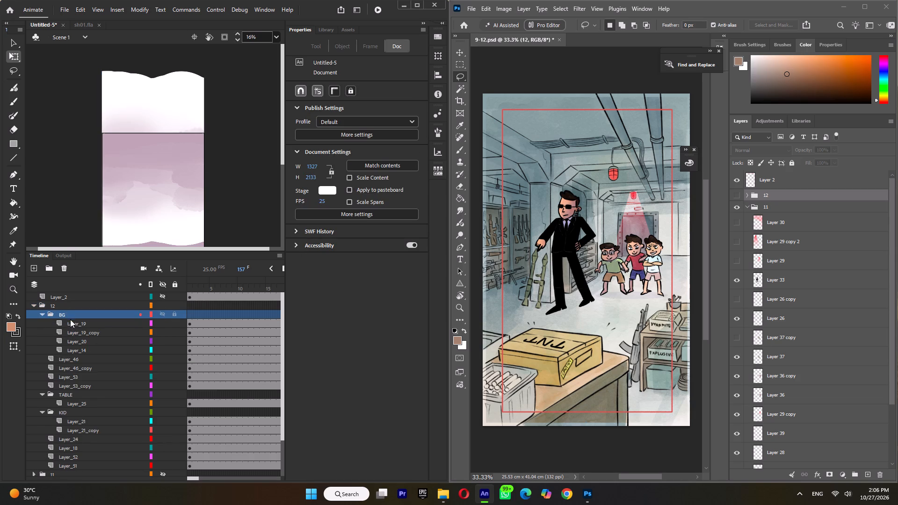
click(71, 324)
drag(73, 325, 74, 352)
click(81, 322)
drag(83, 321, 83, 344)
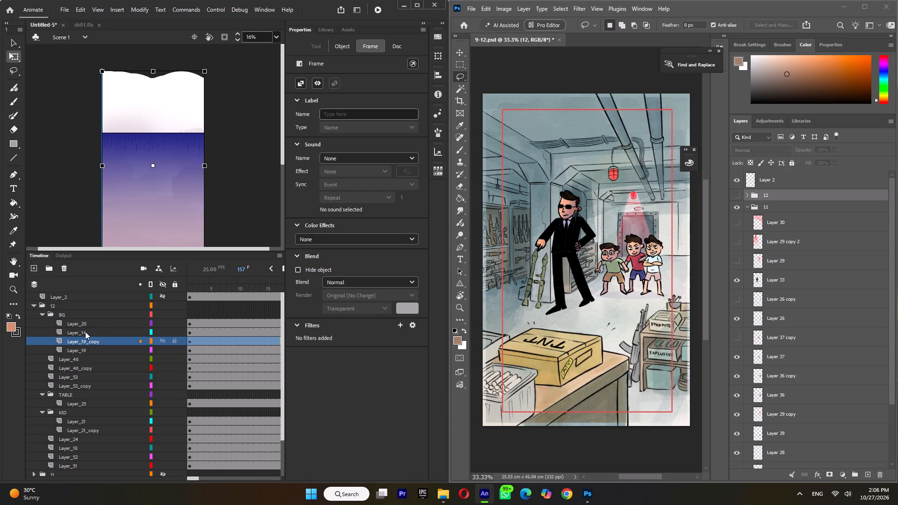
click(86, 322)
drag(83, 322, 83, 335)
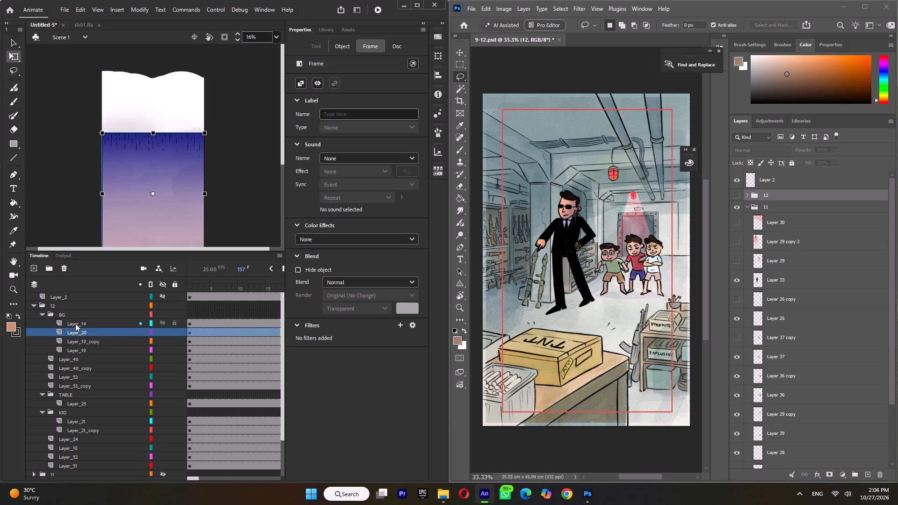
Collapse the BG, TABLE and KID subfolders in folder 12.
click(41, 313)
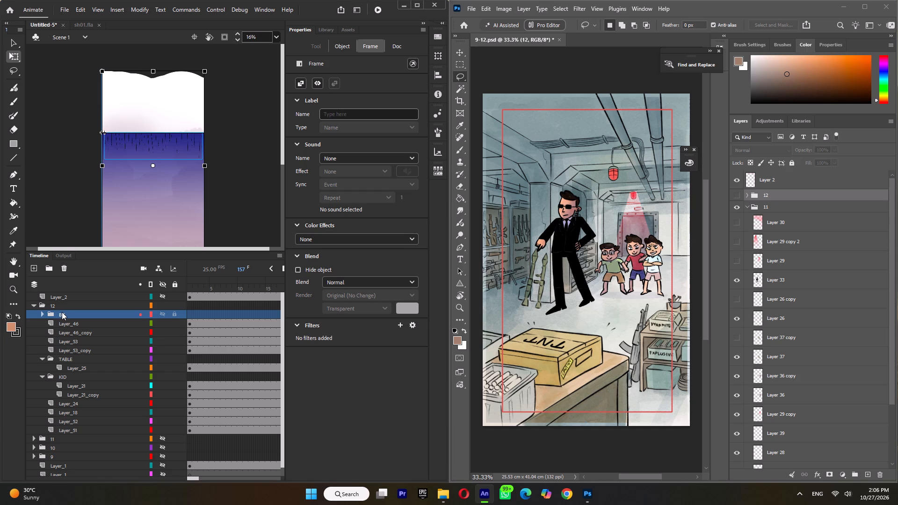
click(40, 357)
click(42, 367)
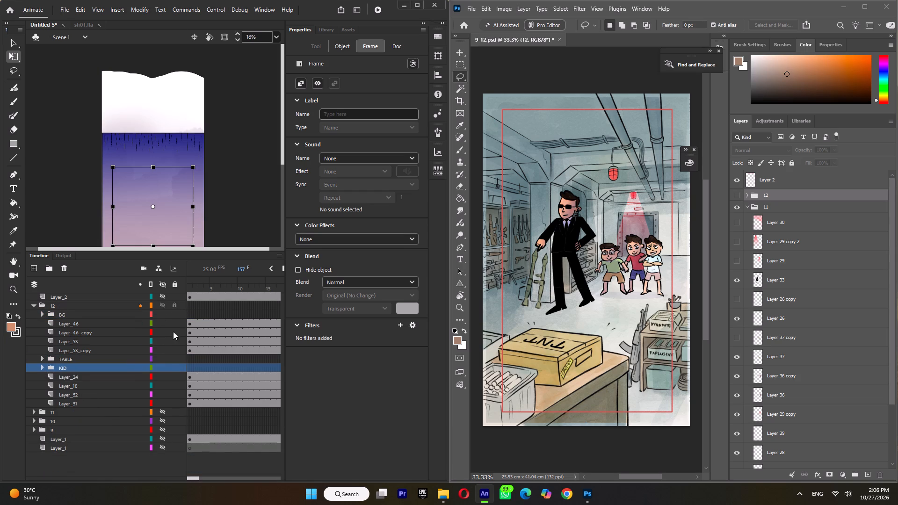
In Photoshop, collapse and hide group 11, and show and expand group 12 to check its artwork and layer order.
scroll(783, 240, up, 5)
double_click(746, 207)
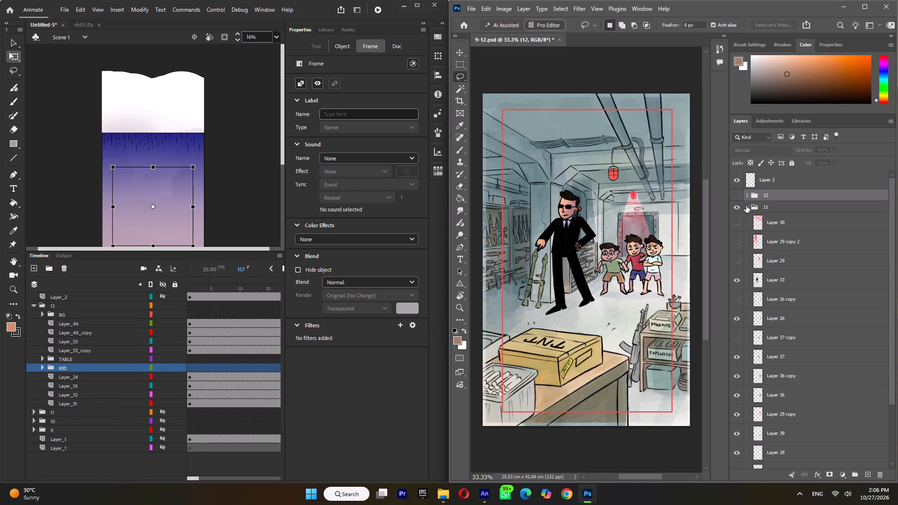
click(737, 209)
click(736, 193)
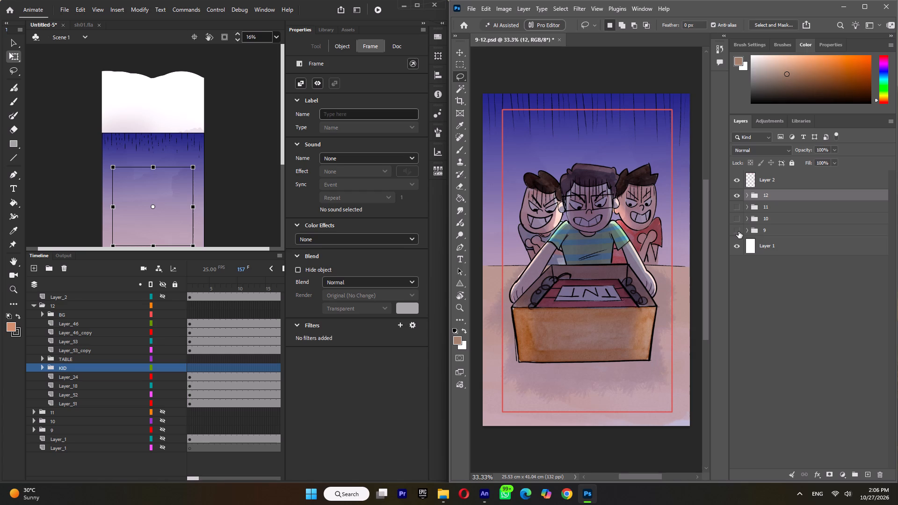
click(747, 195)
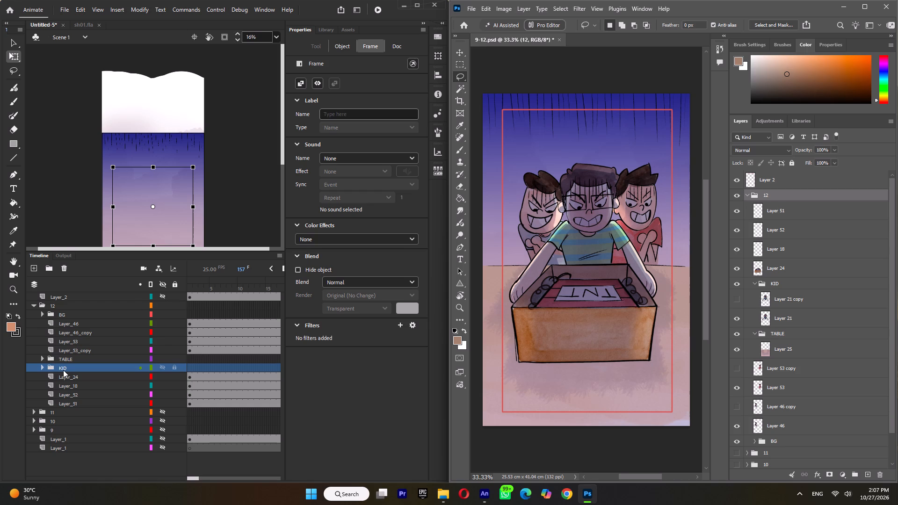
In Animate, move the BG subfolder to the bottom of folder 12, below Layer_51.
click(71, 404)
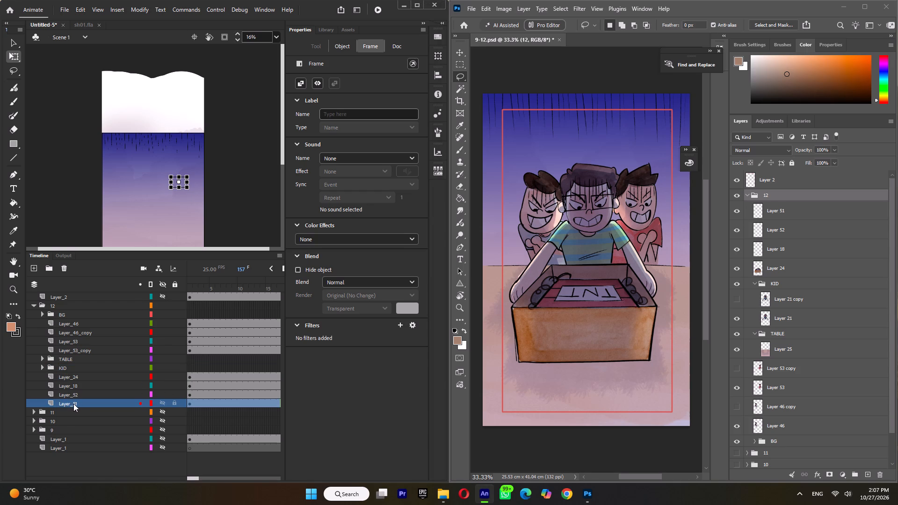
click(59, 312)
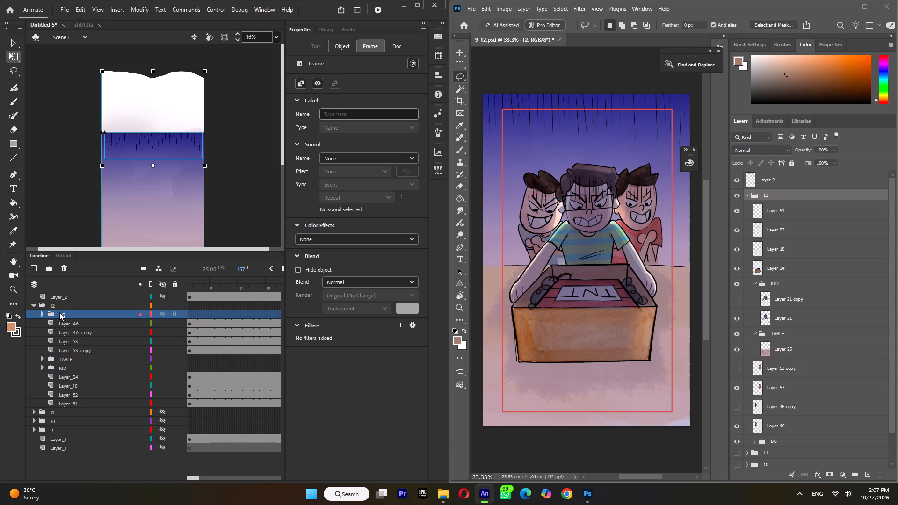
drag(59, 312, 54, 406)
scroll(137, 169, down, 4)
scroll(139, 170, up, 2)
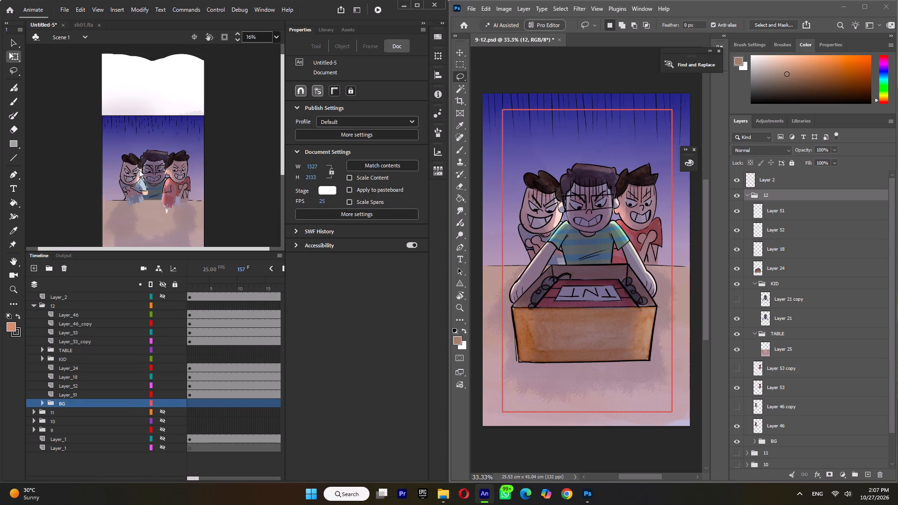
scroll(139, 173, down, 1)
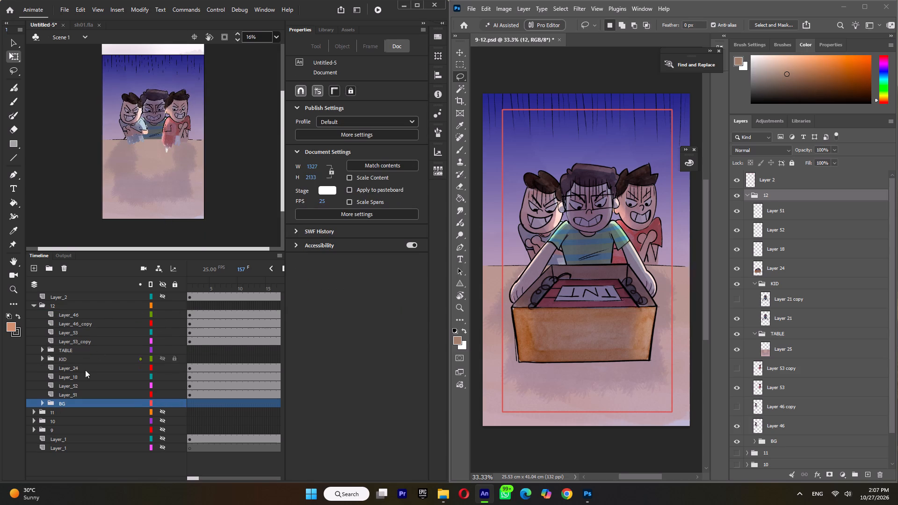
In folder 12, stack Layer_46, Layer_46_copy, Layer_53 and Layer_53_copy in turn upward above the BG subfolder.
click(77, 314)
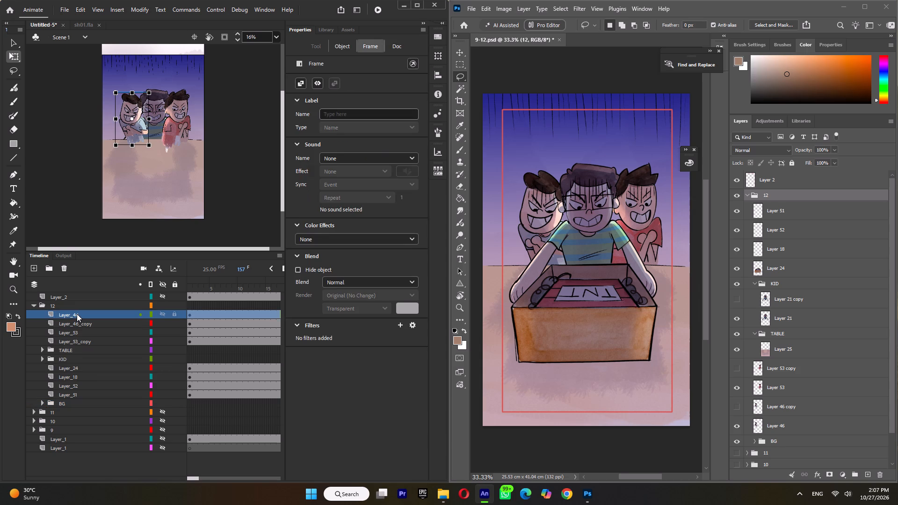
drag(77, 314, 77, 398)
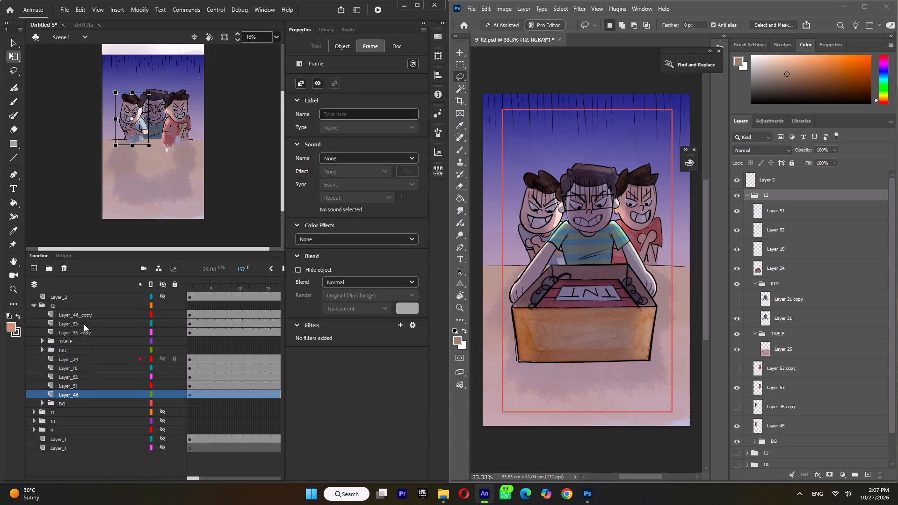
click(78, 317)
drag(83, 313, 74, 388)
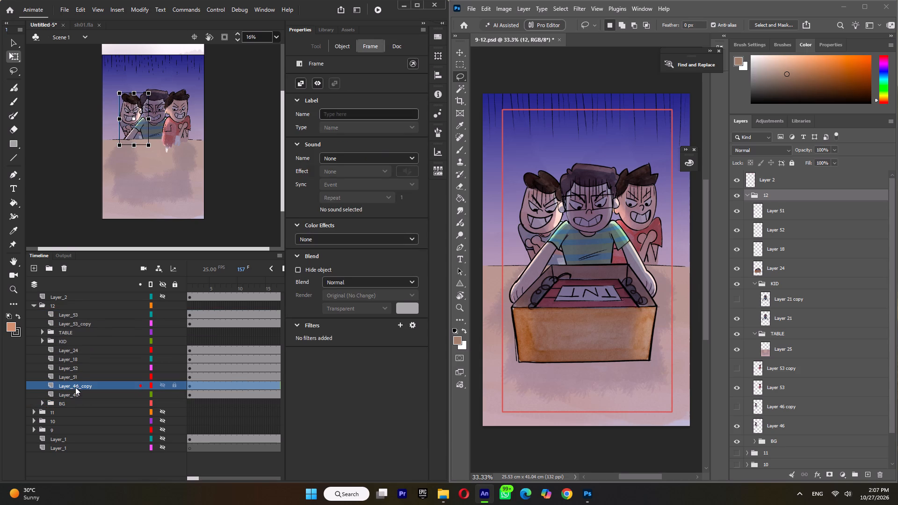
click(74, 312)
drag(73, 314, 69, 381)
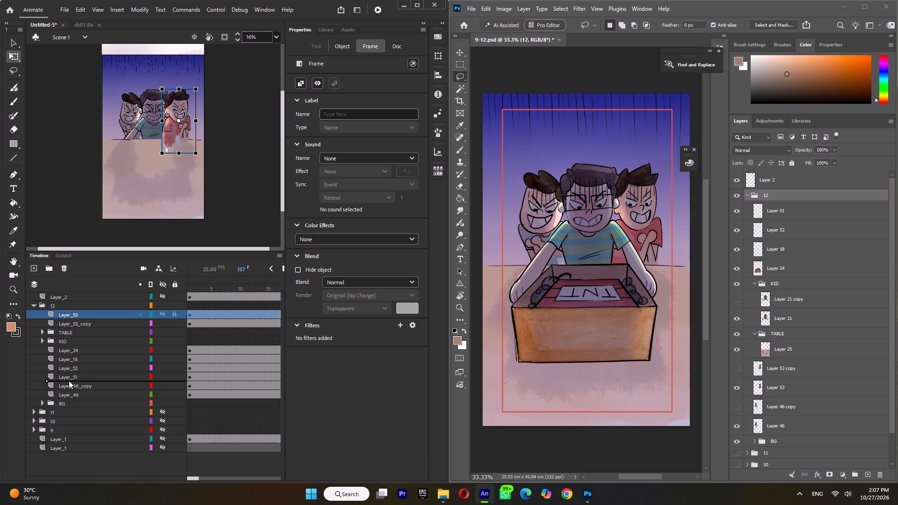
drag(69, 381, 68, 381)
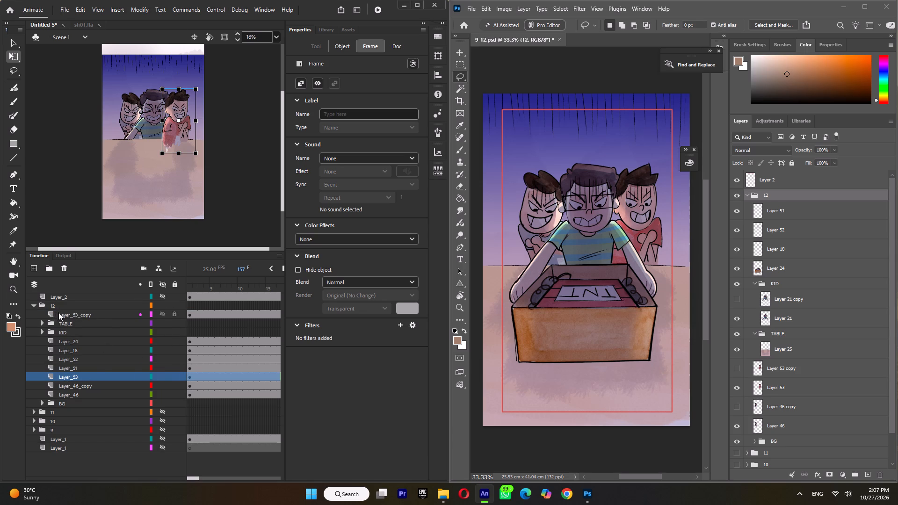
click(63, 311)
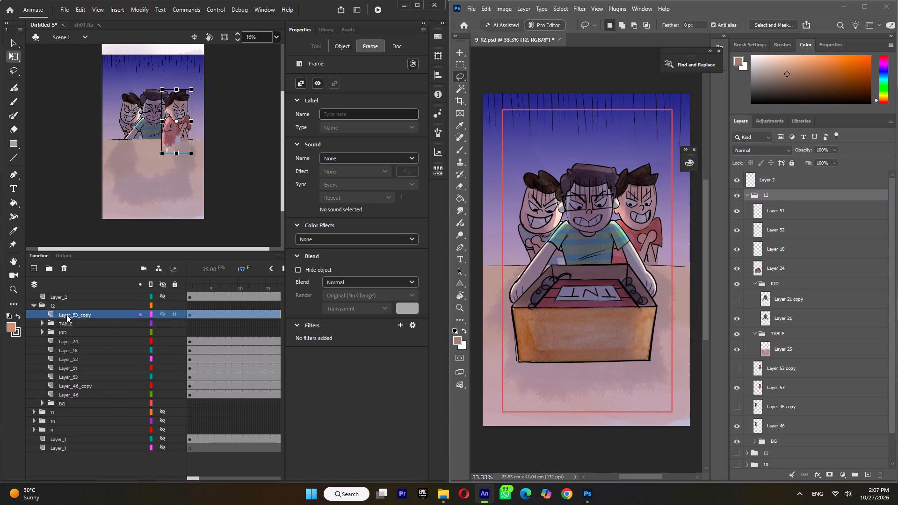
drag(66, 315, 66, 354)
drag(66, 354, 66, 371)
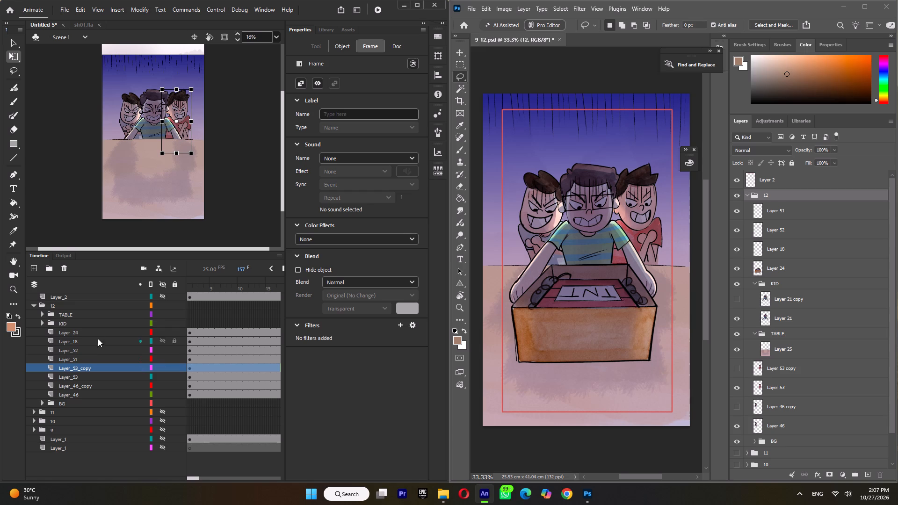
Move the collapsed TABLE subfolder directly above Layer_53_copy, below Layer_51.
click(67, 315)
click(41, 313)
click(70, 324)
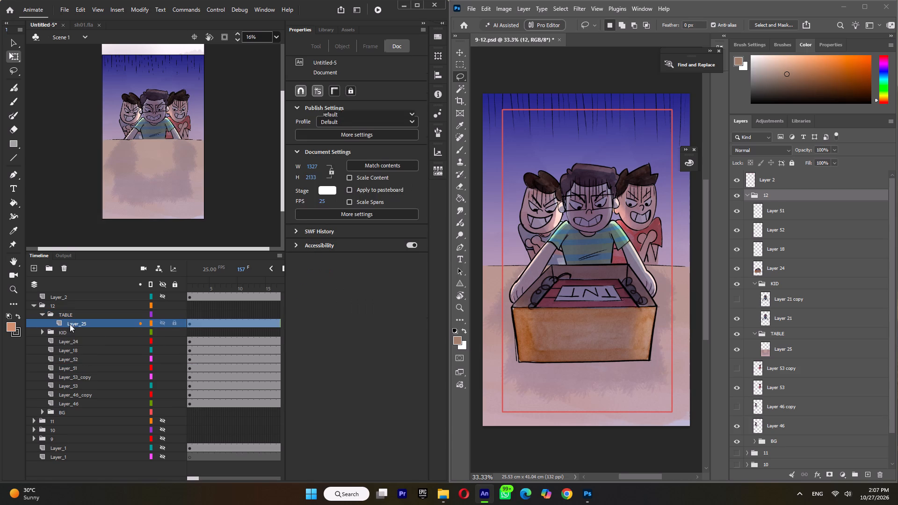
click(42, 313)
drag(76, 314, 78, 331)
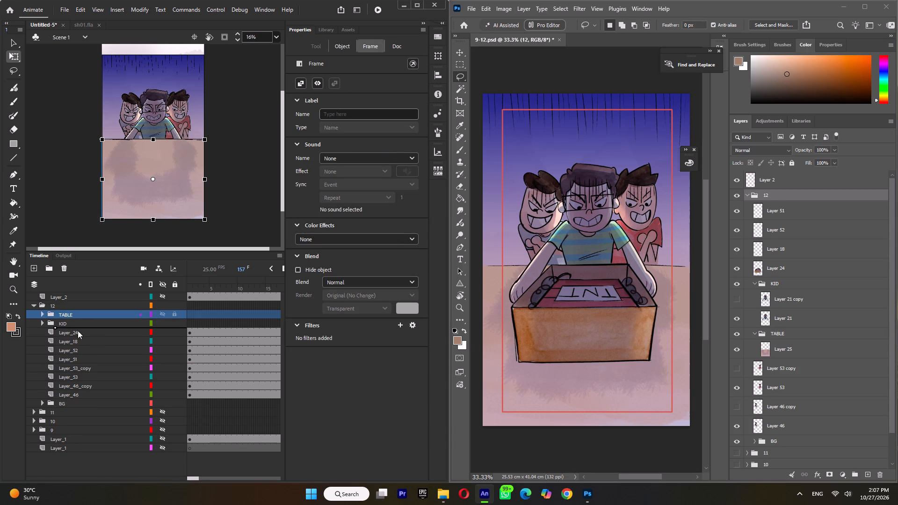
drag(78, 331, 78, 359)
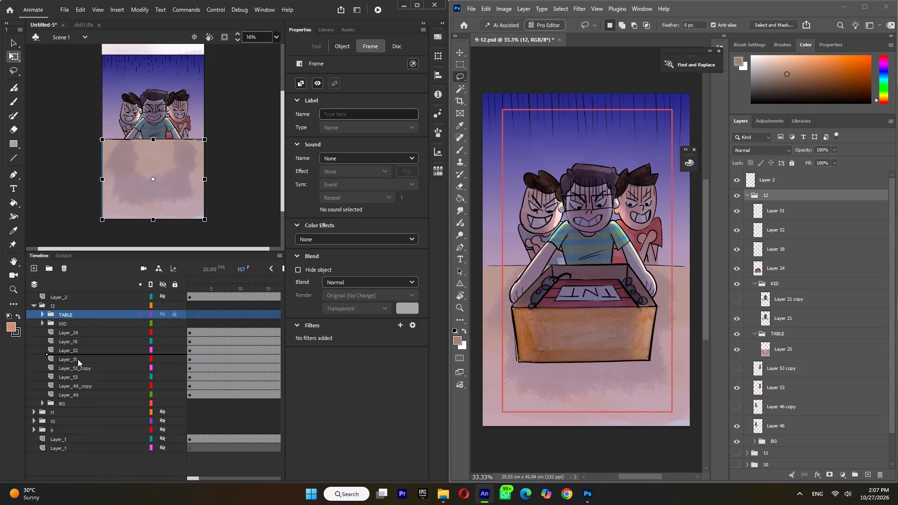
drag(78, 359, 78, 362)
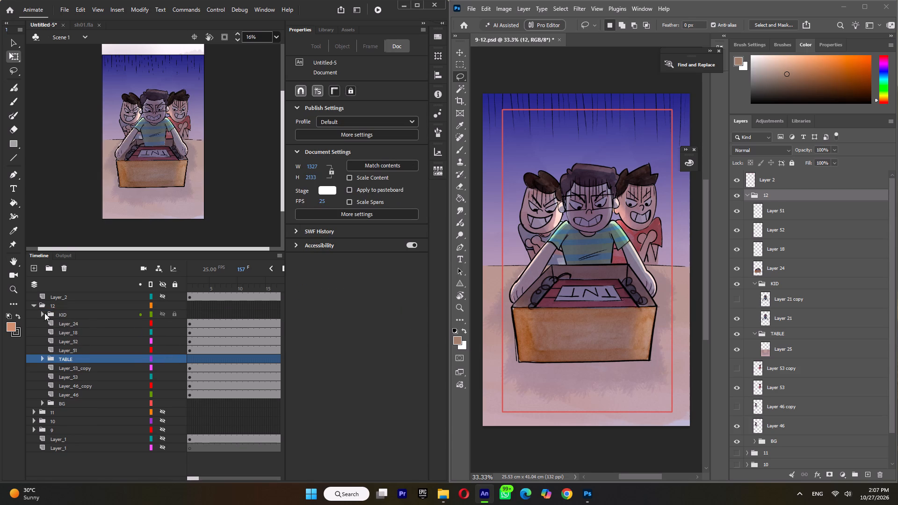
Expand the KID subfolder in folder 12 and move Layer_21 below Layer_21_copy.
click(43, 314)
click(43, 313)
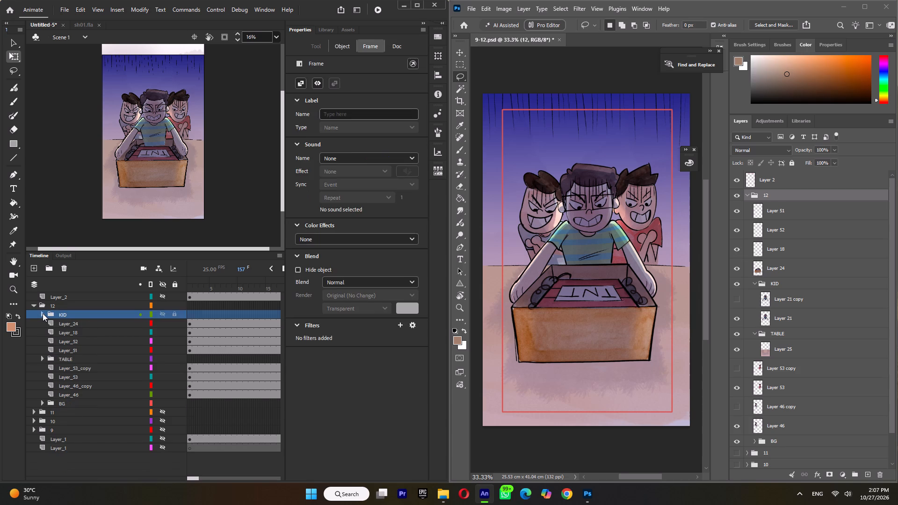
click(43, 313)
click(63, 322)
drag(66, 322, 66, 335)
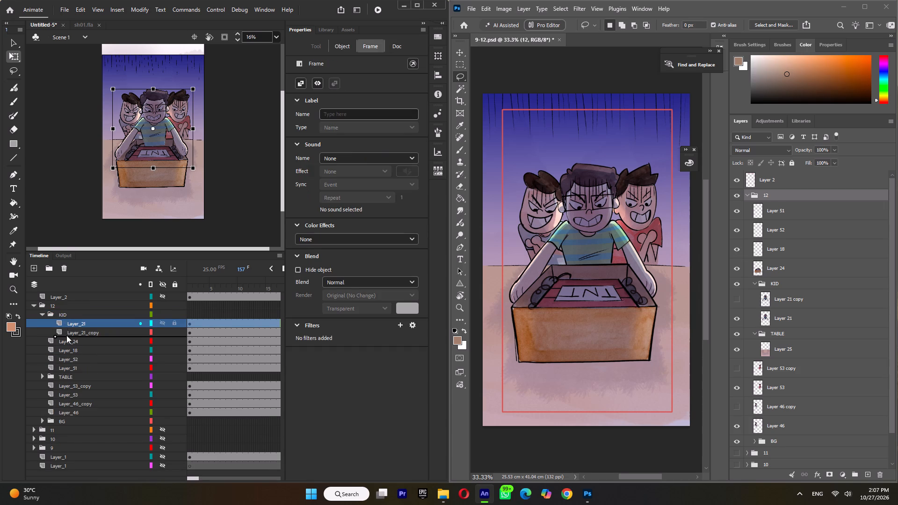
drag(66, 335, 66, 336)
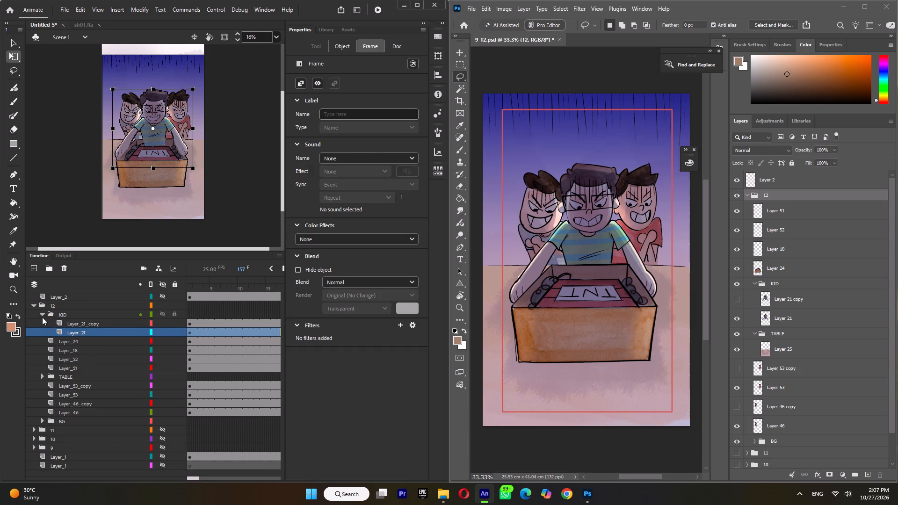
Move the KID subfolder with its two layers directly above the TABLE subfolder, below Layer_51.
click(42, 317)
drag(67, 314, 60, 358)
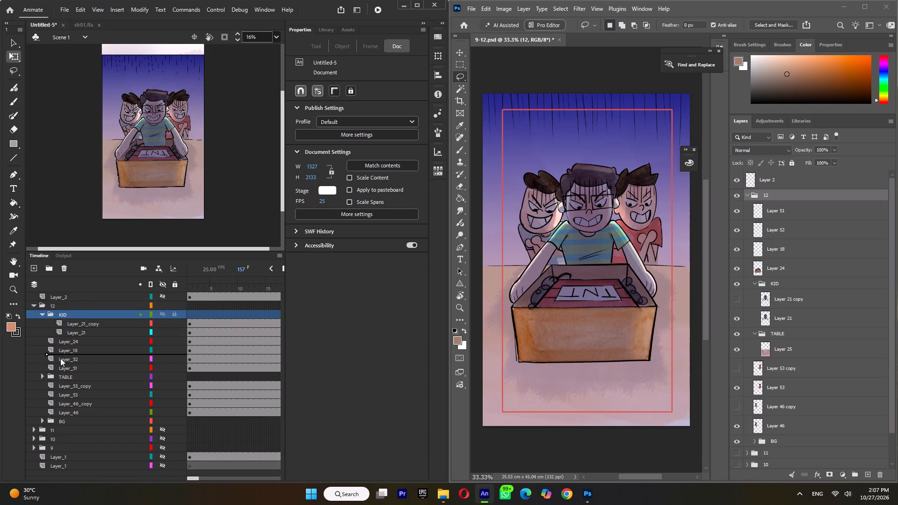
drag(60, 358, 57, 371)
scroll(72, 364, up, 1)
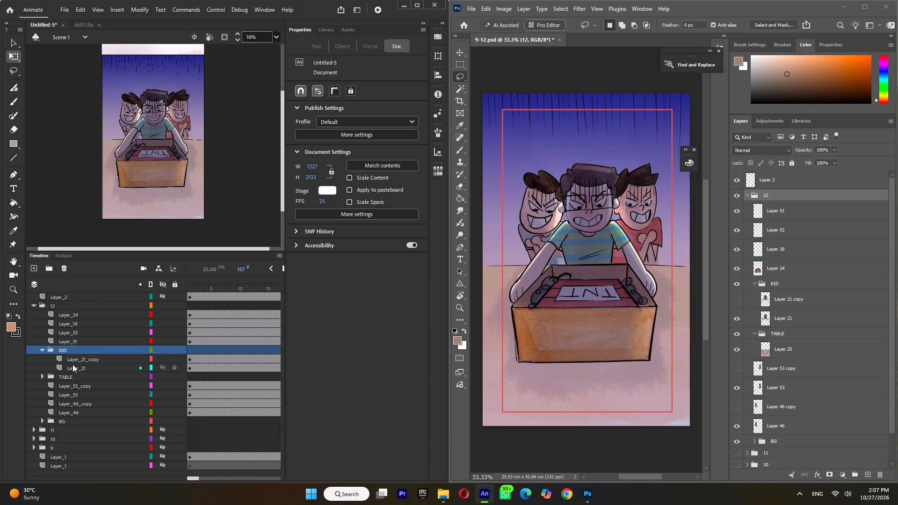
scroll(107, 359, up, 1)
In folder 12, stack Layer_24, Layer_18 and Layer_52 in turn upward above the KID subfolder, keeping Layer_51 on top.
click(78, 313)
drag(80, 313, 79, 330)
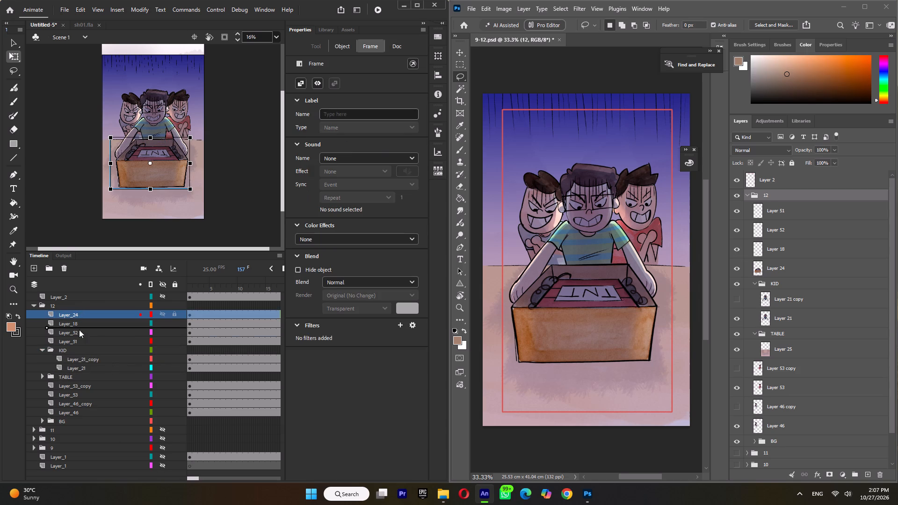
drag(79, 330, 78, 345)
click(79, 316)
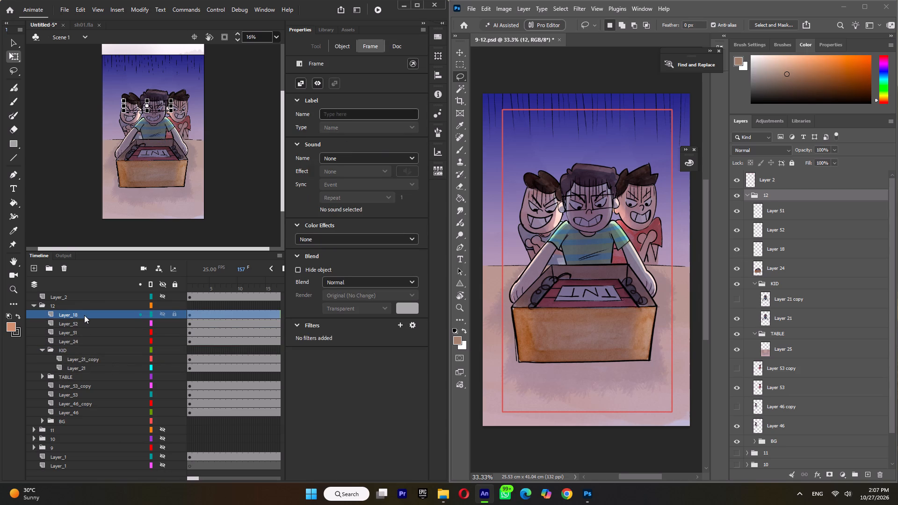
drag(80, 315, 80, 335)
click(81, 313)
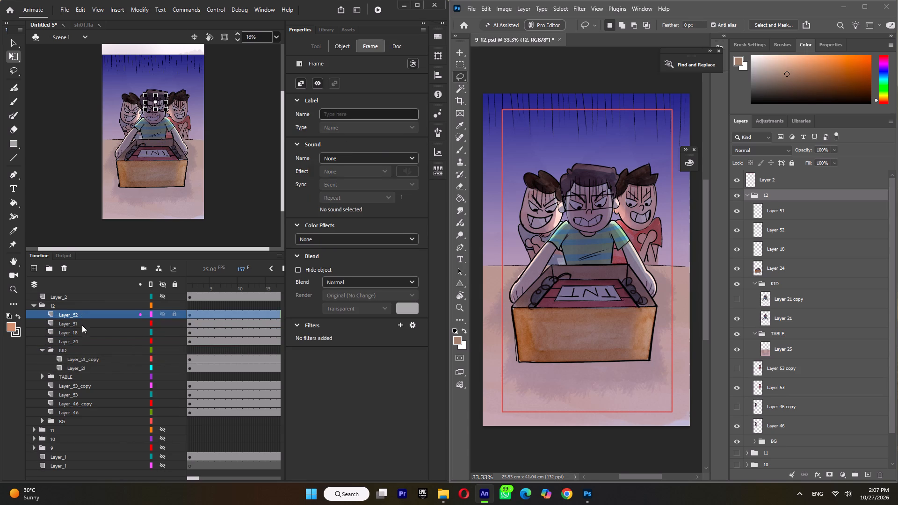
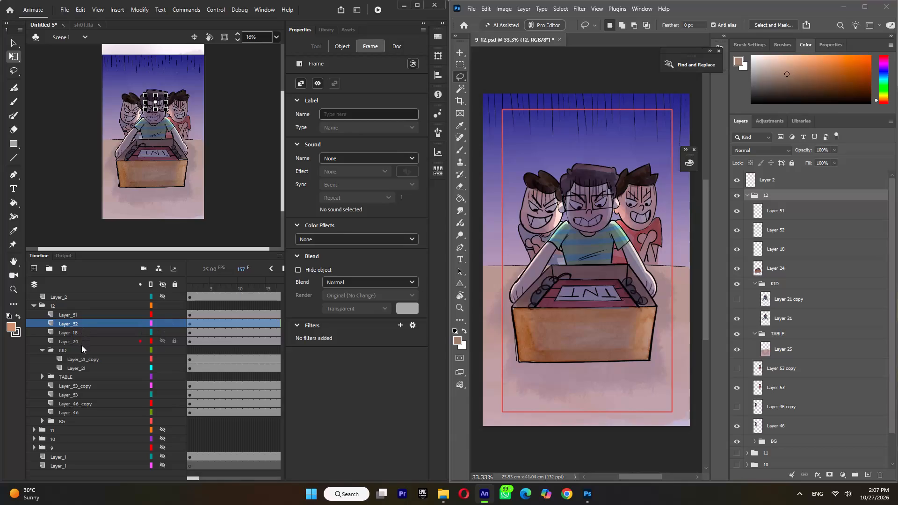
Collapse and hide folder 12, show folder 9, and convert folder 9's layers to a graphic symbol named 09.
click(34, 304)
scroll(70, 319, up, 1)
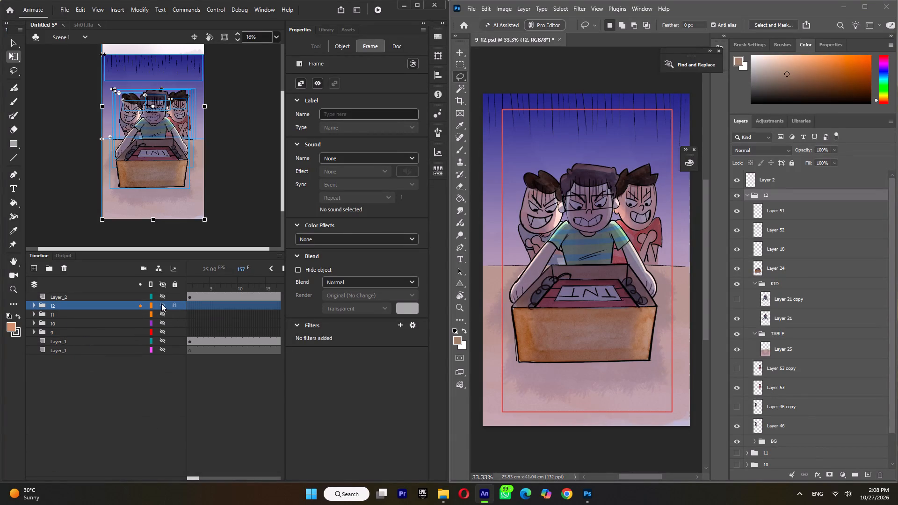
click(162, 303)
click(161, 332)
click(75, 332)
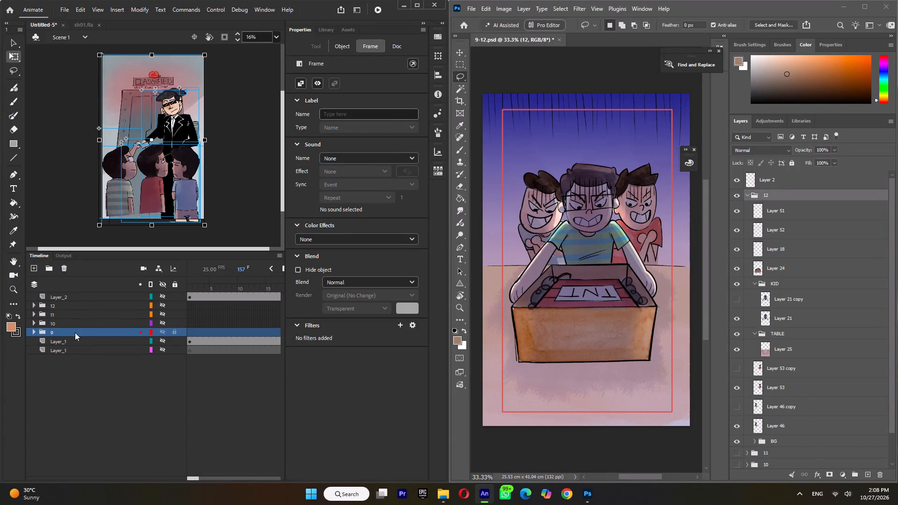
right_click(74, 332)
click(152, 191)
key(Right)
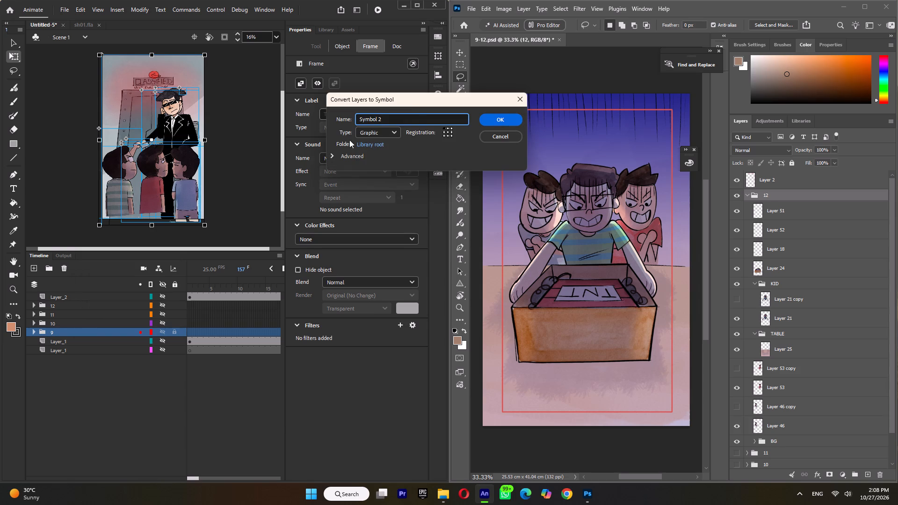
drag(411, 117, 344, 125)
key(0)
key(9)
key(Return)
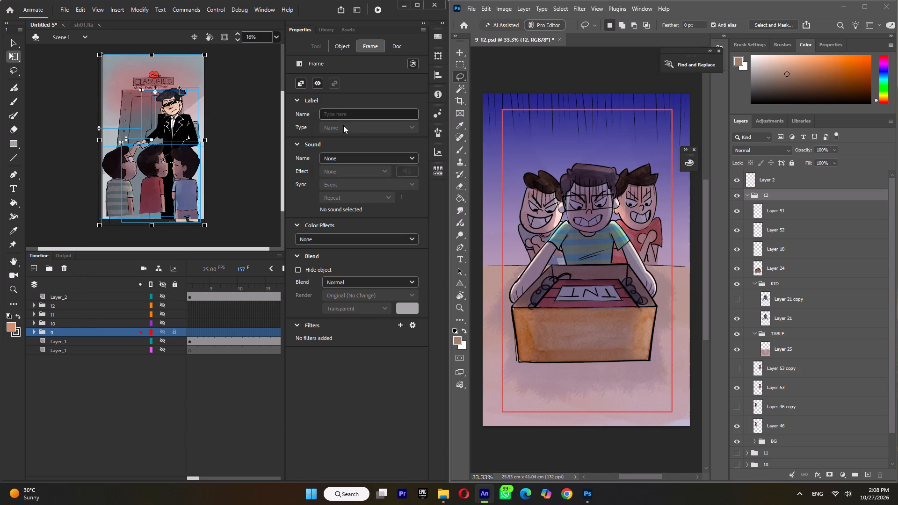
Show folder 10 and convert its layers to a graphic symbol named 10.
click(58, 325)
click(160, 322)
right_click(99, 322)
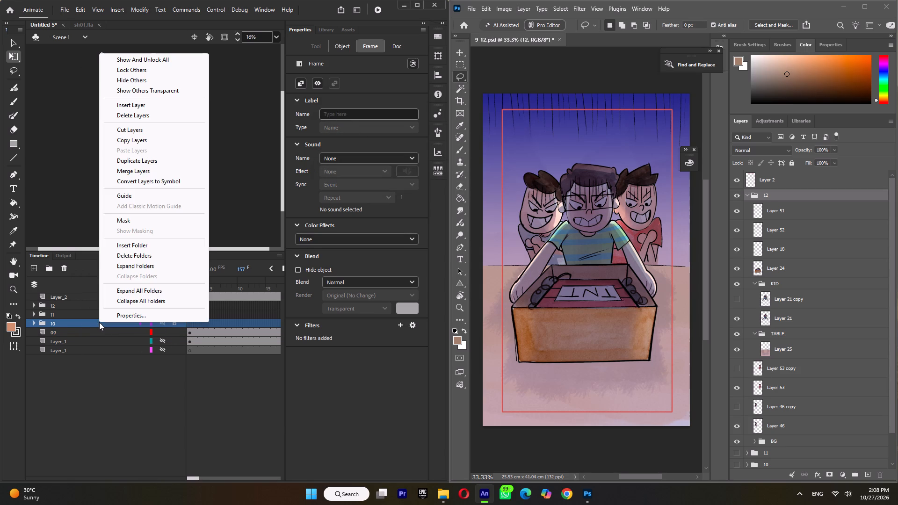
click(157, 175)
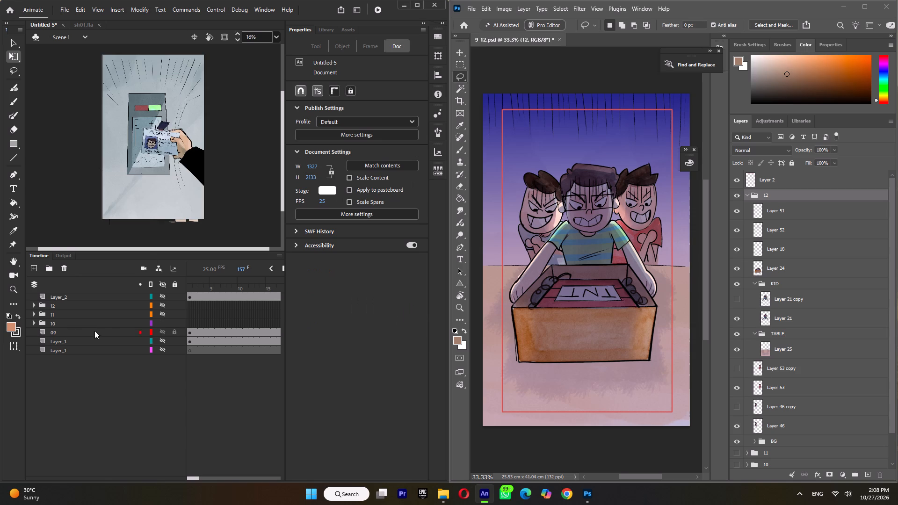
key(ctrl+z)
right_click(72, 323)
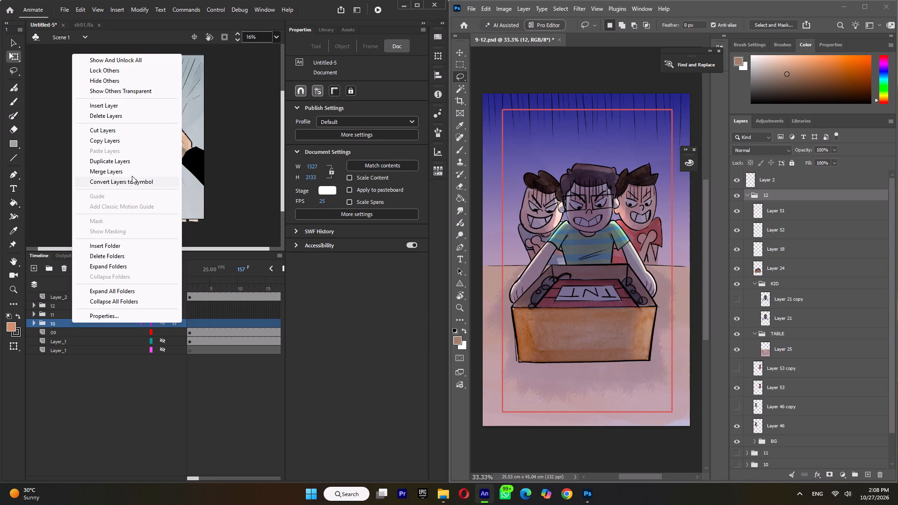
click(131, 181)
text(10)
key(Return)
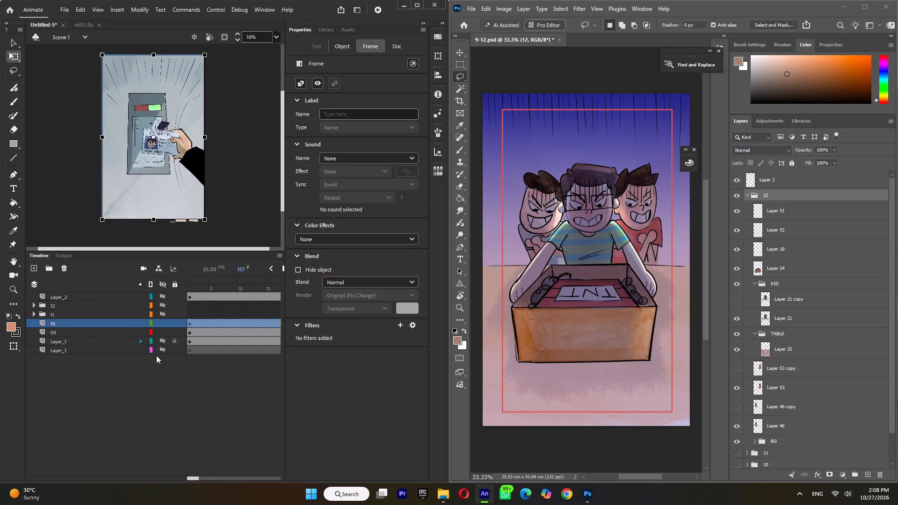
Show folder 11 and convert its layers to a graphic symbol named 11.
click(162, 314)
click(72, 314)
right_click(72, 314)
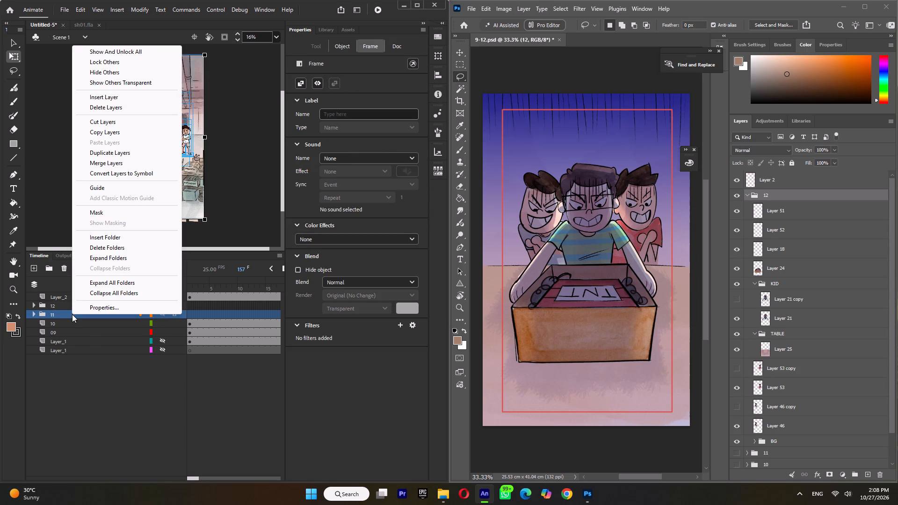
click(125, 175)
text(11)
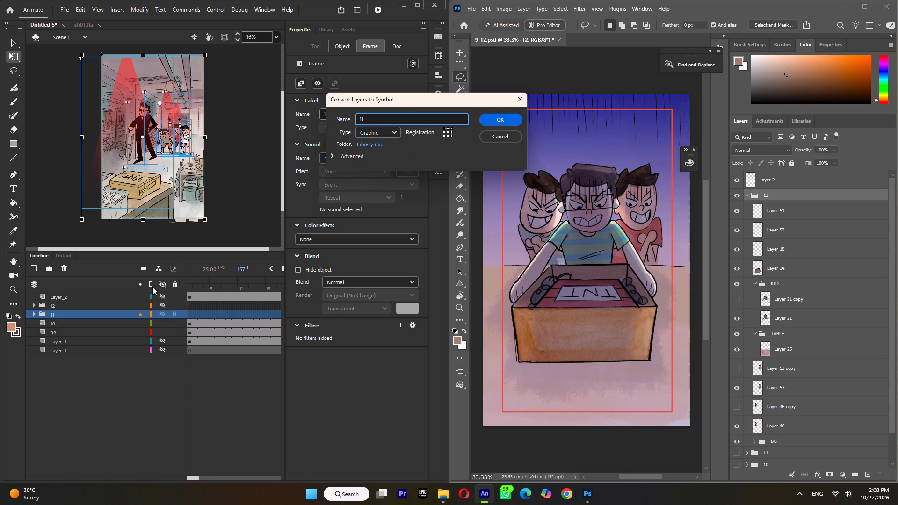
key(Return)
Show folder 12 and convert its layers to a graphic symbol named 12.
click(161, 303)
click(80, 302)
right_click(80, 302)
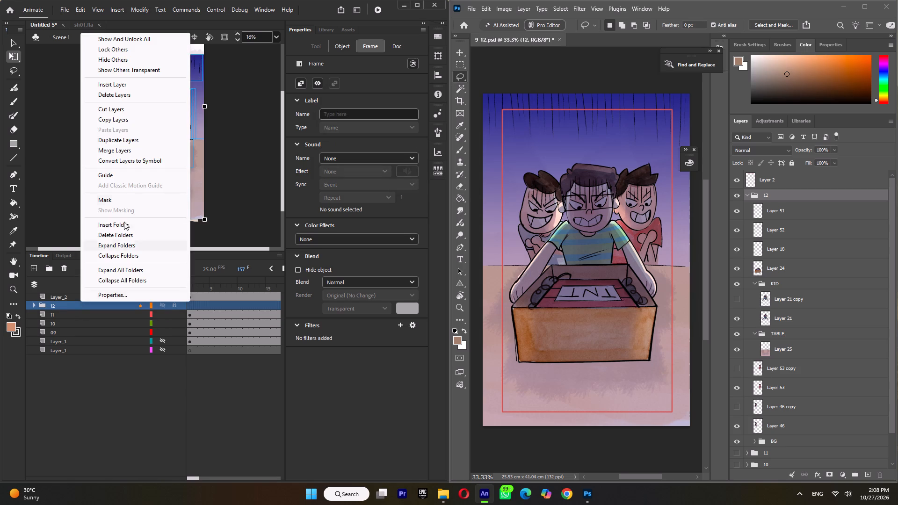
click(140, 162)
text(12)
key(Return)
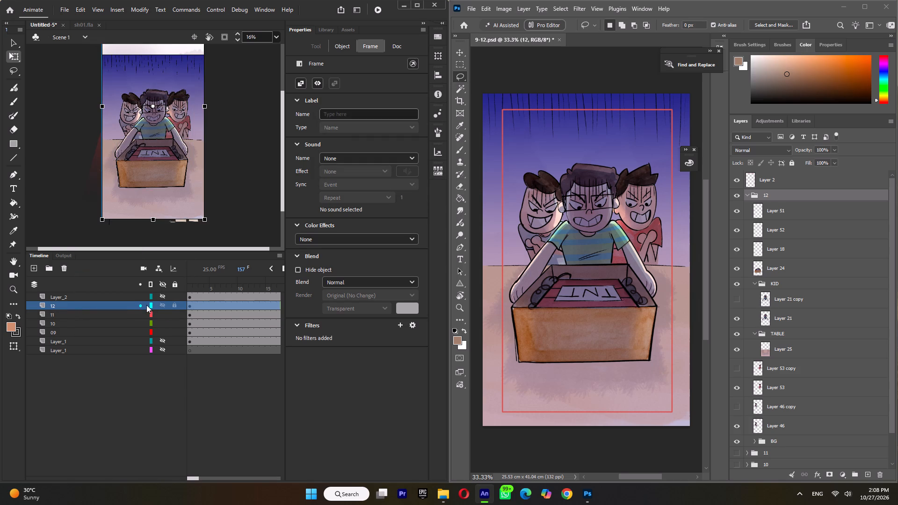
Show only layer 09 in Untitled-5 and copy its symbol into Layer_2 of sh01.fla at frame 461.
drag(164, 304, 163, 329)
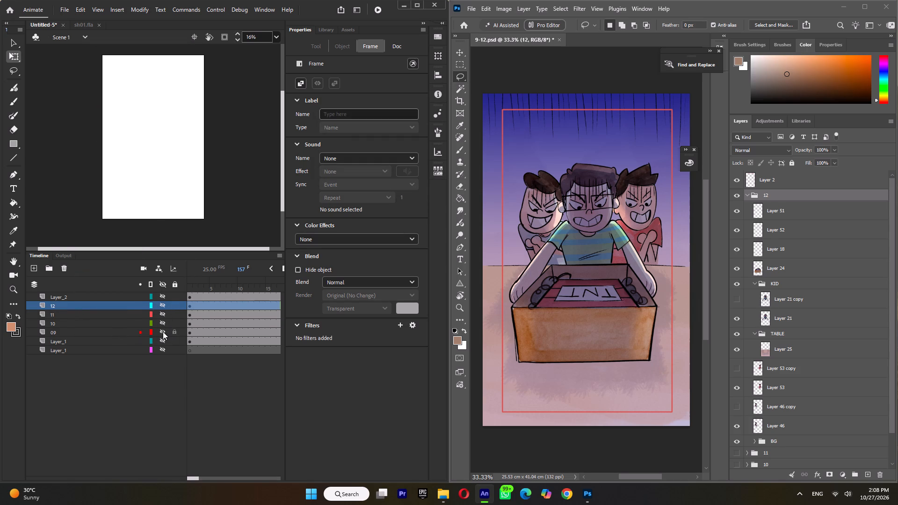
click(163, 332)
click(98, 330)
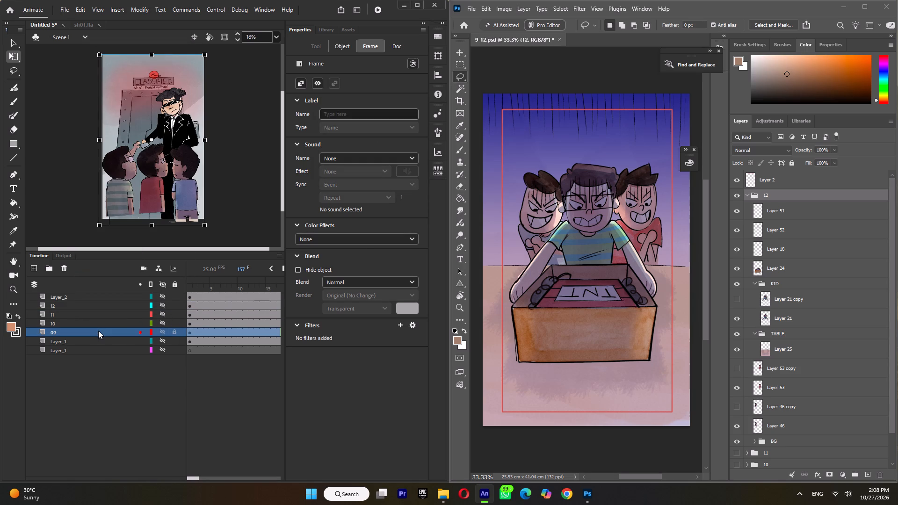
right_click(165, 189)
click(189, 144)
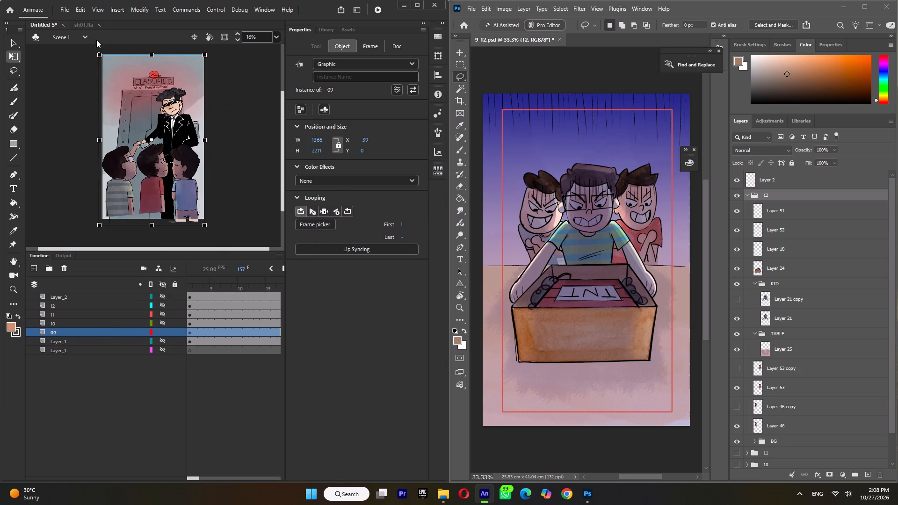
click(418, 3)
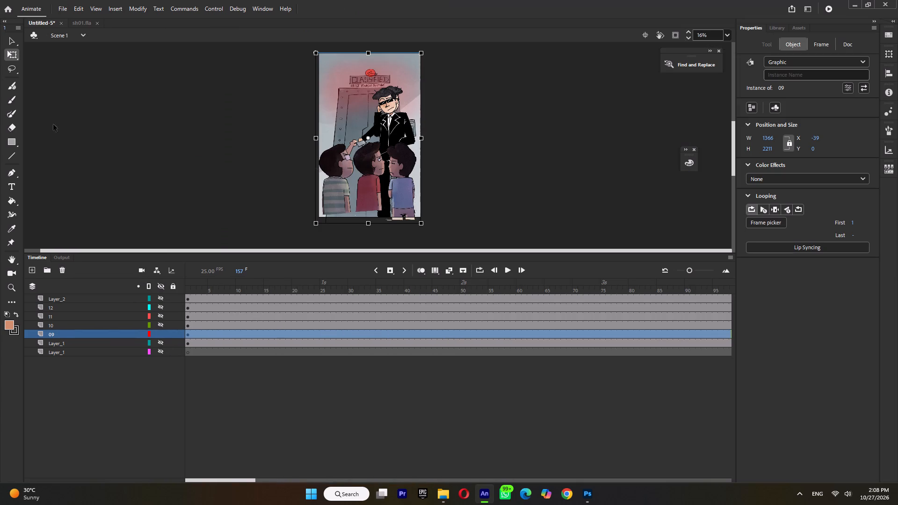
click(79, 23)
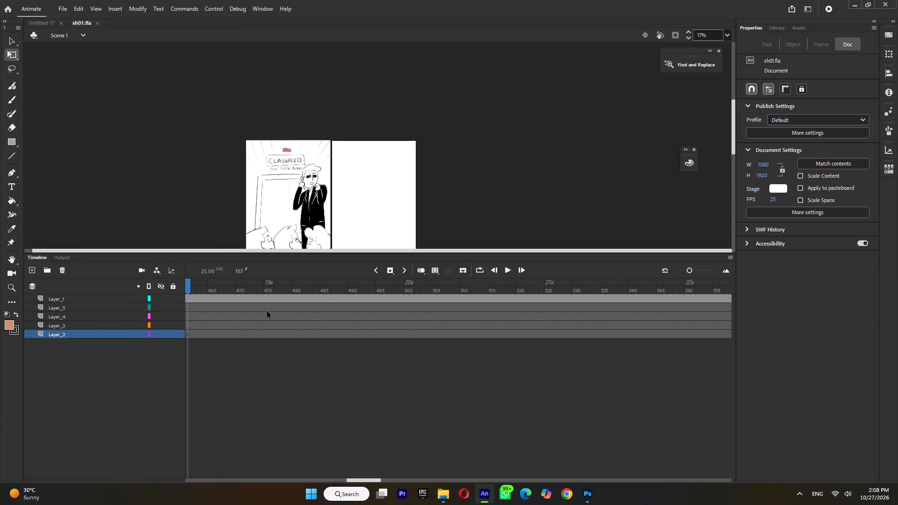
click(43, 25)
right_click(379, 137)
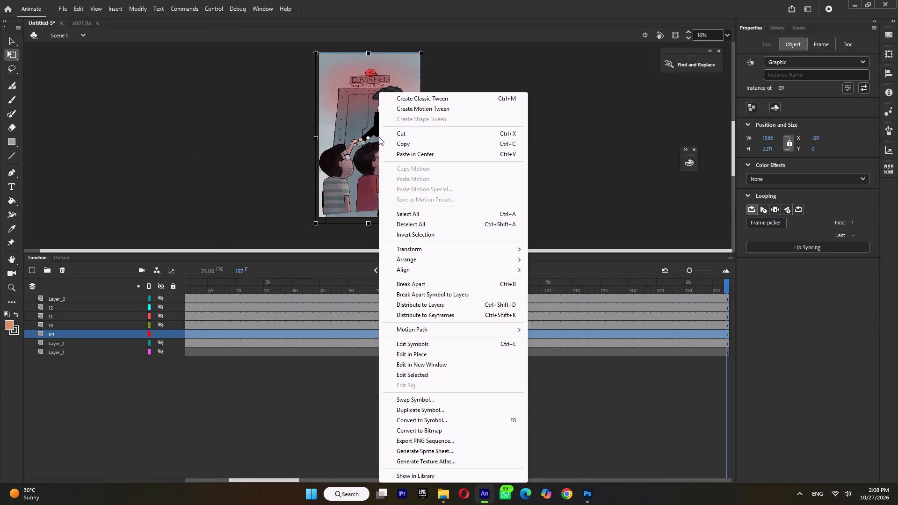
click(399, 143)
click(84, 24)
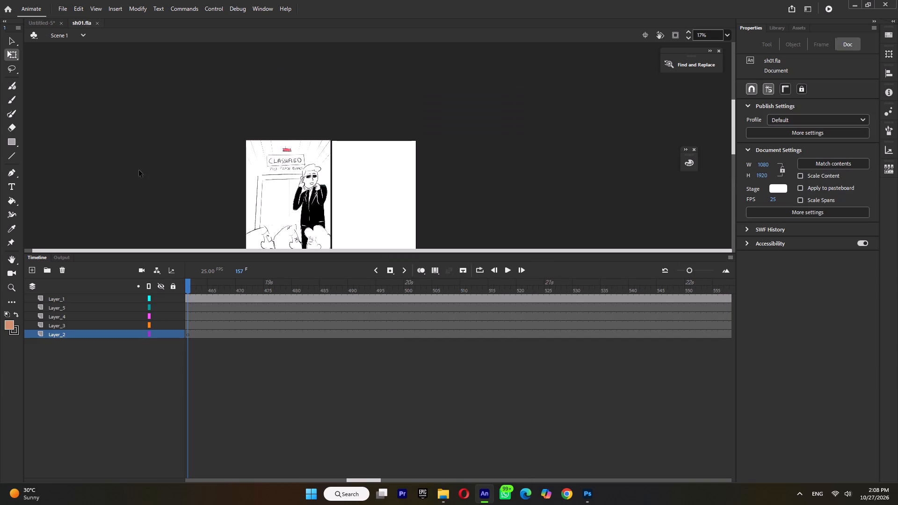
right_click(138, 165)
click(167, 200)
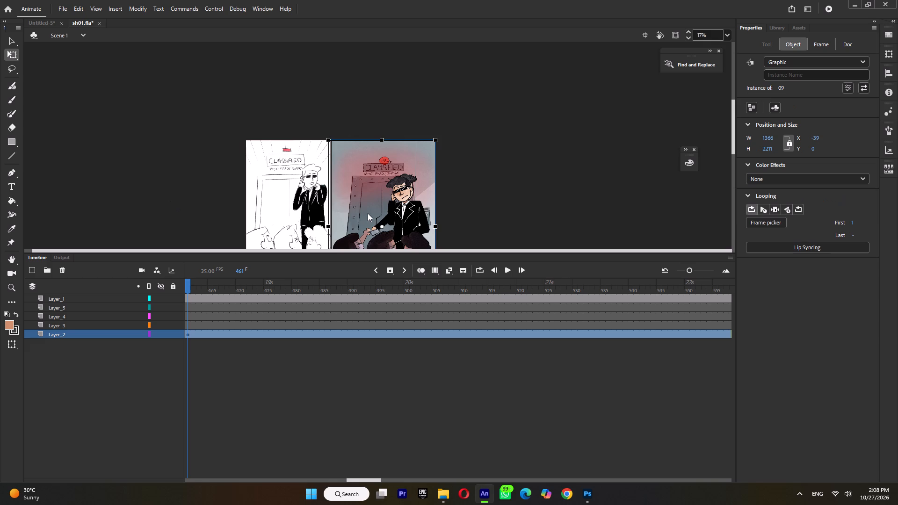
Position the pasted 09 symbol over the stage frame at about X -129, Y -102, framing it like the storyboard.
ctrl+scroll(383, 137, down, 4)
ctrl+scroll(389, 185, up, 4)
drag(405, 202, 400, 196)
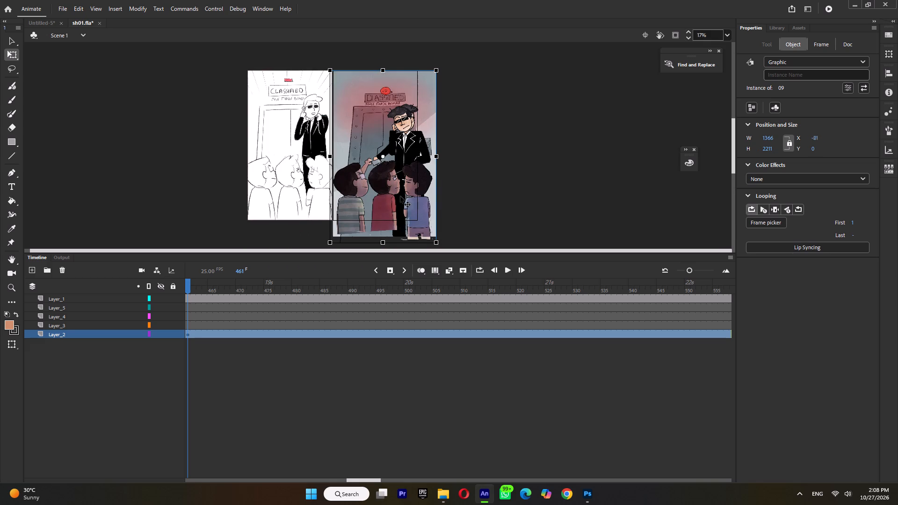
drag(400, 196, 398, 194)
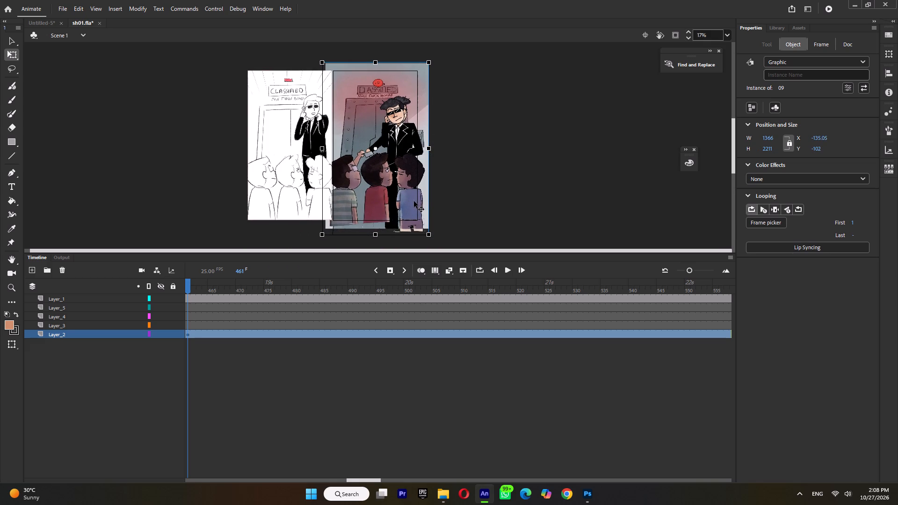
key(Left)
key(Left)
key(Left)
key(Left)
key(Left)
key(Left)
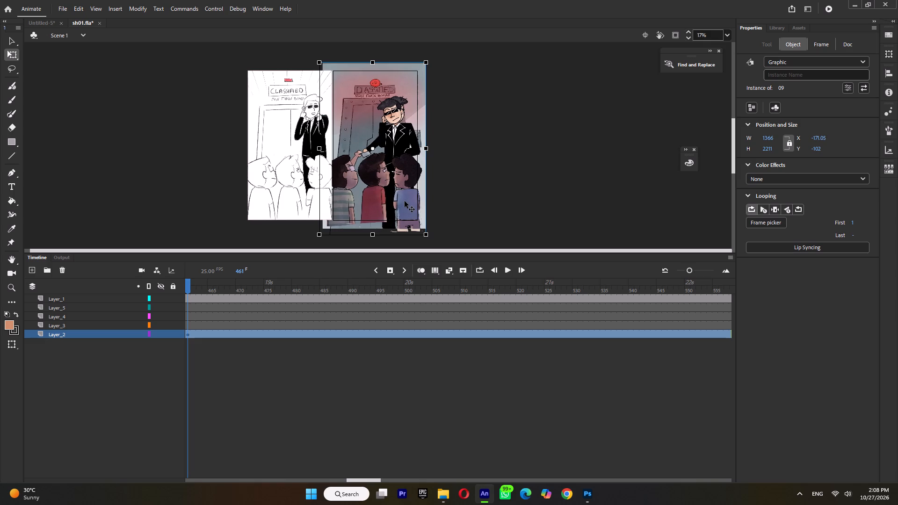
key(Right)
key(Right)
key(Right)
key(Right)
key(Right)
key(Right)
key(Right)
key(Right)
key(Right)
key(Right)
key(Left)
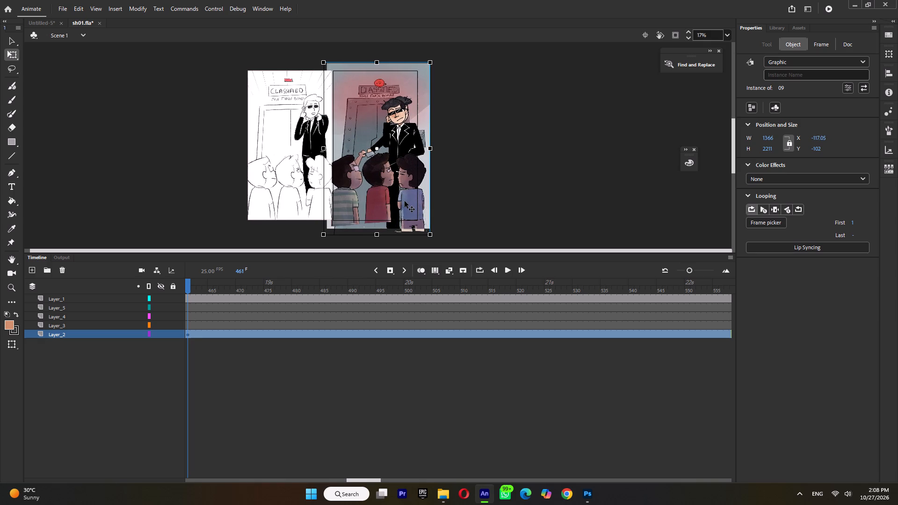
key(Left)
key(Left)
key(Left)
key(Left)
key(Right)
key(Right)
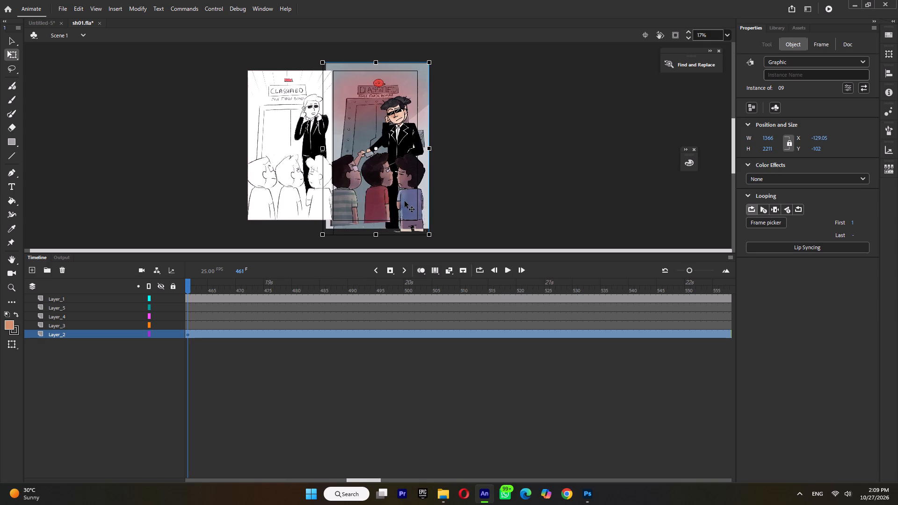
key(Left)
key(Right)
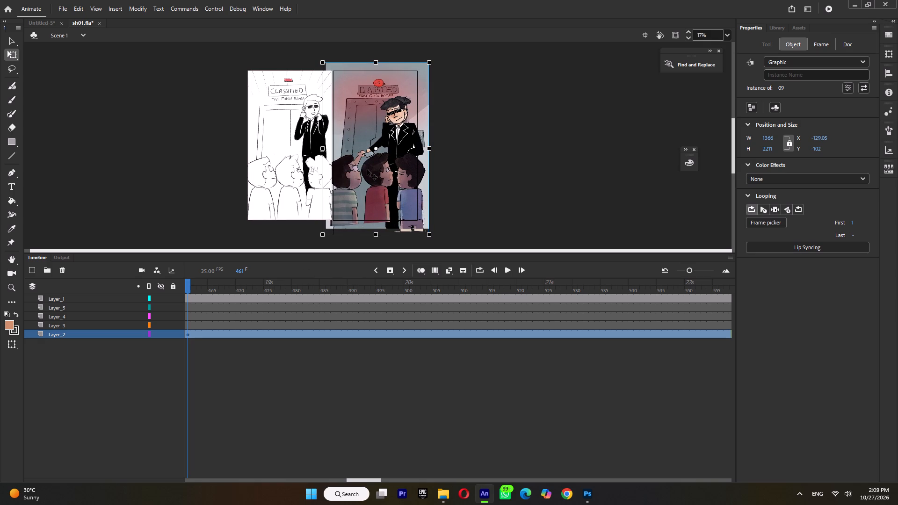
Insert a blank keyframe on Layer_2 at frame 515, where the storyboard changes to the ID card shot.
drag(214, 289, 447, 337)
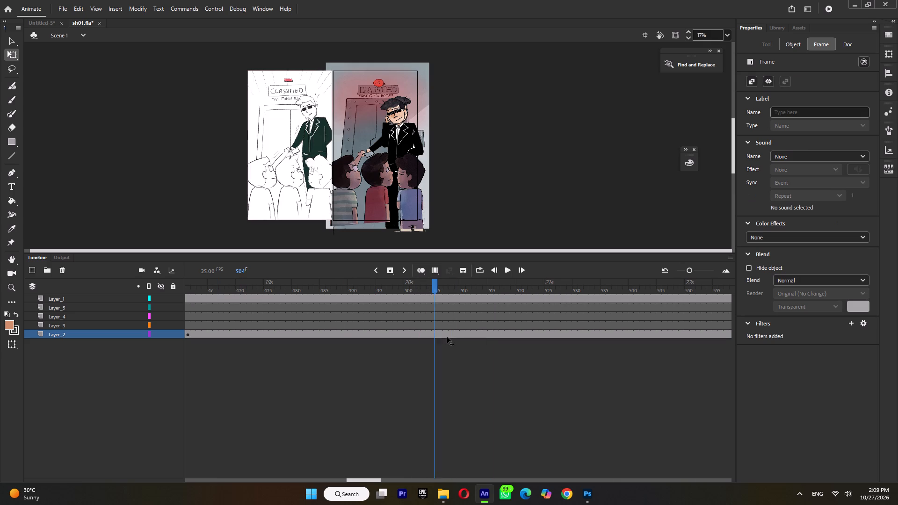
drag(447, 337, 490, 343)
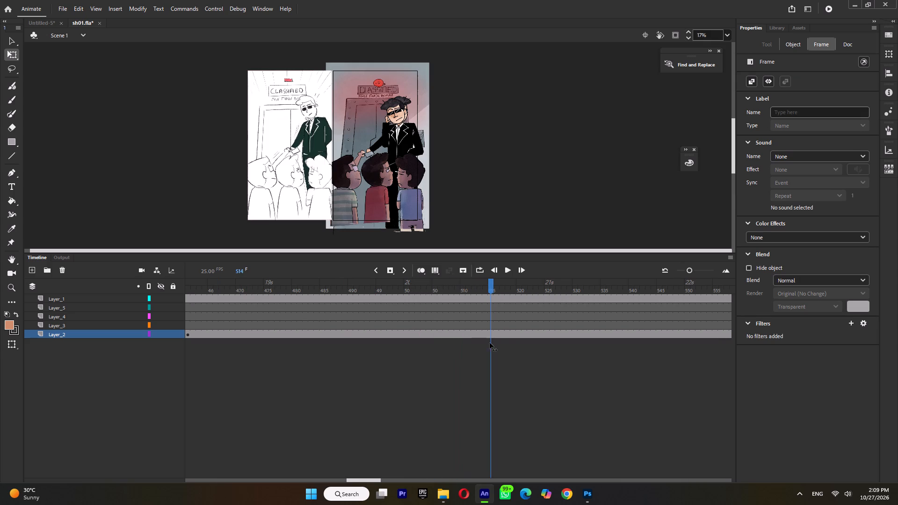
drag(490, 343, 492, 343)
click(491, 335)
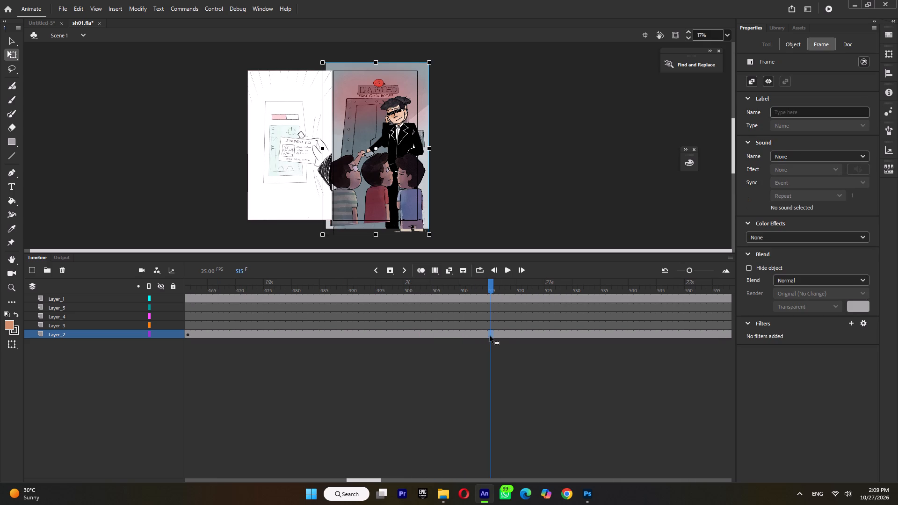
key(F7)
click(442, 493)
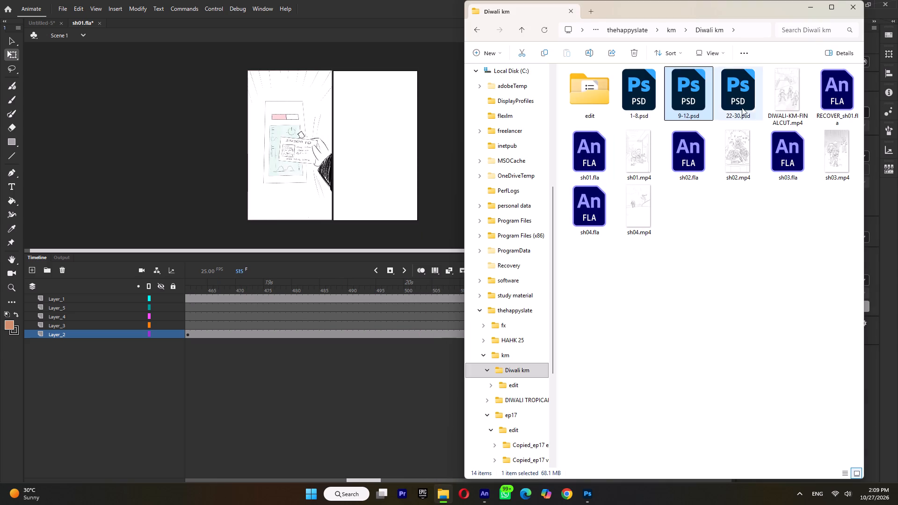
click(30, 18)
Hide layer 09 and show layer 10 in Untitled-5, and copy the 10 symbol into Layer_2 of sh01.fla at frame 515.
click(31, 20)
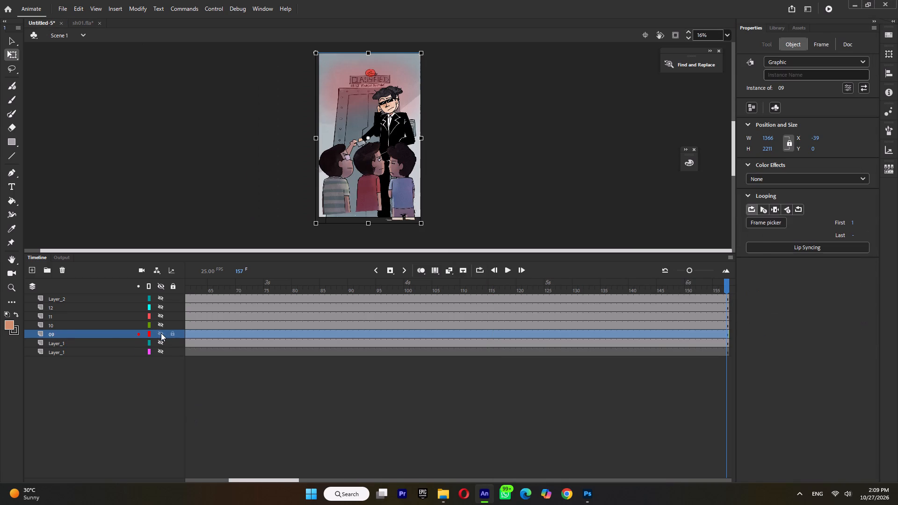
click(161, 333)
click(160, 325)
click(110, 323)
right_click(368, 167)
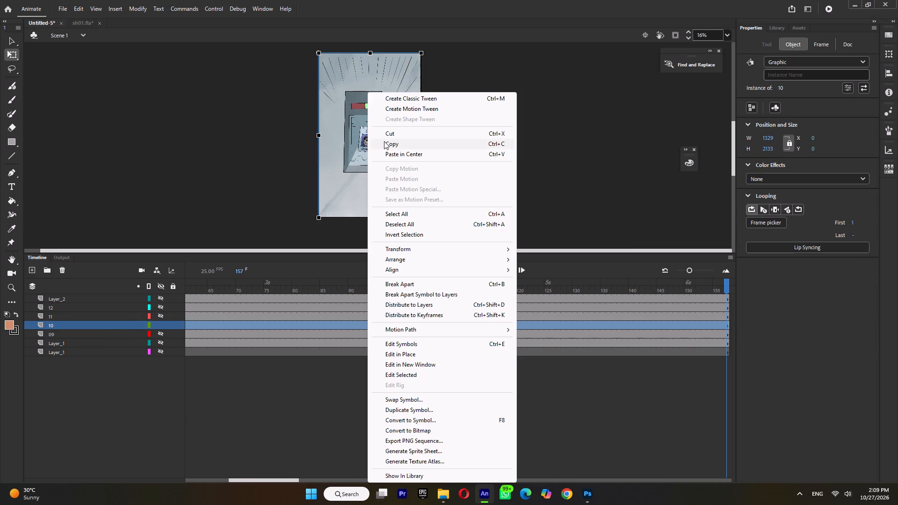
click(384, 141)
click(85, 22)
right_click(152, 180)
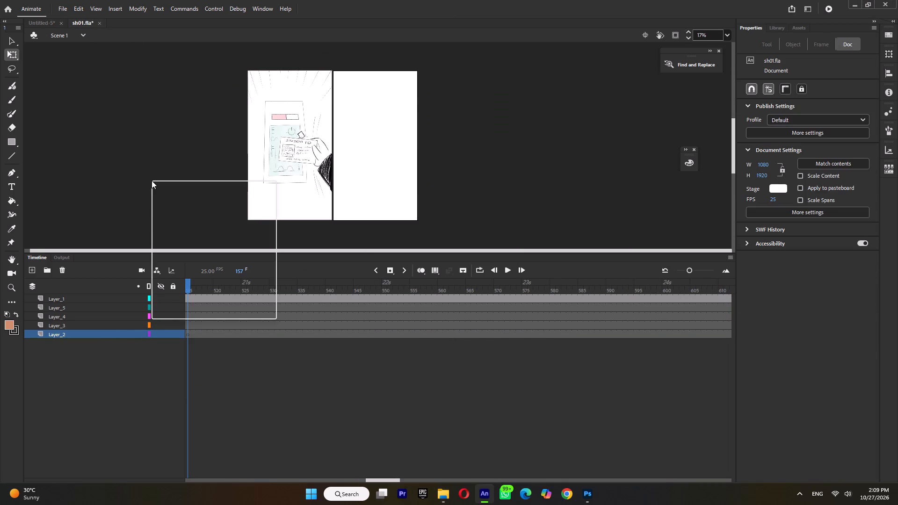
click(179, 221)
Position the pasted 10 symbol over the stage frame at about X -132, Y -96.
drag(389, 191, 386, 188)
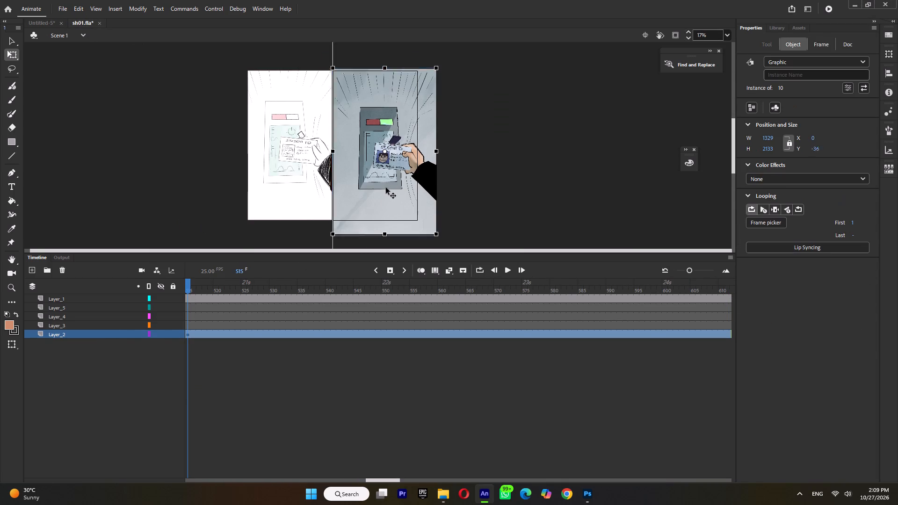
drag(386, 188, 378, 183)
Insert a blank keyframe on Layer_2 at frame 552, where the storyboard changes to the three boys at the door.
drag(196, 282, 446, 311)
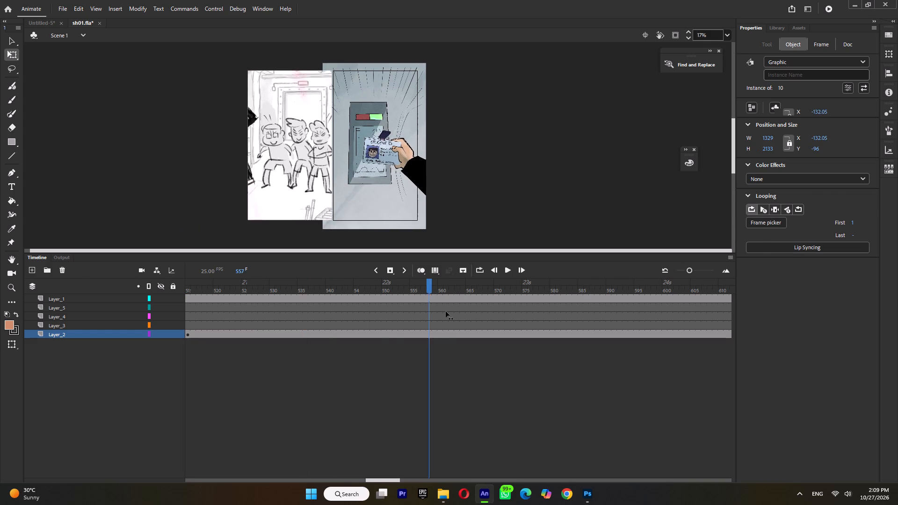
drag(446, 311, 391, 320)
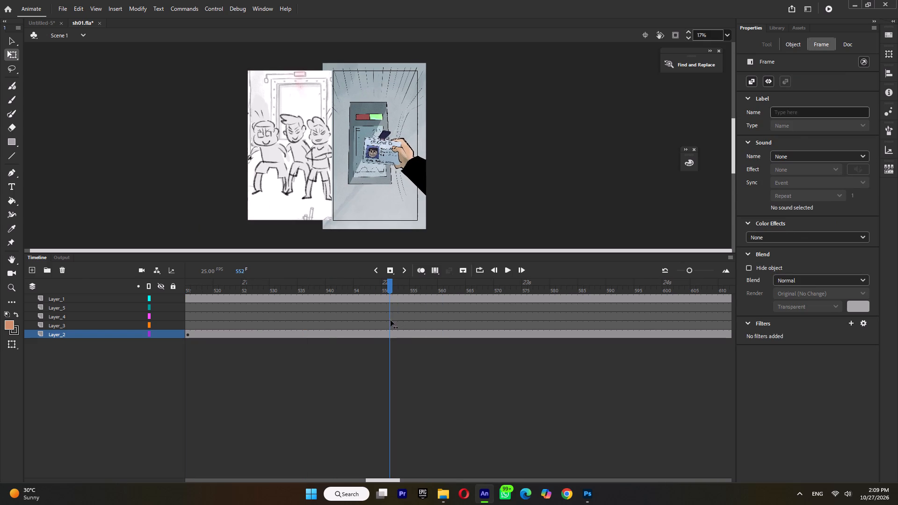
drag(391, 320, 394, 321)
click(395, 335)
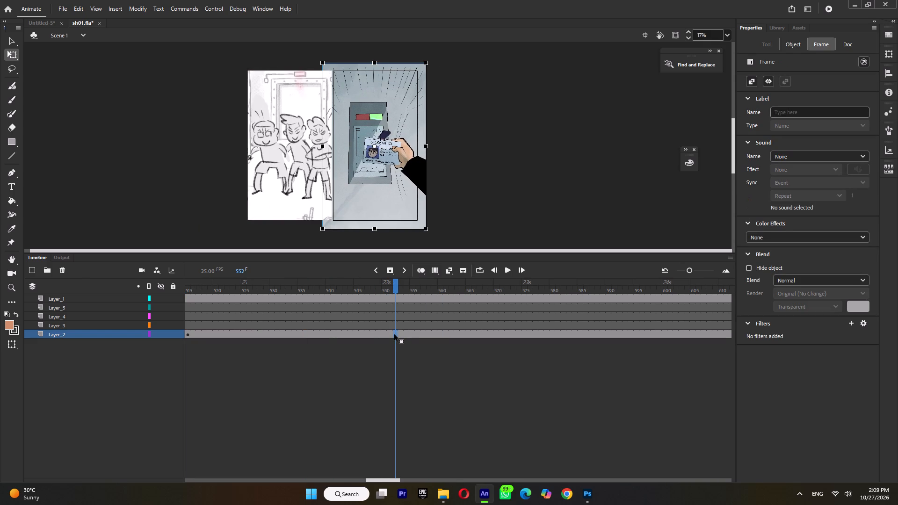
key(F7)
Hide layer 10 and show layer 11 in Untitled-5, and copy the 11 symbol in place into Layer_2 of sh01.fla at frame 552.
click(32, 20)
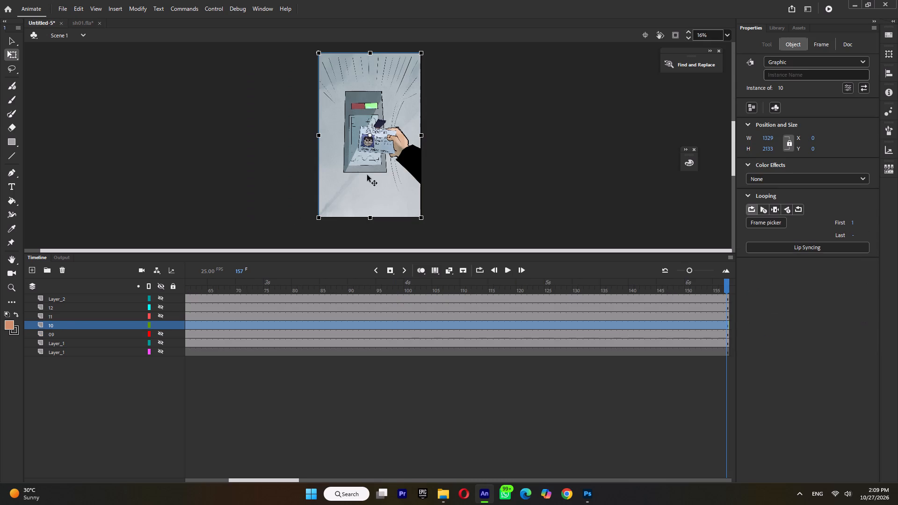
click(159, 323)
click(160, 317)
click(94, 311)
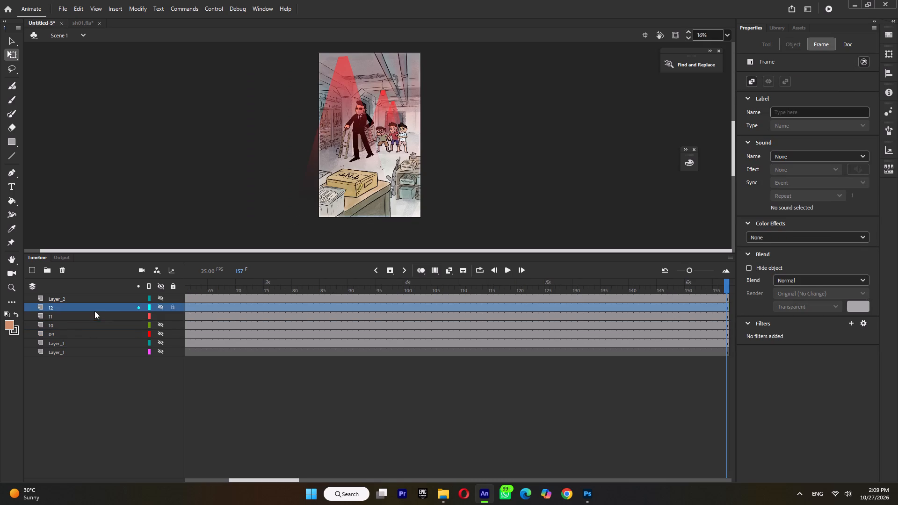
click(92, 312)
right_click(331, 176)
click(361, 141)
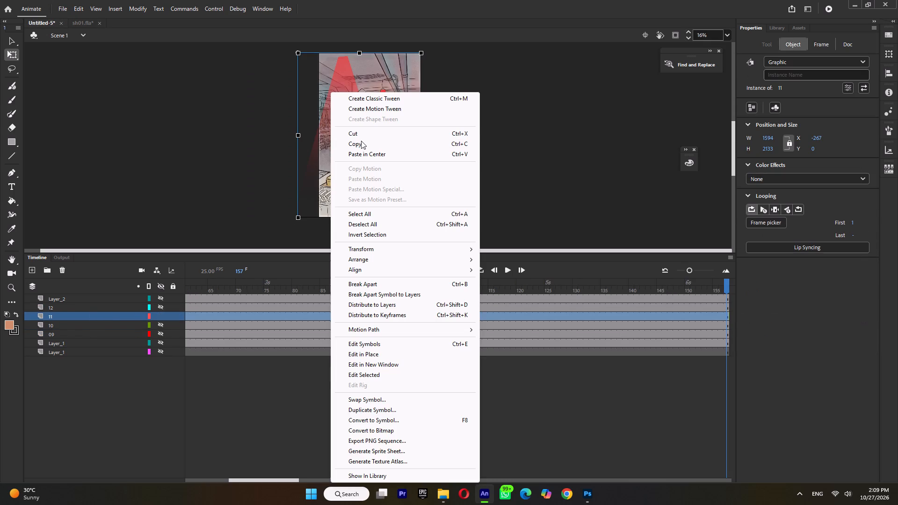
click(76, 21)
right_click(150, 202)
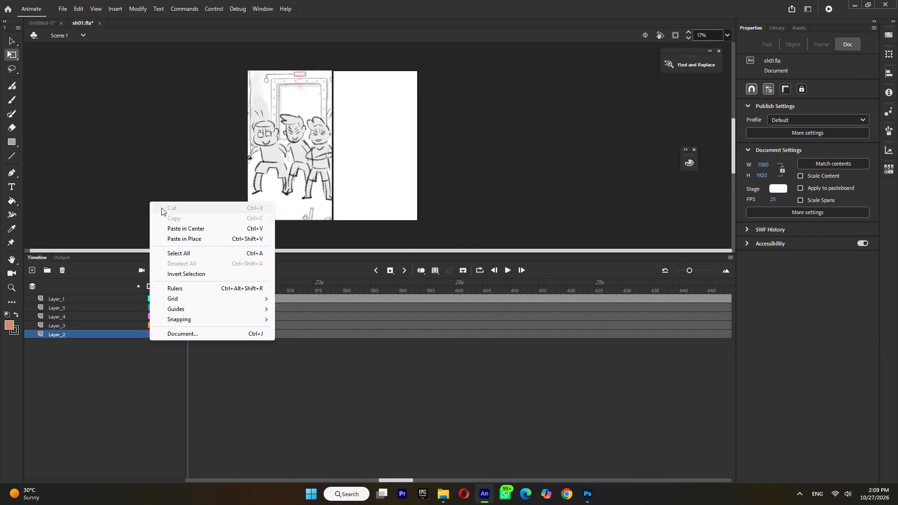
click(179, 238)
Position the pasted 11 symbol over the stage frame at about X -400, Y -108.
drag(390, 183, 383, 170)
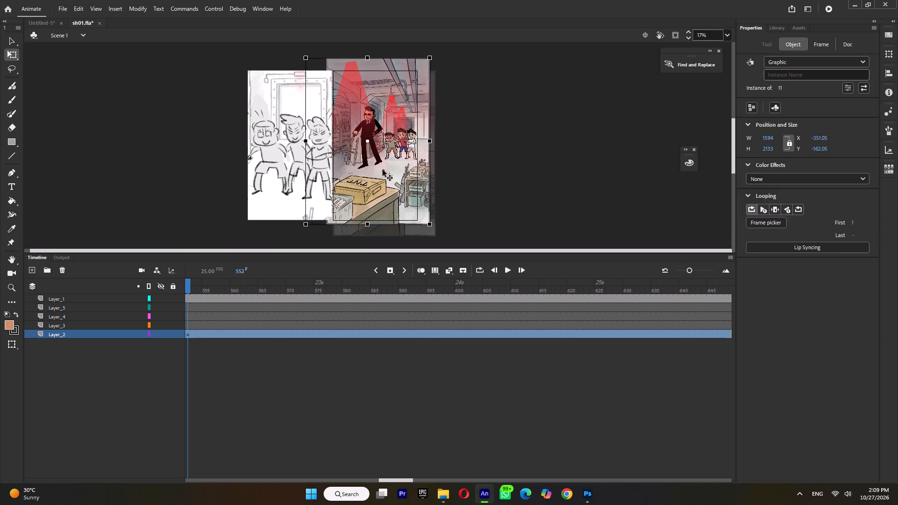
drag(383, 170, 379, 174)
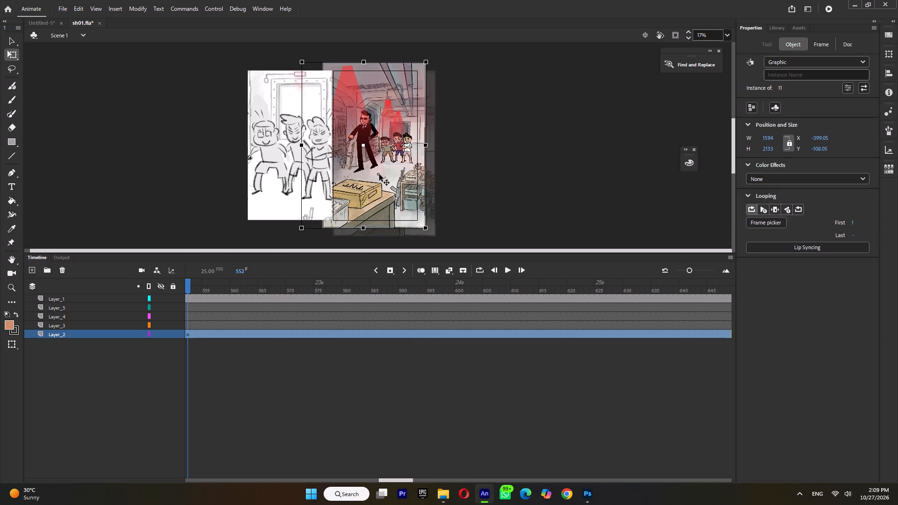
drag(379, 174, 378, 174)
Hide layer 11 and show layer 12 in Untitled-5, copy the 12 symbol, and return to sh01.fla.
click(46, 25)
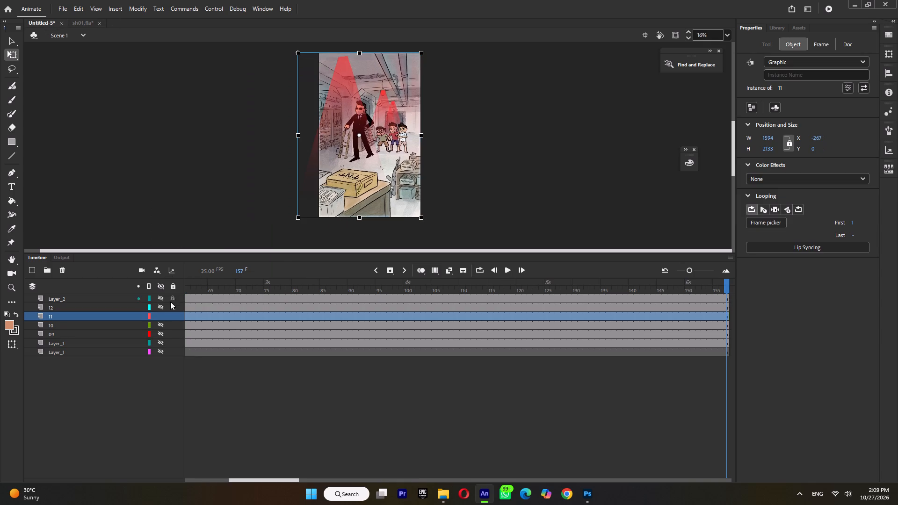
click(159, 315)
click(159, 304)
click(81, 307)
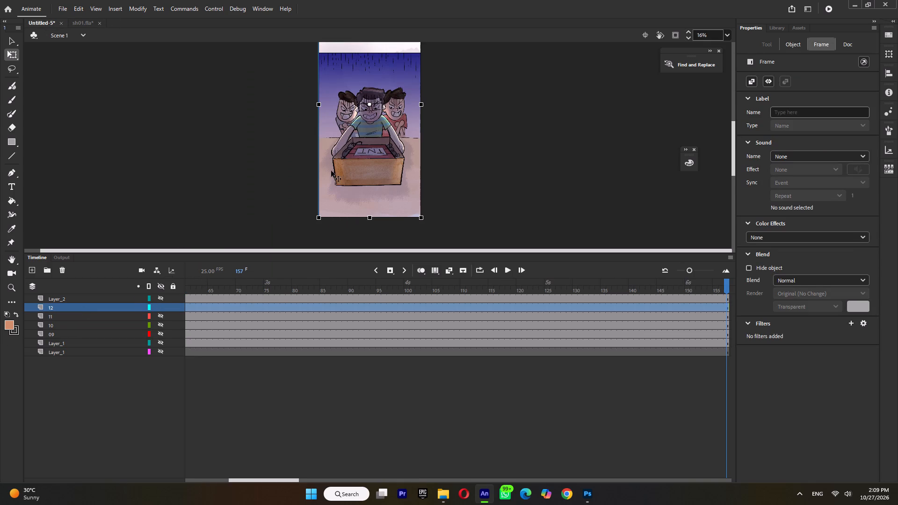
right_click(356, 129)
click(384, 143)
click(76, 23)
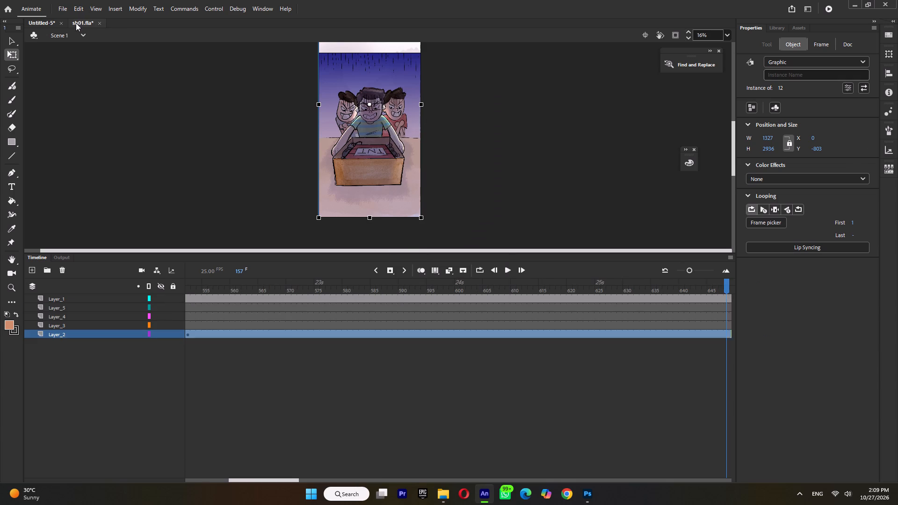
Insert a blank keyframe on Layer_2 at frame 625, where the storyboard changes to the boys with the TNT box.
drag(188, 283, 233, 292)
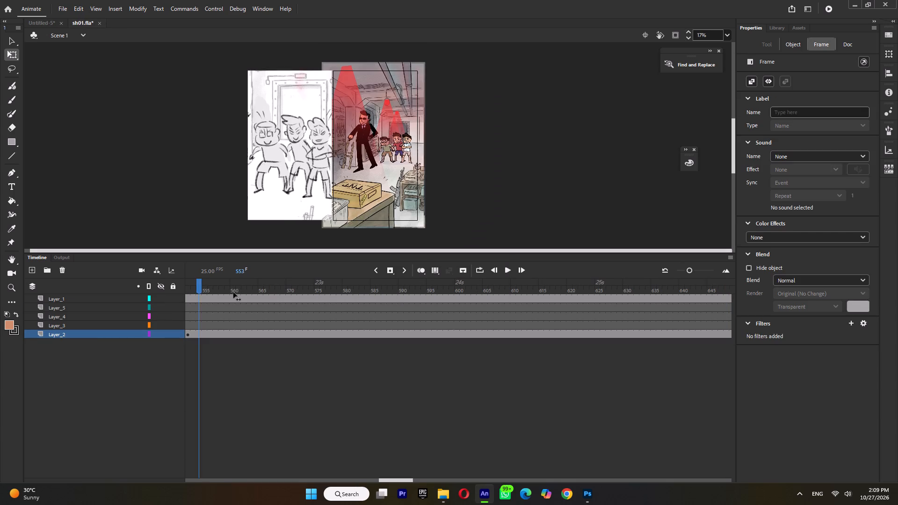
drag(233, 292, 607, 332)
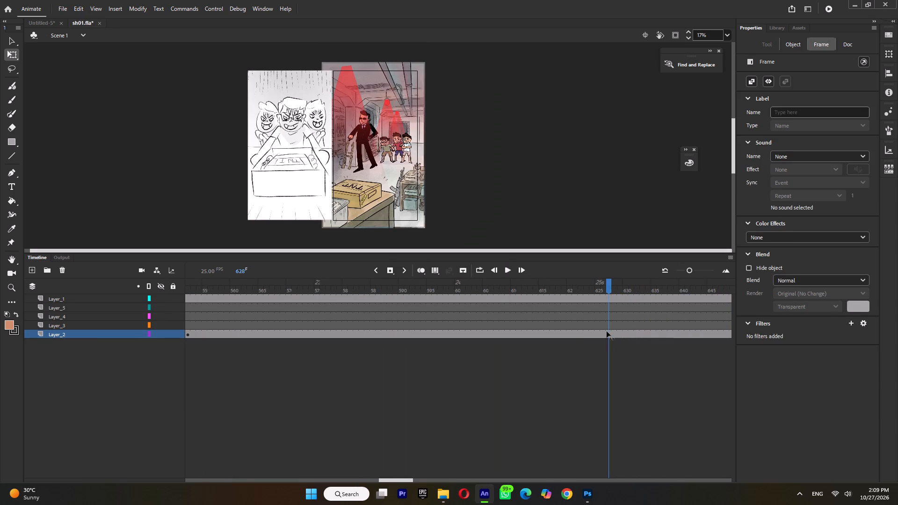
drag(607, 332, 600, 338)
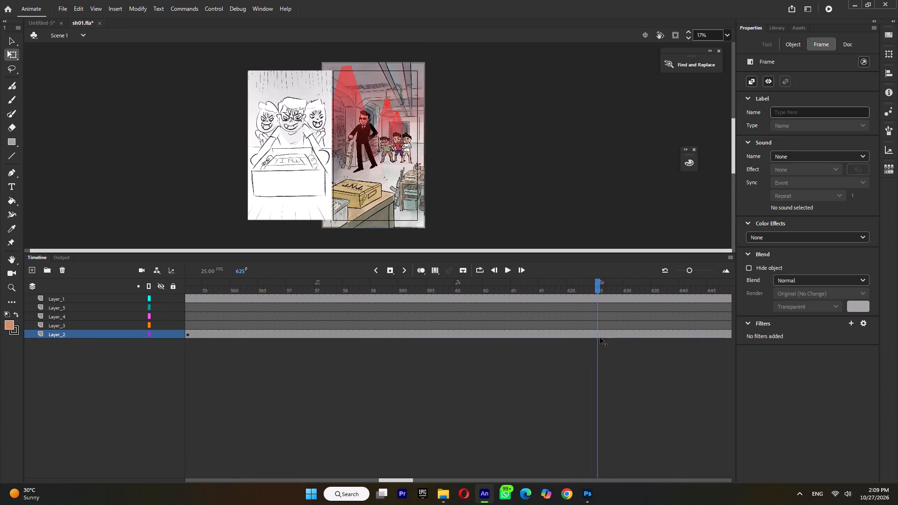
drag(600, 338, 596, 340)
click(596, 336)
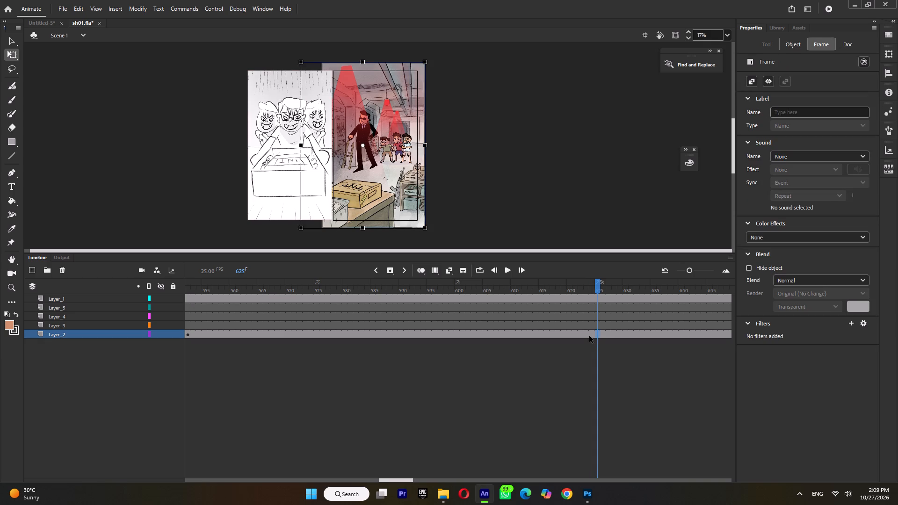
key(F7)
Paste the 12 symbol at frame 625, position it over the stage frame at about X -138, Y -881, and save sh01.fla.
right_click(516, 168)
click(539, 206)
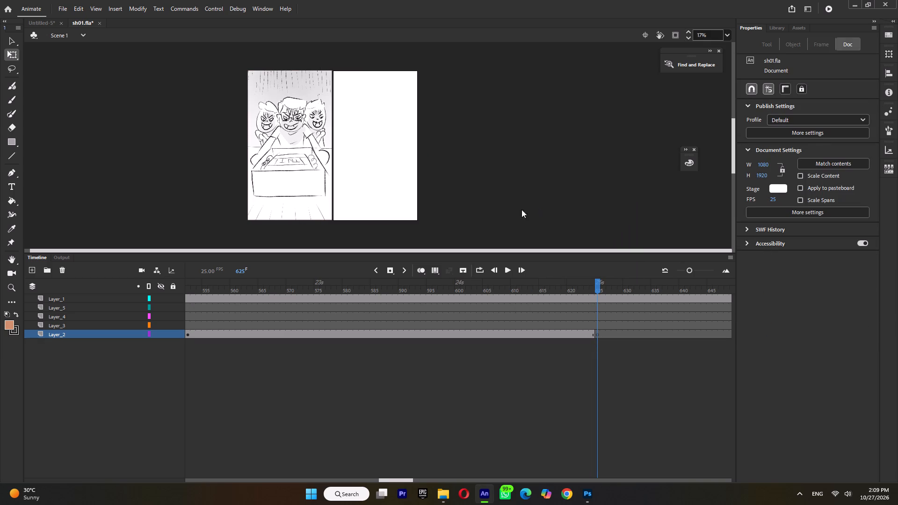
drag(404, 193, 398, 188)
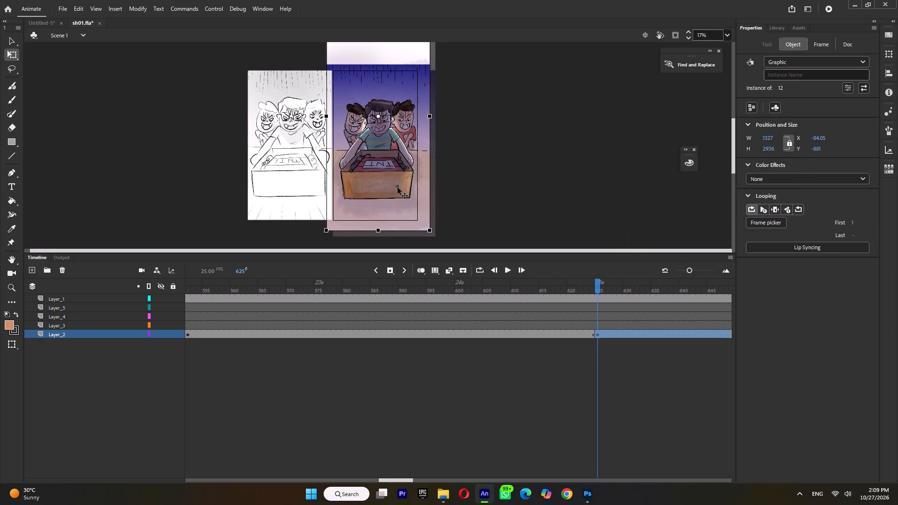
drag(398, 188, 394, 187)
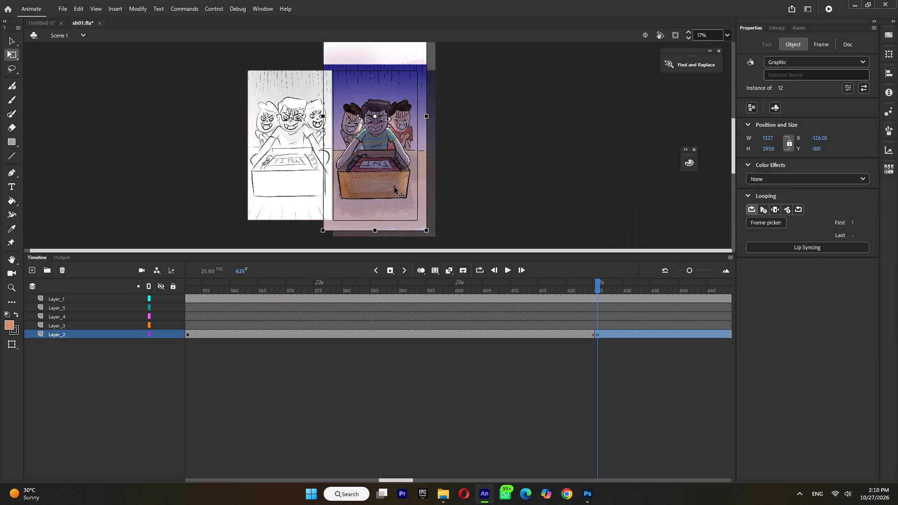
drag(394, 187, 393, 187)
key(ctrl+s)
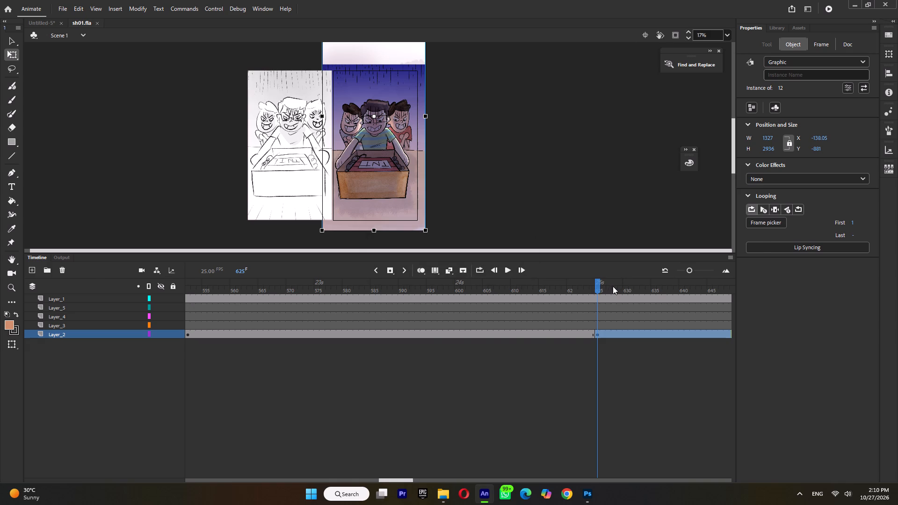
Insert a blank keyframe on Layer_2 at frame 674, where the storyboard changes to the running boys, and save the file.
drag(613, 286, 505, 312)
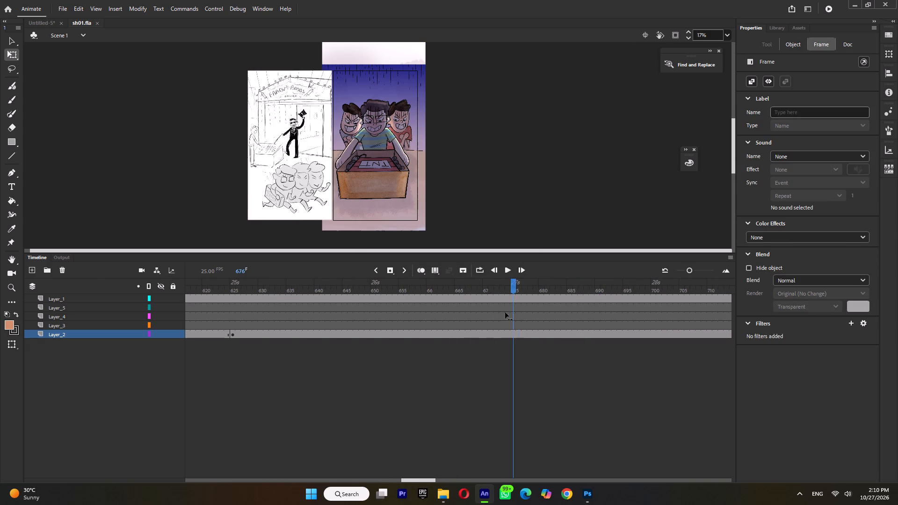
drag(505, 312, 507, 314)
click(509, 332)
key(F7)
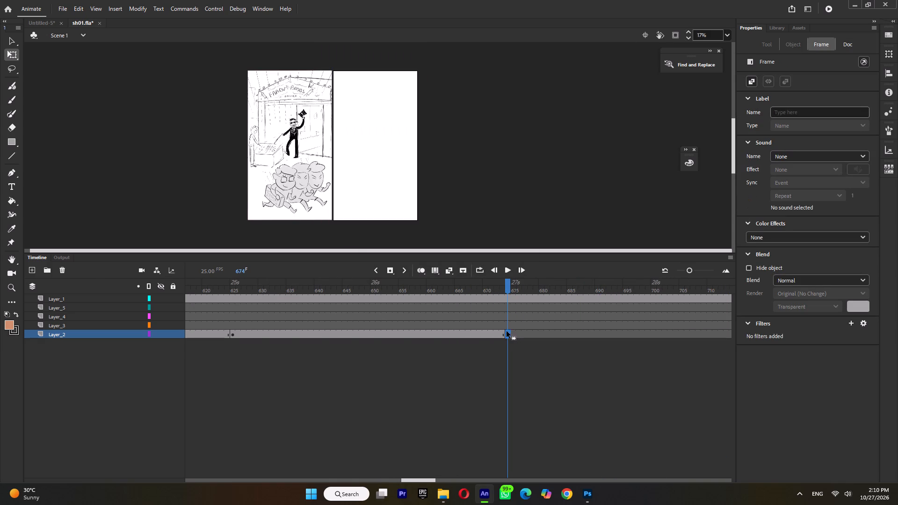
key(ctrl+s)
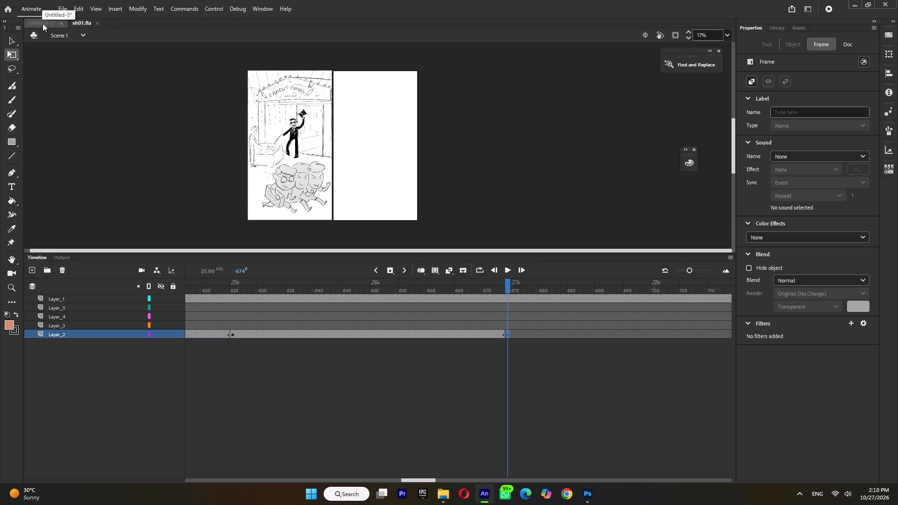
Delete all the shot layers from Untitled-5, leaving a single empty layer.
click(46, 22)
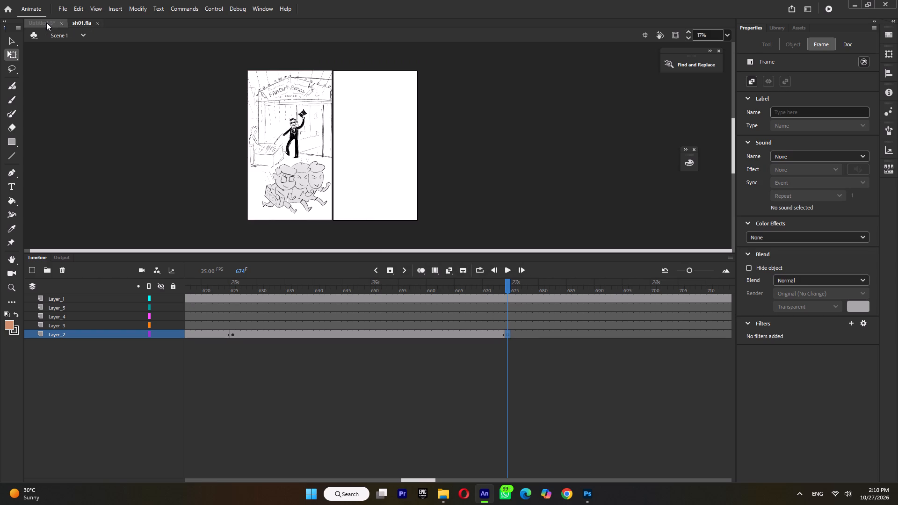
click(70, 295)
shift+click(63, 352)
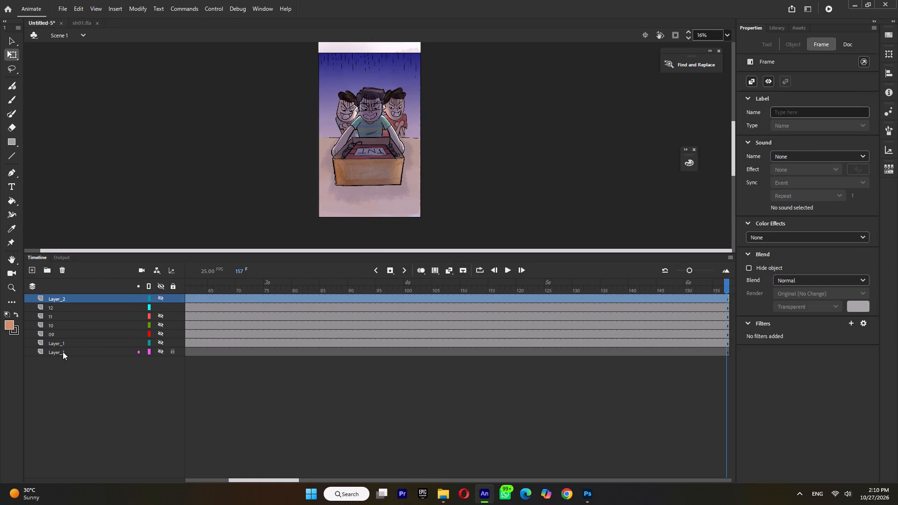
click(61, 270)
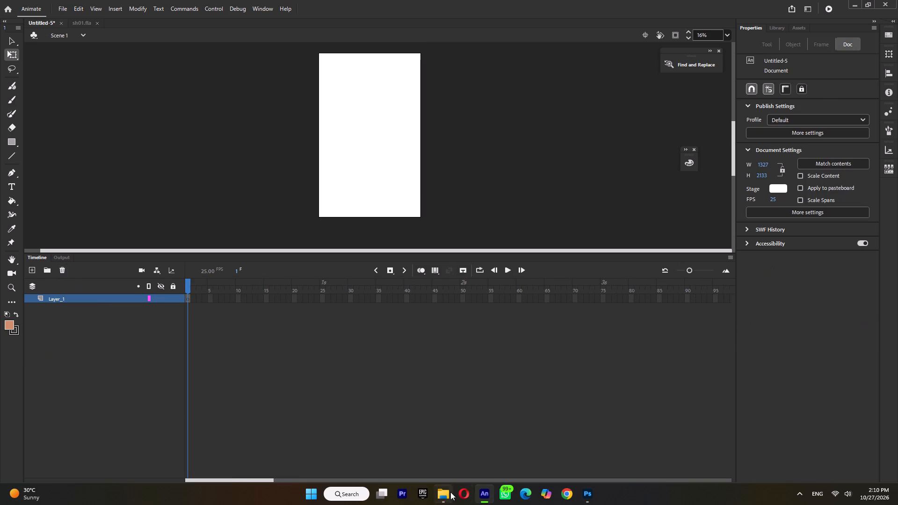
Open 22-30.psd from the Diwali km folder in Photoshop, and close 9-12.psd with its changes saved.
click(440, 497)
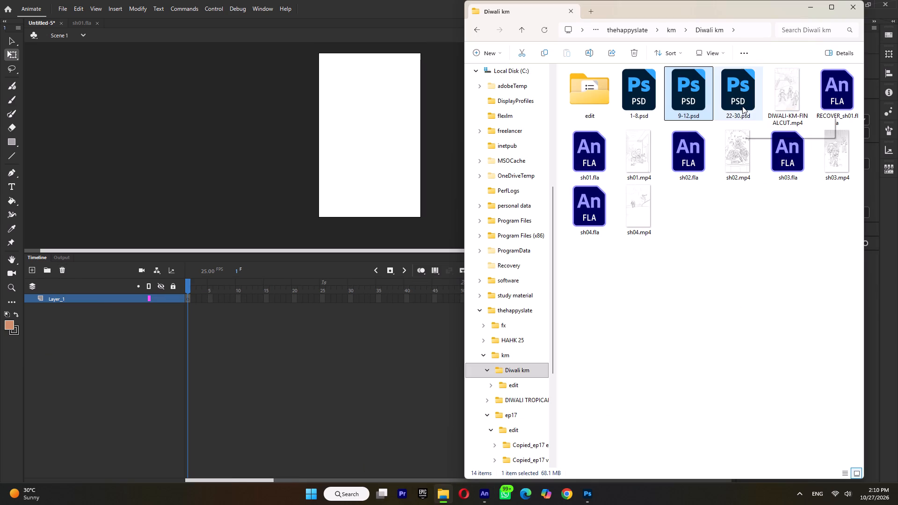
double_click(742, 106)
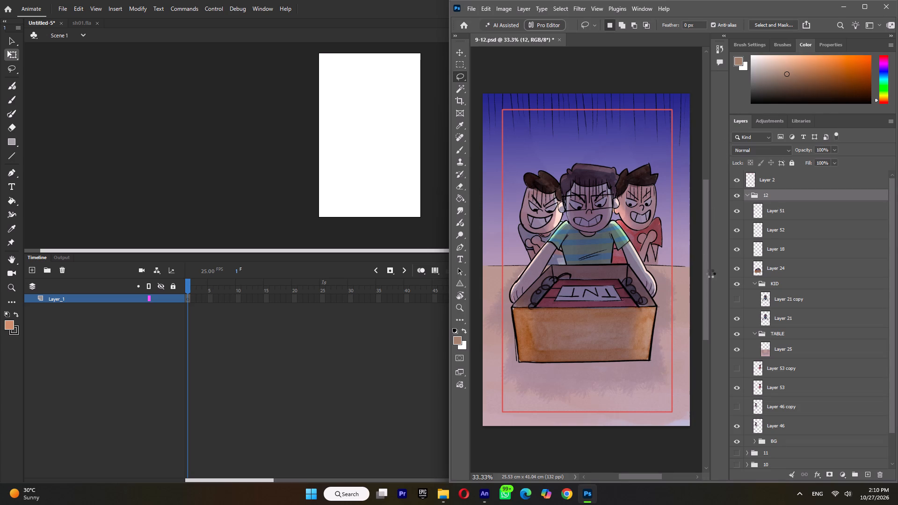
click(560, 38)
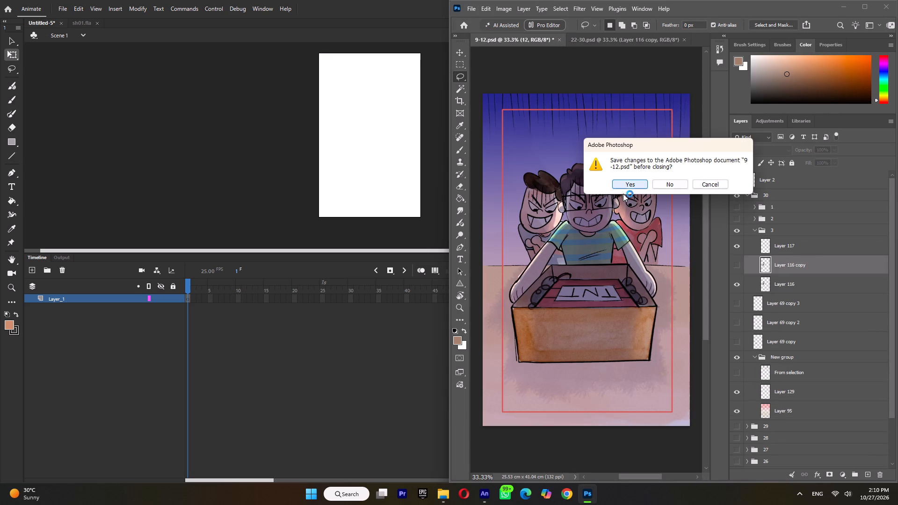
click(635, 185)
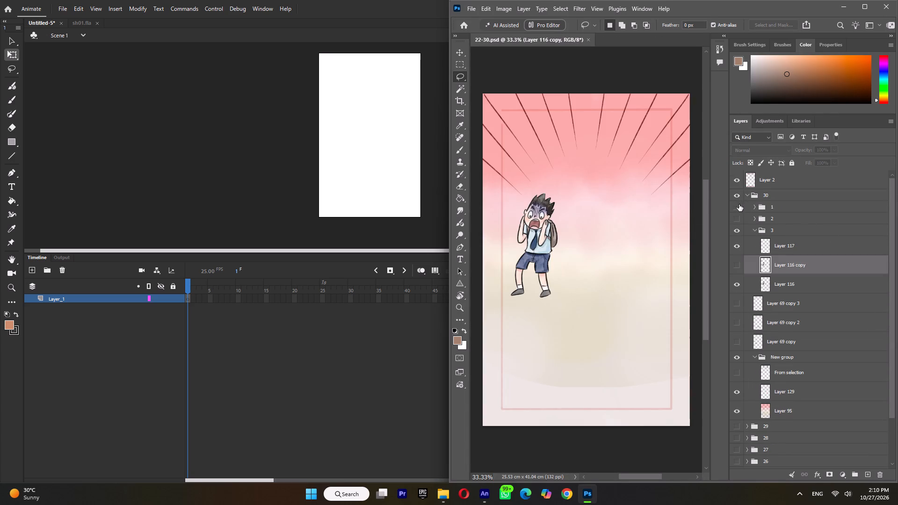
Turn on the hidden layers inside group 30, including Layer 116 copy, and groups 29 to 26, and collapse group 30.
drag(739, 207, 736, 458)
click(739, 265)
click(747, 195)
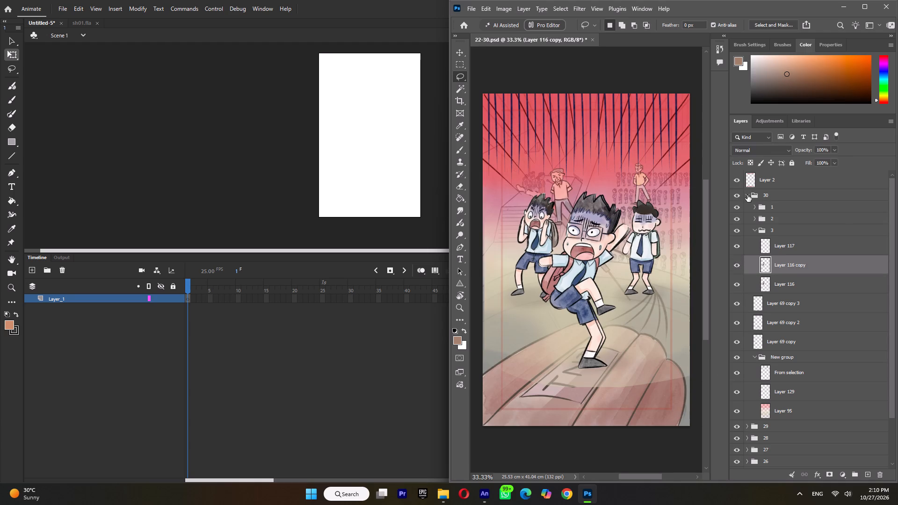
Hide shot groups 30 through 24 and show group 22-23, so only that shot displays above the background.
click(739, 194)
click(739, 204)
click(737, 219)
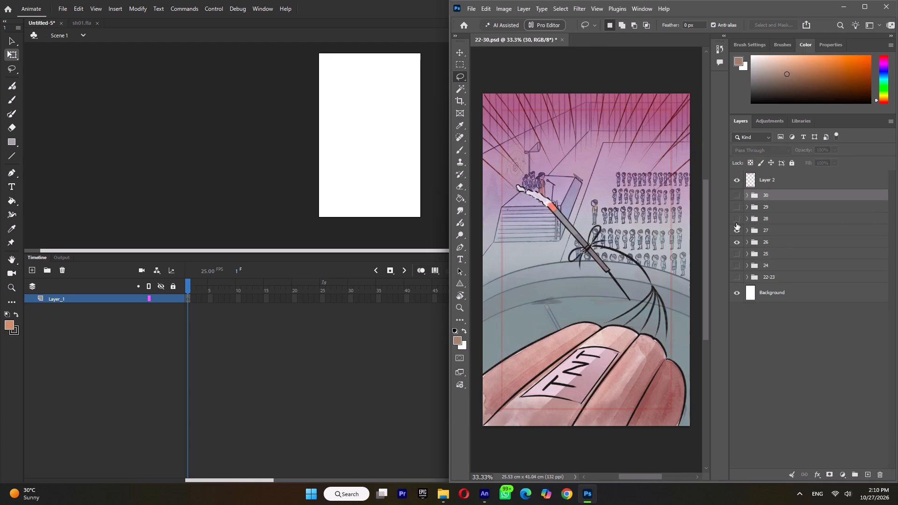
click(736, 230)
click(737, 242)
click(737, 253)
click(737, 266)
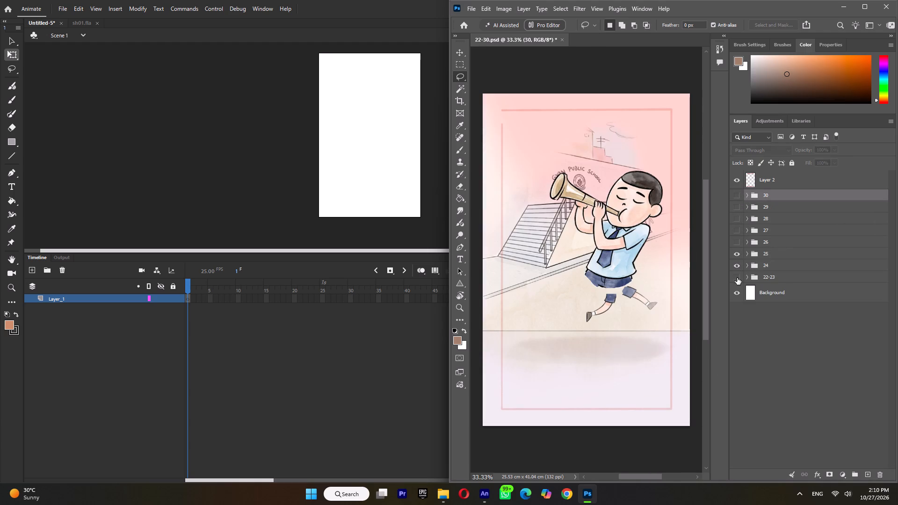
click(737, 278)
click(738, 255)
click(738, 266)
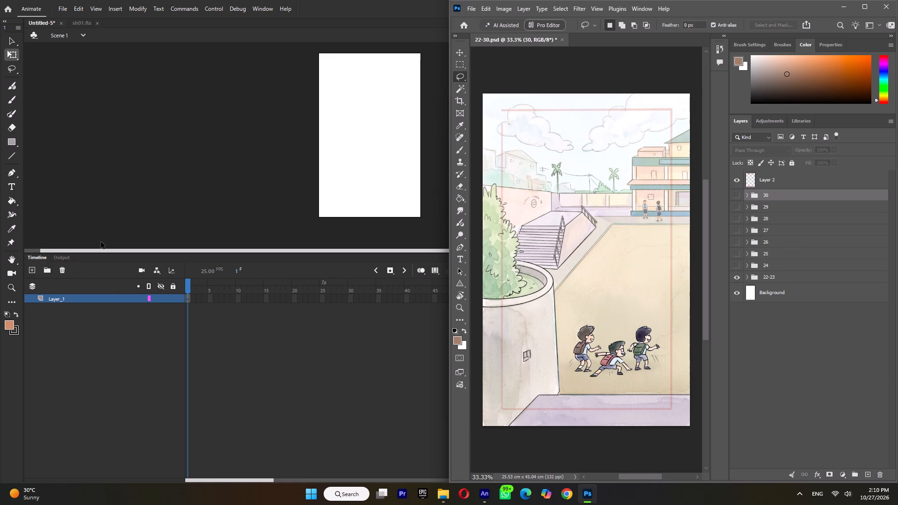
Bring 22-30.psd from the Diwali km folder onto the Untitled-5 stage and mark all its layers for import.
click(442, 496)
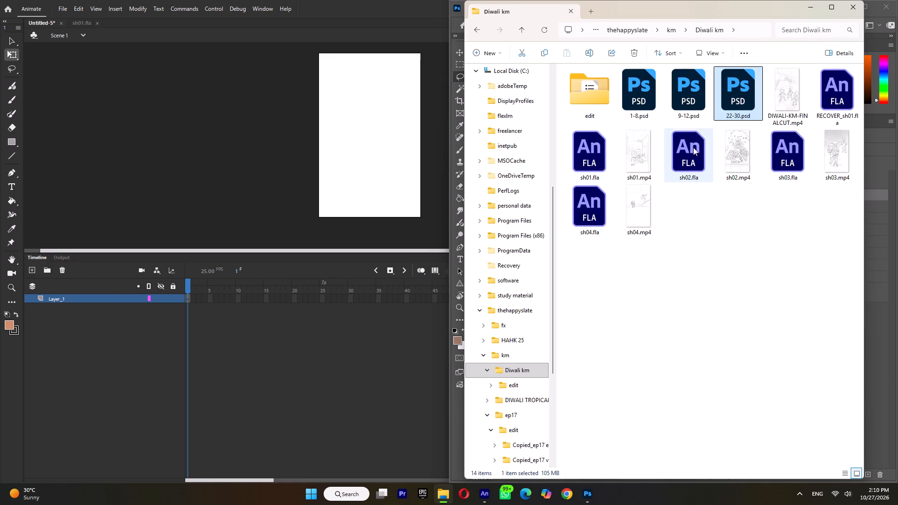
drag(736, 100, 348, 158)
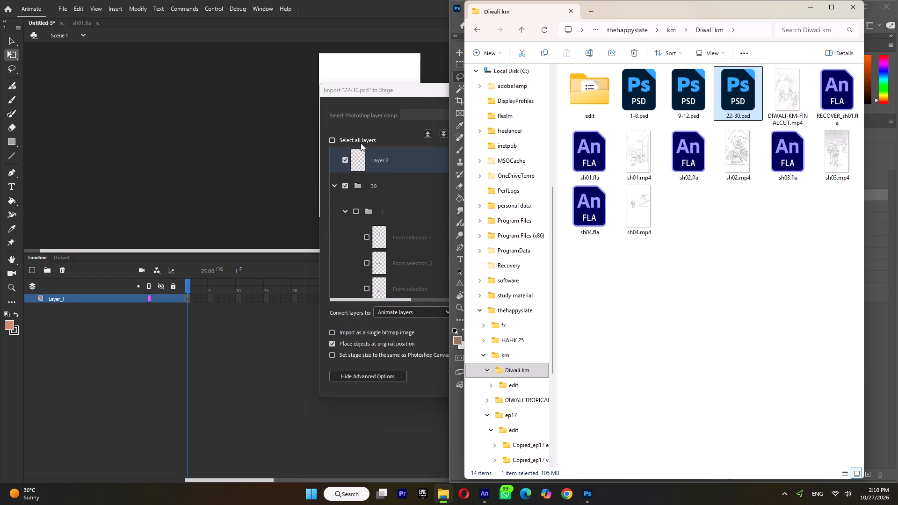
click(361, 143)
scroll(418, 274, down, 20)
scroll(418, 274, down, 11)
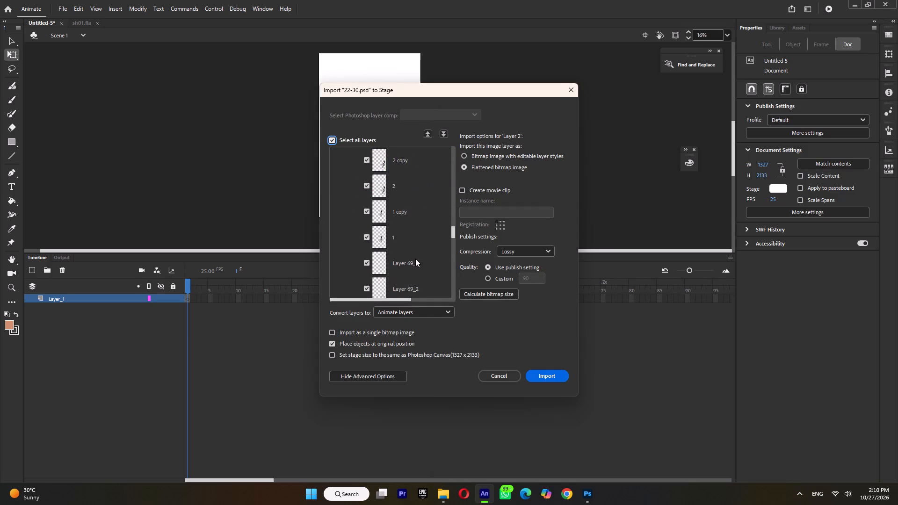
scroll(415, 259, down, 17)
scroll(417, 260, down, 18)
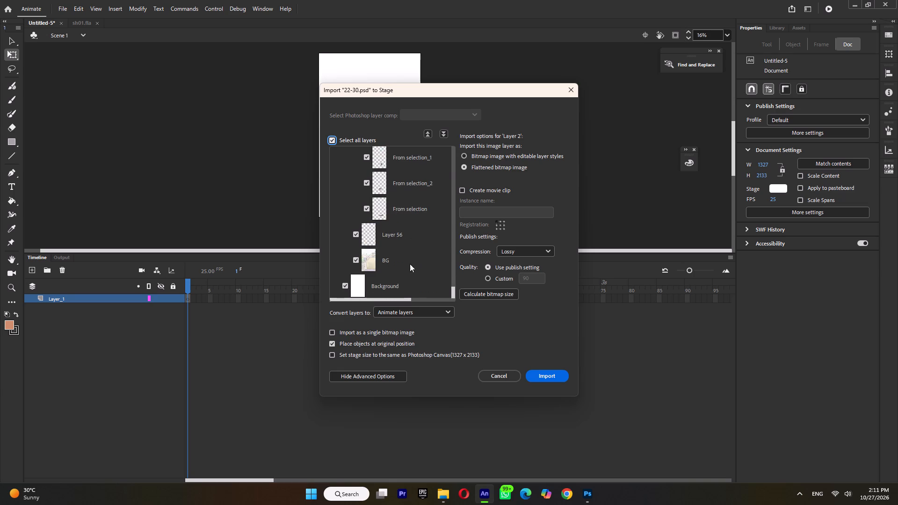
Highlight all rows down to Background, set Lossless compression, and match the stage size to the Photoshop canvas.
shift+click(381, 289)
click(511, 252)
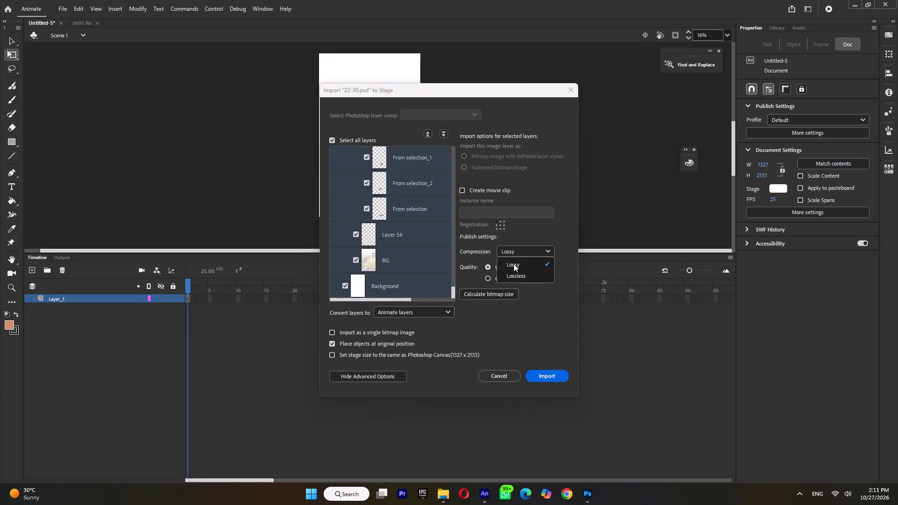
click(514, 271)
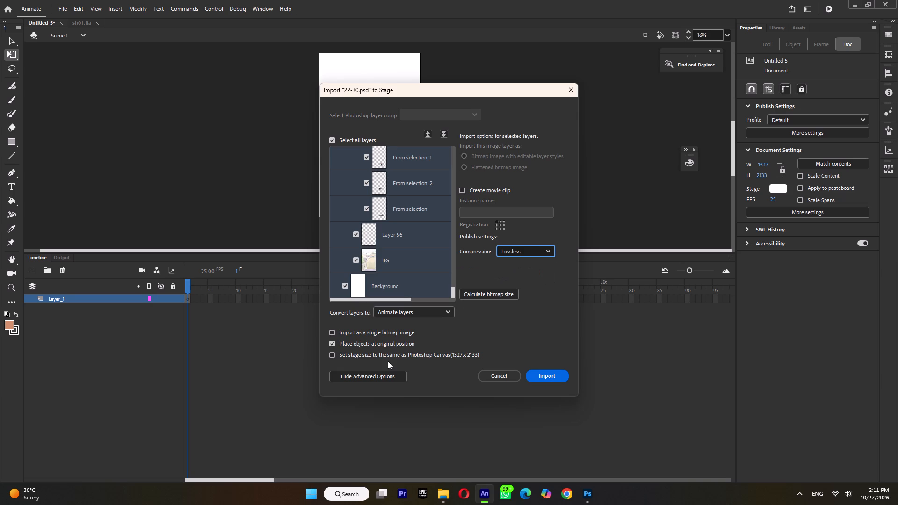
click(348, 353)
Remove the fall Pose, Stand Pose, 22-23, BG, Group 1, kids and 24 folder rows from the highlighted import selection.
click(452, 291)
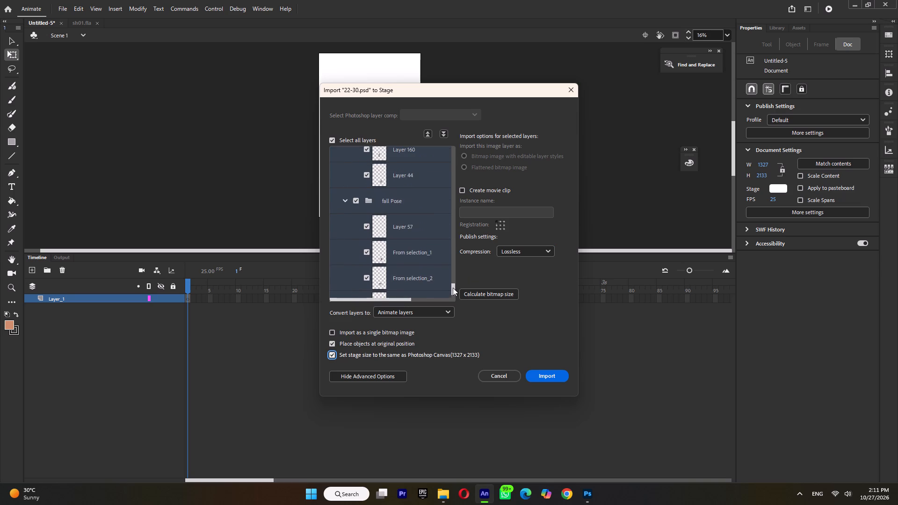
ctrl+click(395, 210)
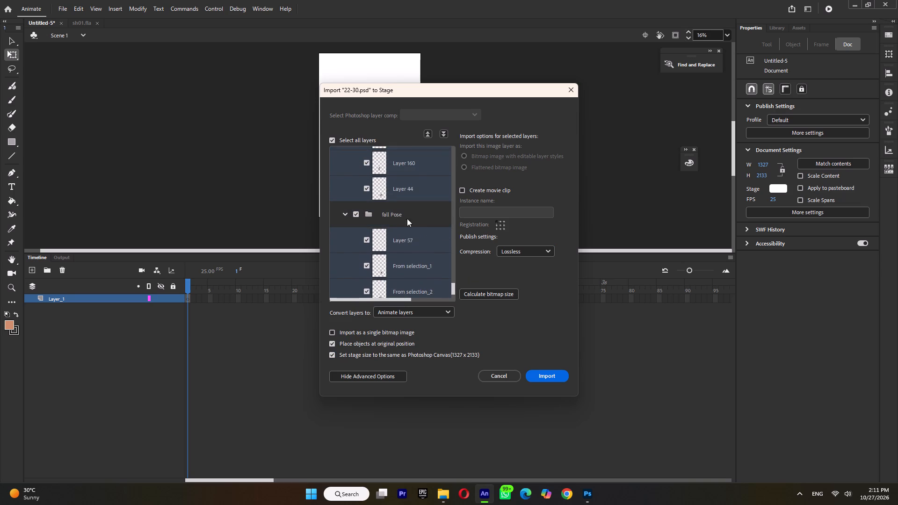
drag(454, 289, 454, 283)
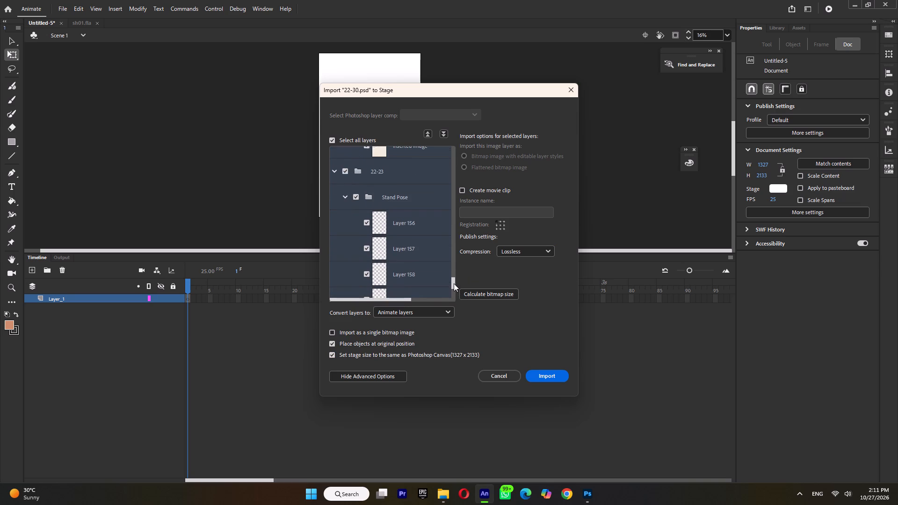
drag(454, 283, 454, 283)
ctrl+click(379, 198)
ctrl+click(382, 168)
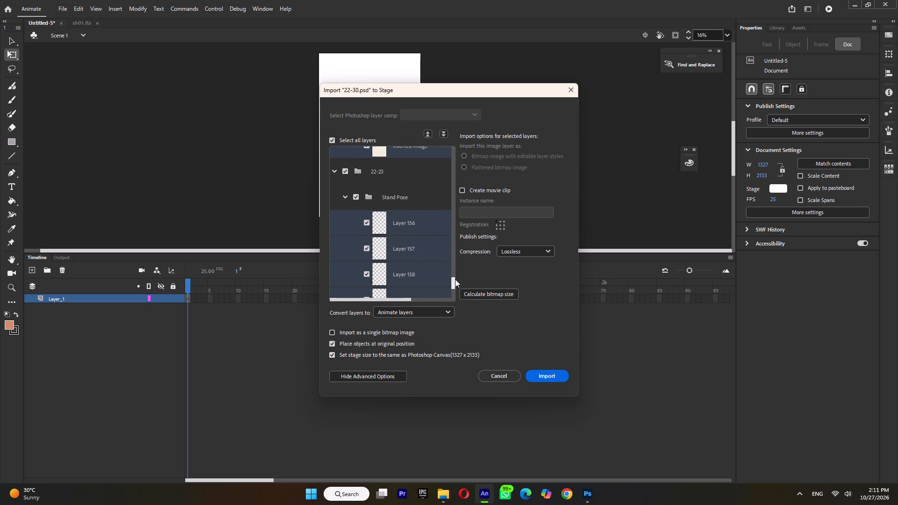
drag(455, 282, 455, 273)
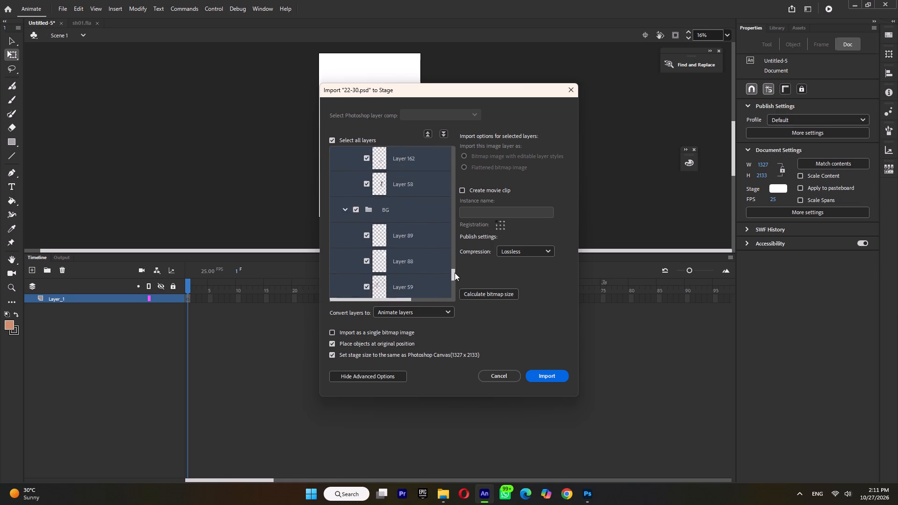
drag(455, 273, 455, 272)
ctrl+click(385, 274)
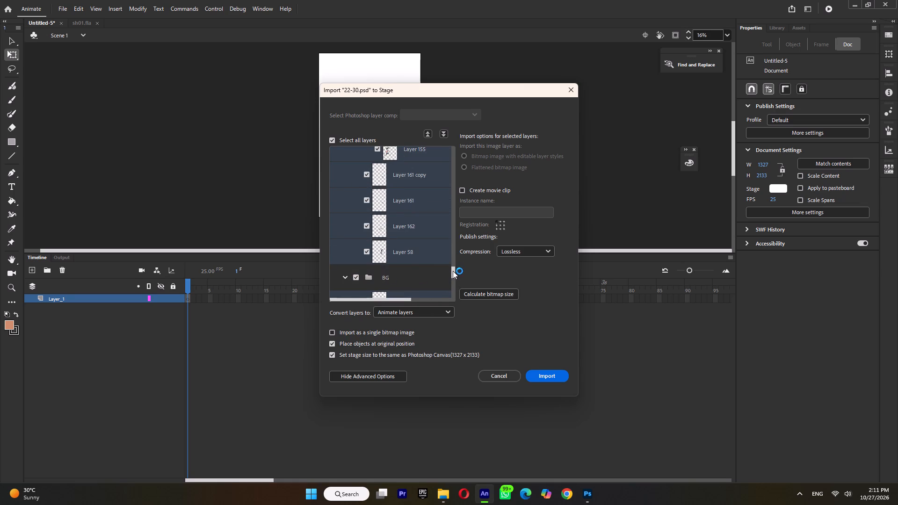
drag(453, 271, 455, 264)
ctrl+click(393, 234)
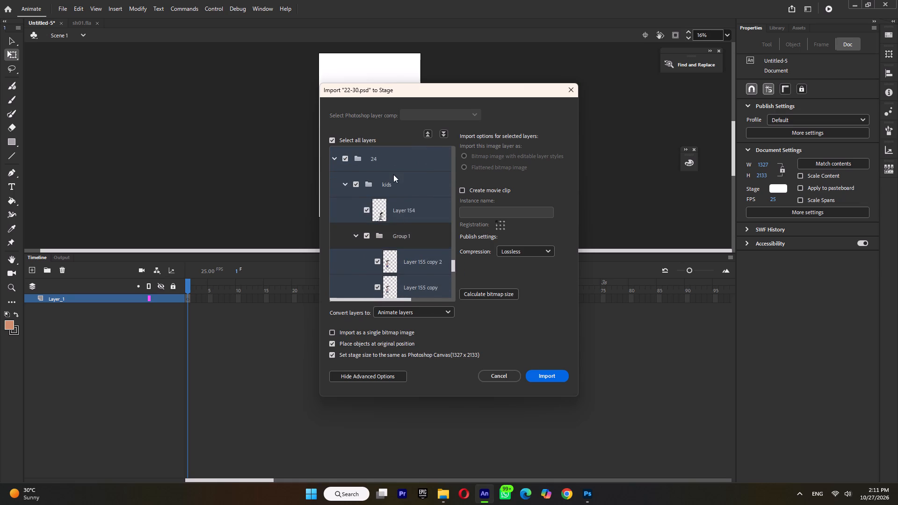
ctrl+click(393, 174)
ctrl+click(392, 158)
Remove the folder rows of shots 25 and 26, including bkid and kids, from the highlighted import selection.
drag(453, 267, 454, 264)
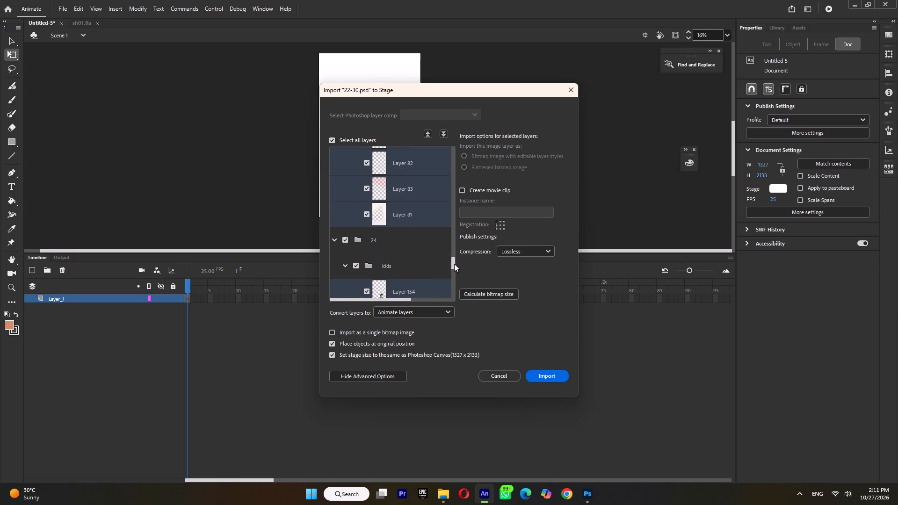
drag(454, 264, 455, 262)
ctrl+click(394, 180)
drag(453, 260, 456, 252)
ctrl+click(395, 221)
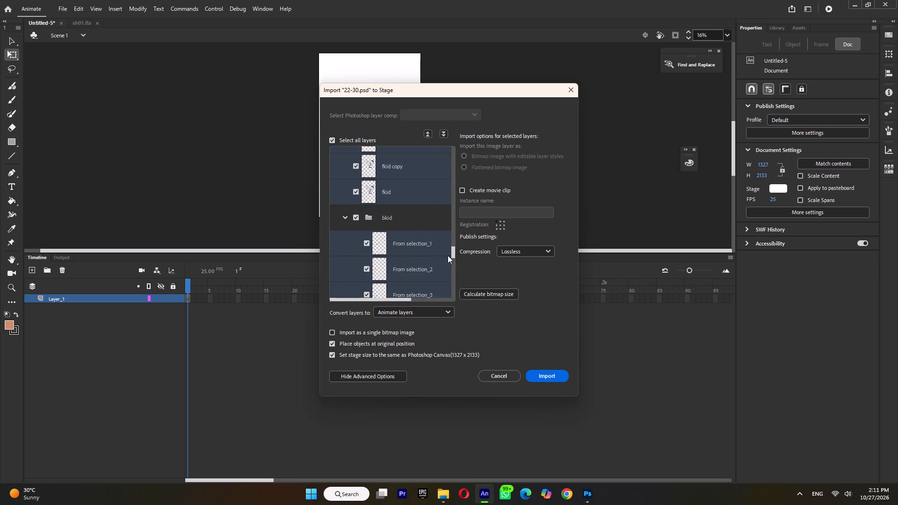
drag(453, 254, 455, 248)
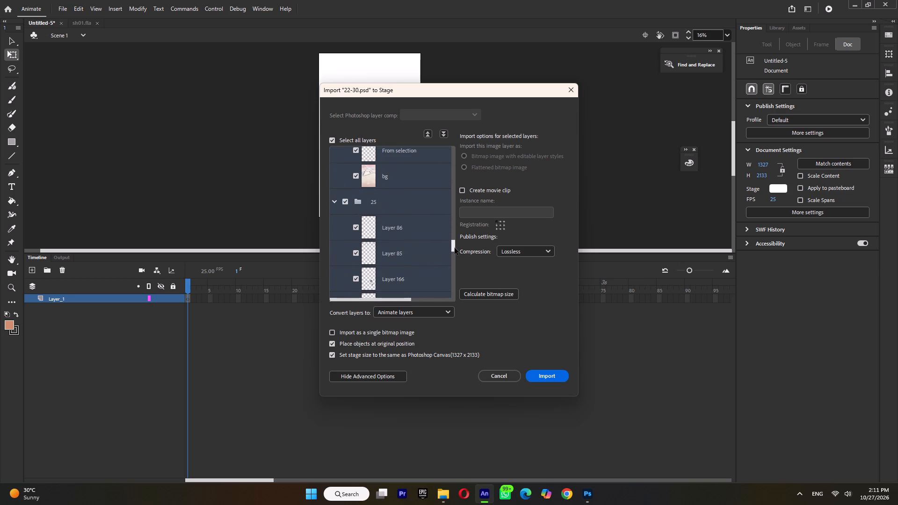
ctrl+click(385, 197)
drag(453, 249, 454, 245)
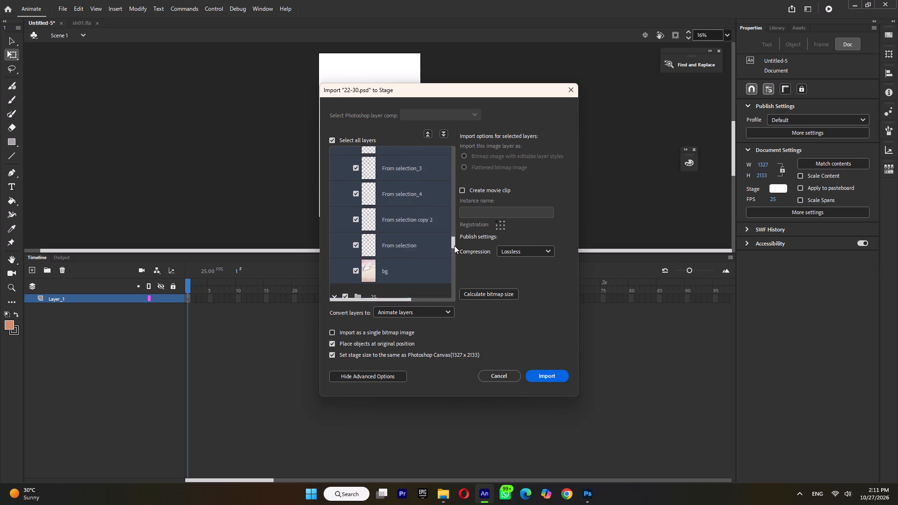
drag(454, 245, 457, 234)
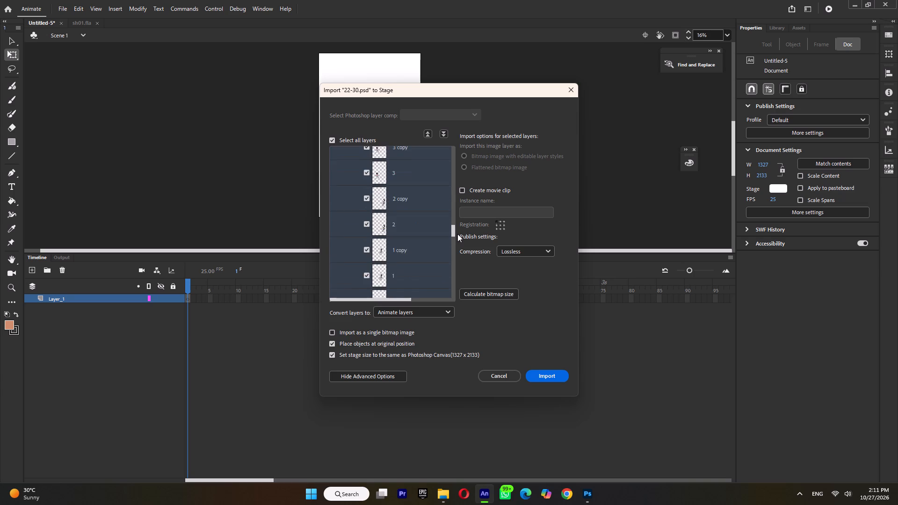
drag(457, 234, 459, 231)
ctrl+click(400, 220)
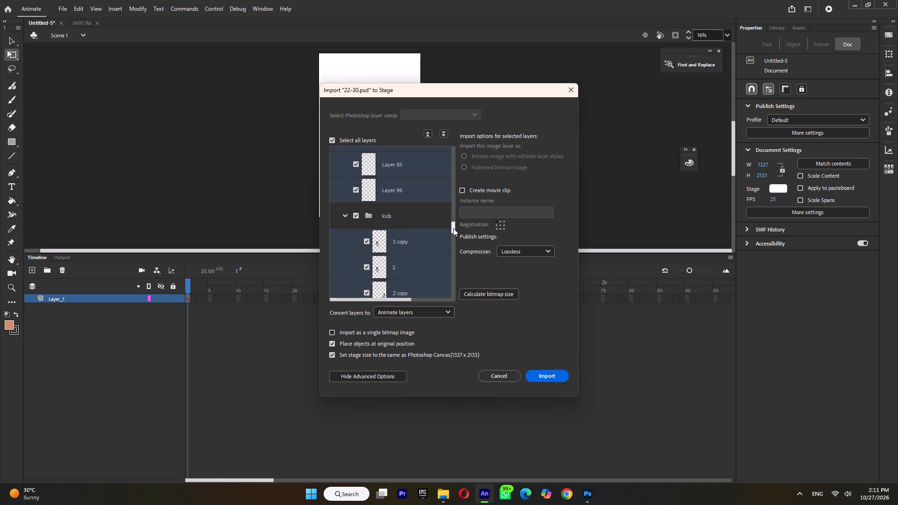
click(453, 228)
ctrl+click(387, 248)
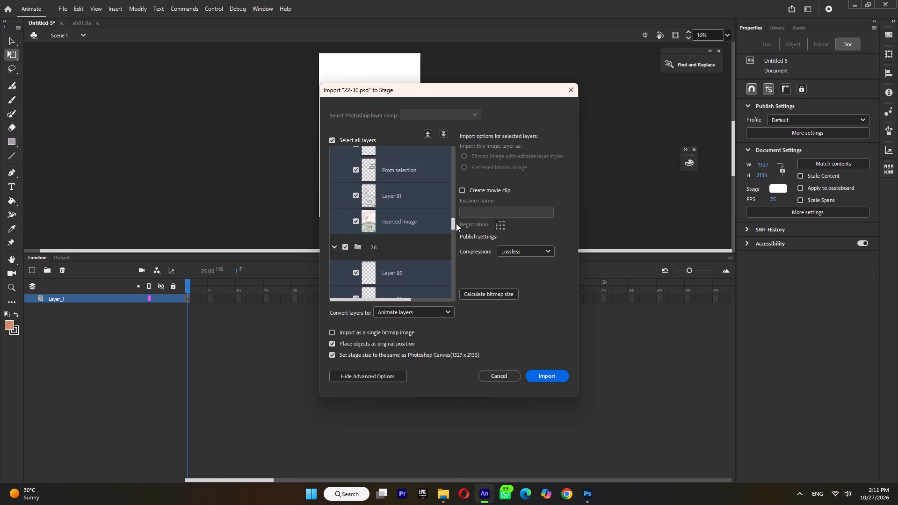
Remove the FG, blue, red, 27, New group and 28 folder rows from the highlighted import selection.
drag(454, 224, 456, 216)
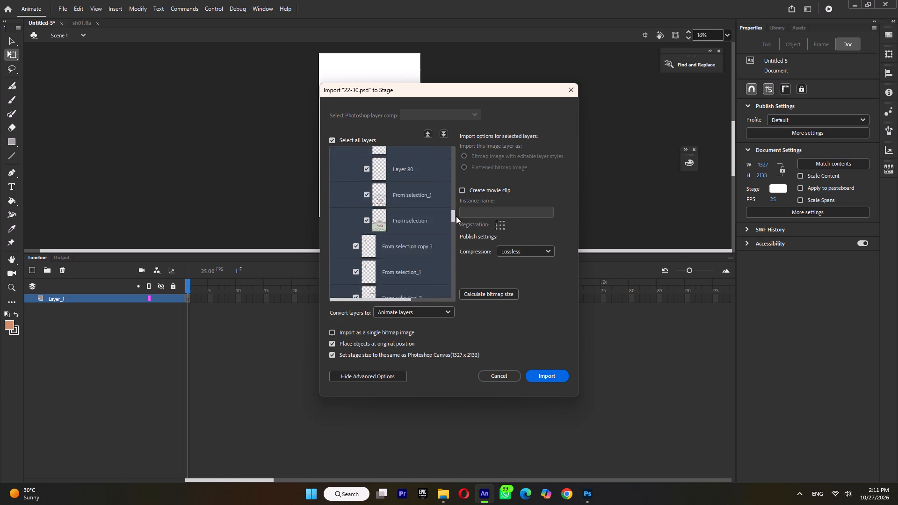
drag(456, 216, 457, 210)
ctrl+click(391, 238)
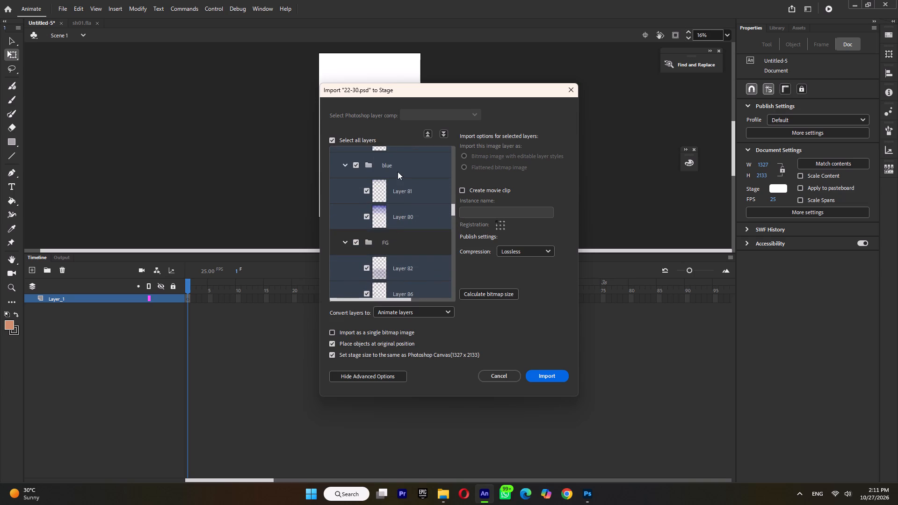
ctrl+click(398, 172)
drag(452, 209, 454, 204)
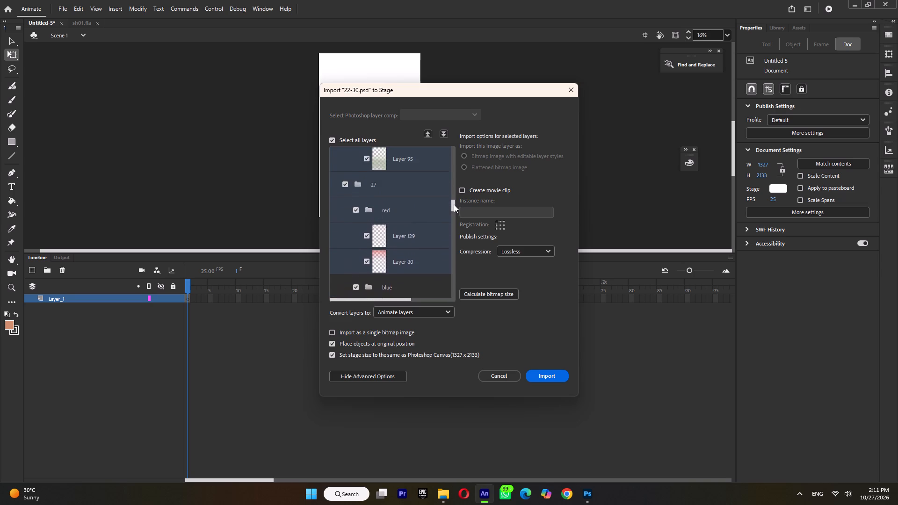
drag(454, 204, 454, 203)
ctrl+click(385, 231)
ctrl+click(385, 246)
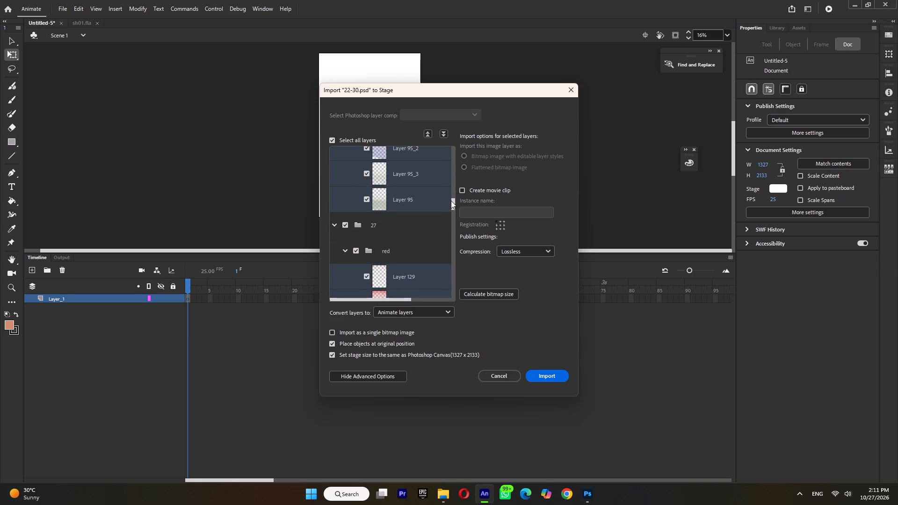
drag(454, 203, 457, 197)
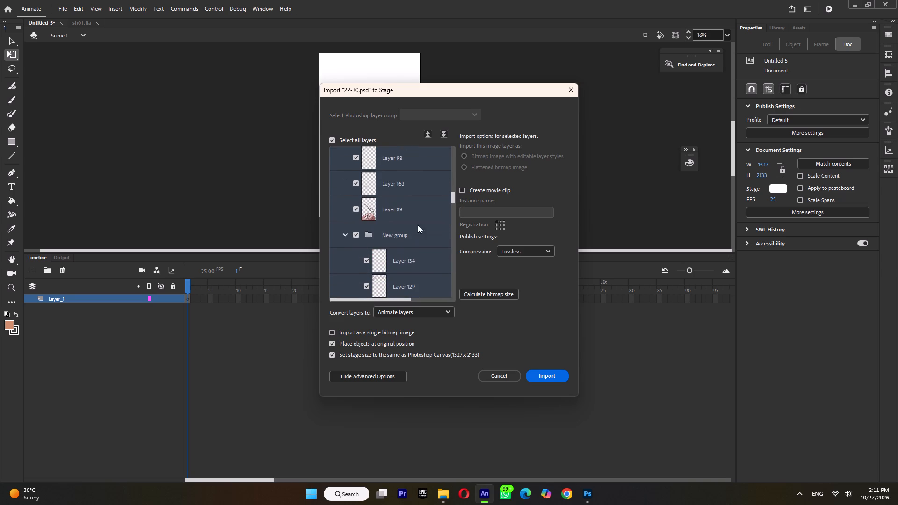
ctrl+click(406, 234)
click(454, 197)
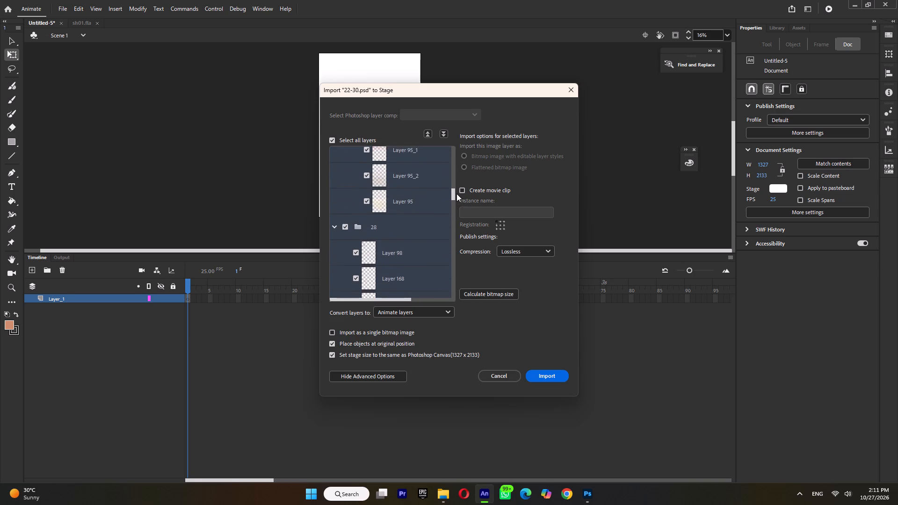
ctrl+click(395, 242)
Remove shot 29's folder rows, including Group 3, Group 2 and 29 itself, from the highlighted import selection.
drag(452, 195, 453, 193)
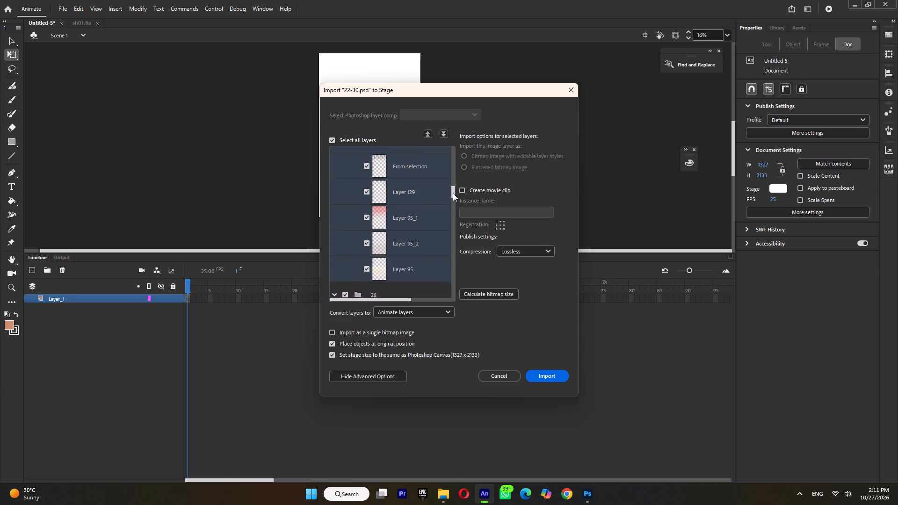
drag(453, 193, 454, 190)
ctrl+click(392, 237)
drag(454, 186, 456, 176)
ctrl+click(405, 224)
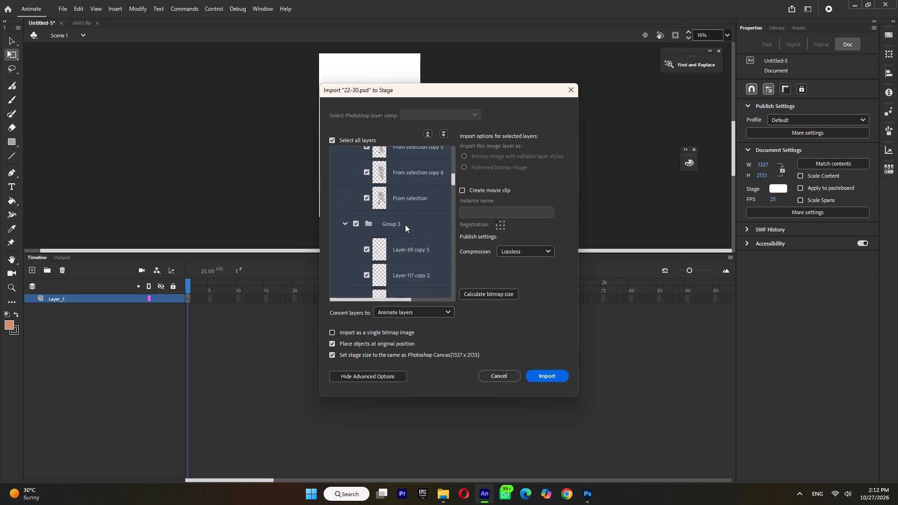
drag(453, 180, 456, 173)
ctrl+click(388, 242)
ctrl+click(392, 224)
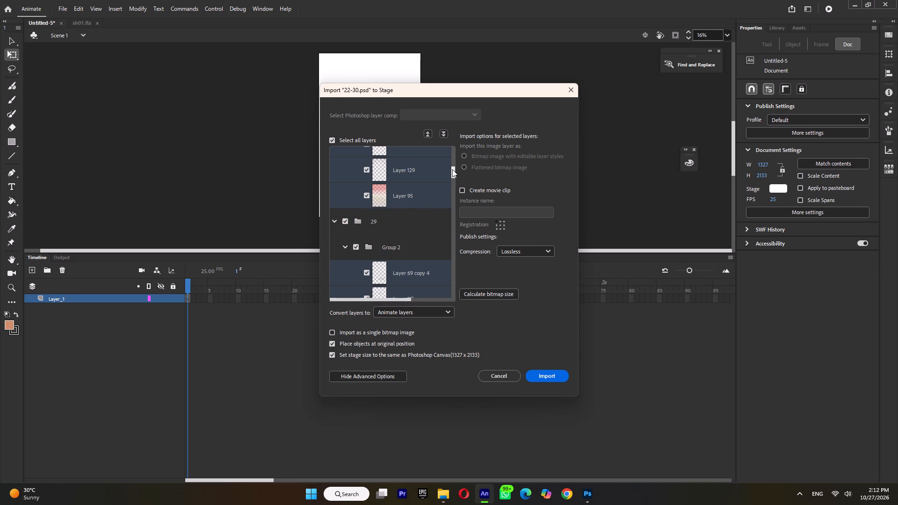
Remove shot 30's New group, 3, 2, 1 and 30 folder rows from the highlighted import selection.
drag(452, 169, 454, 164)
ctrl+click(394, 270)
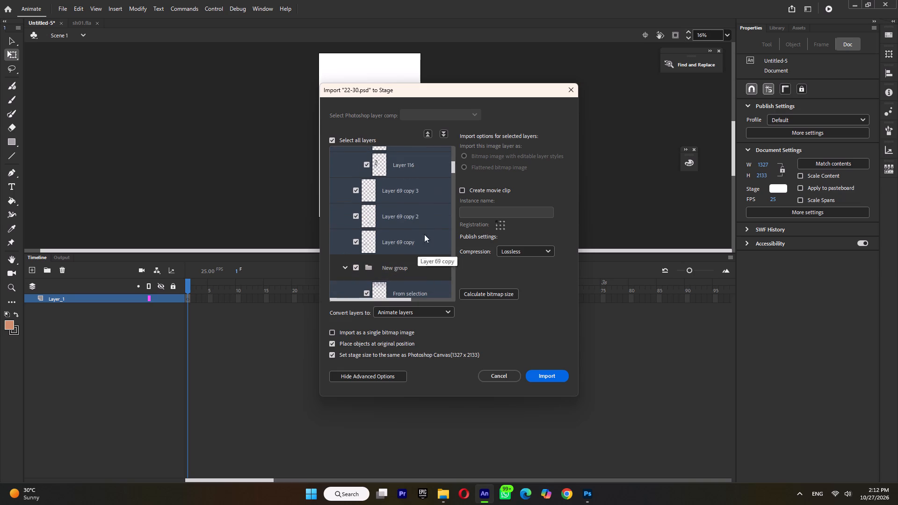
drag(452, 166, 454, 161)
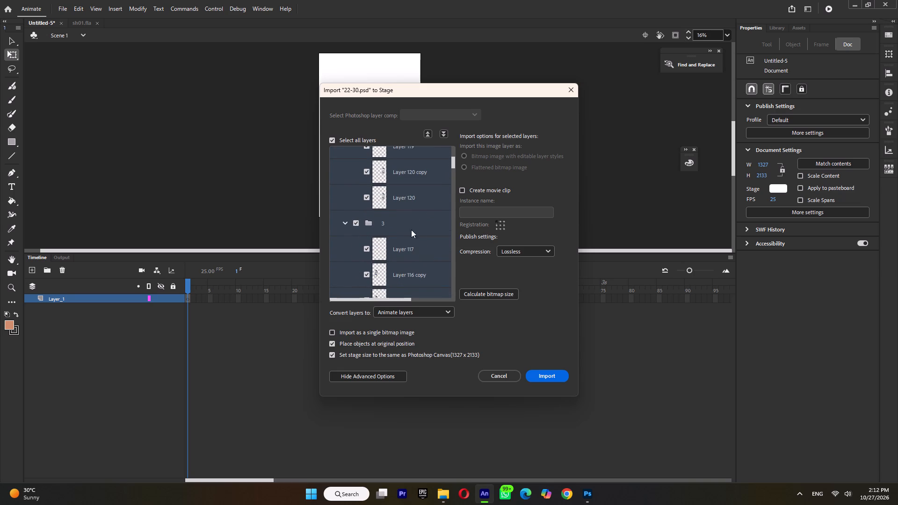
ctrl+click(399, 228)
click(452, 162)
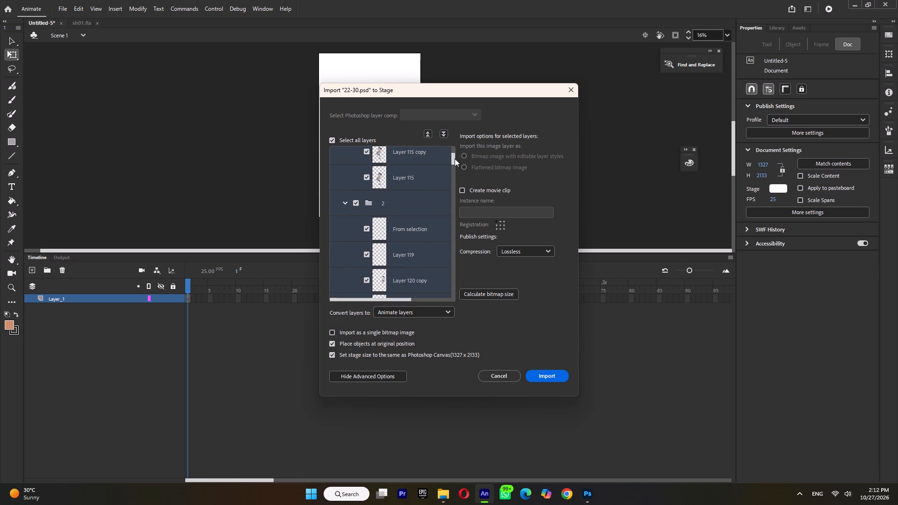
ctrl+click(408, 204)
drag(451, 156, 455, 150)
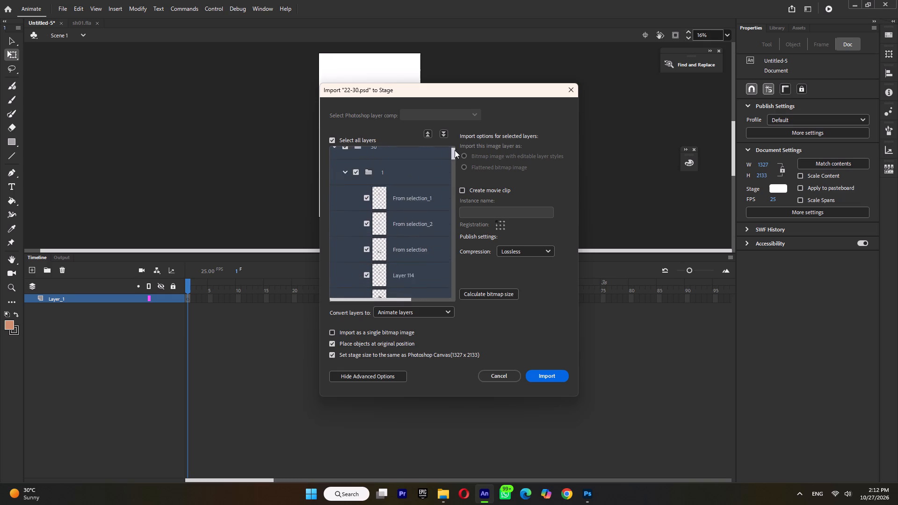
drag(455, 150, 456, 148)
ctrl+click(390, 182)
ctrl+click(386, 205)
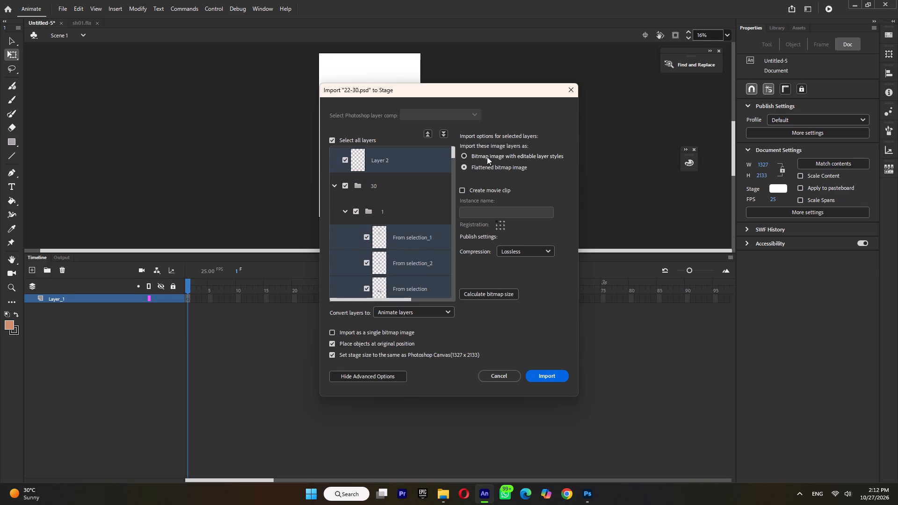
Import the highlighted layers as bitmap images with editable layer styles, without replacing existing library items.
click(486, 158)
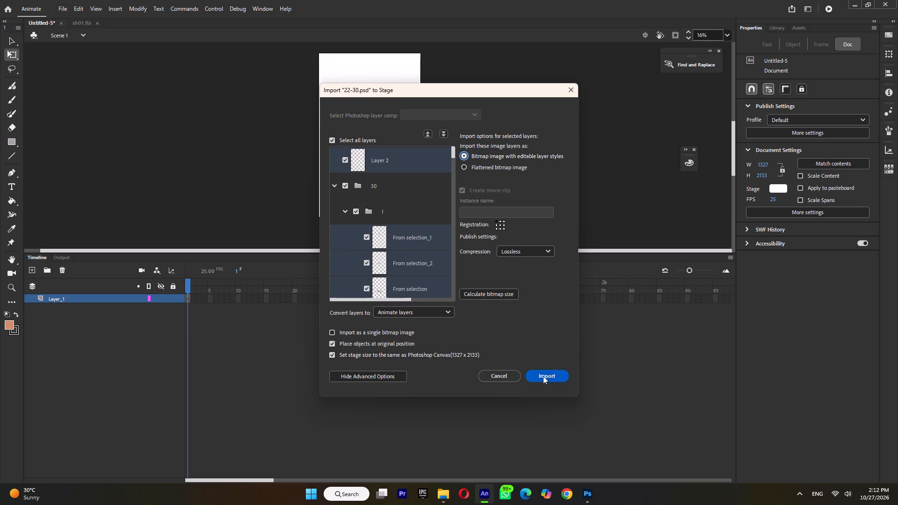
click(543, 377)
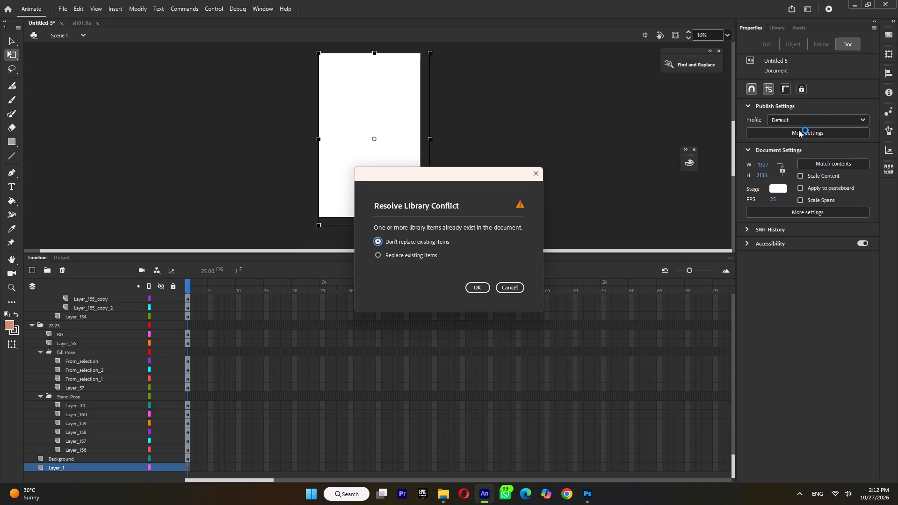
click(480, 288)
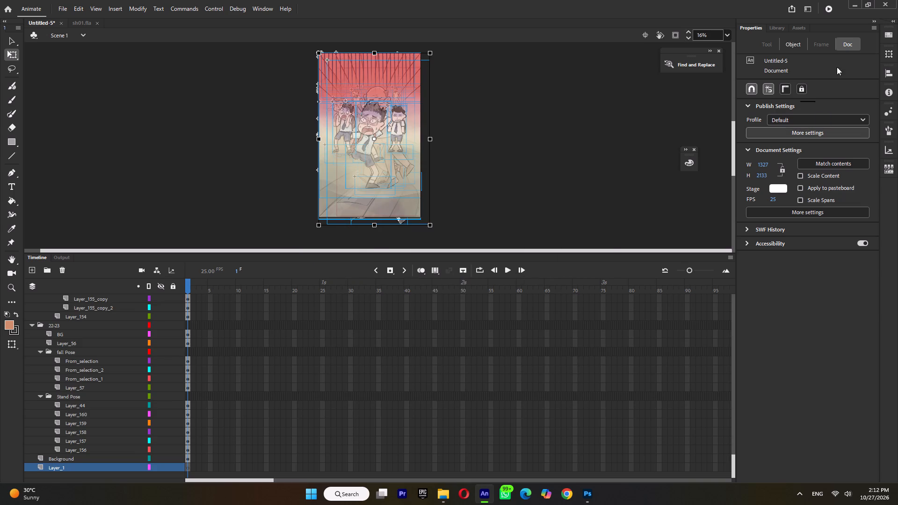
Open the object properties of the imported artwork selected on the stage.
click(793, 45)
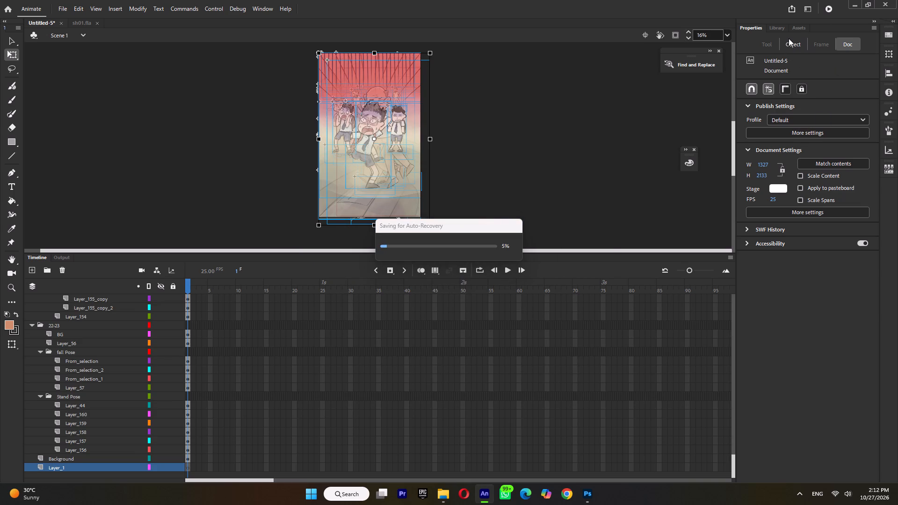
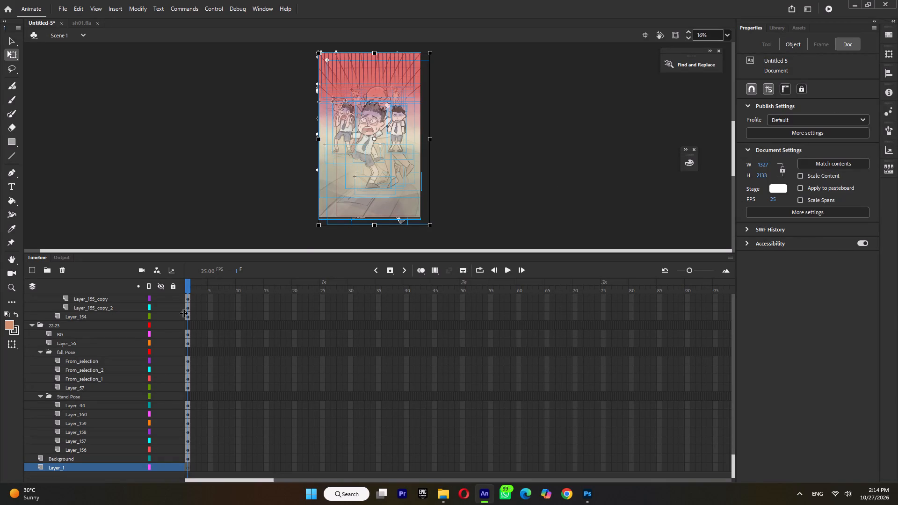
Collapse the New group, 3, 2 and 1 subfolders inside shot 30's folder in the timeline.
scroll(80, 318, up, 18)
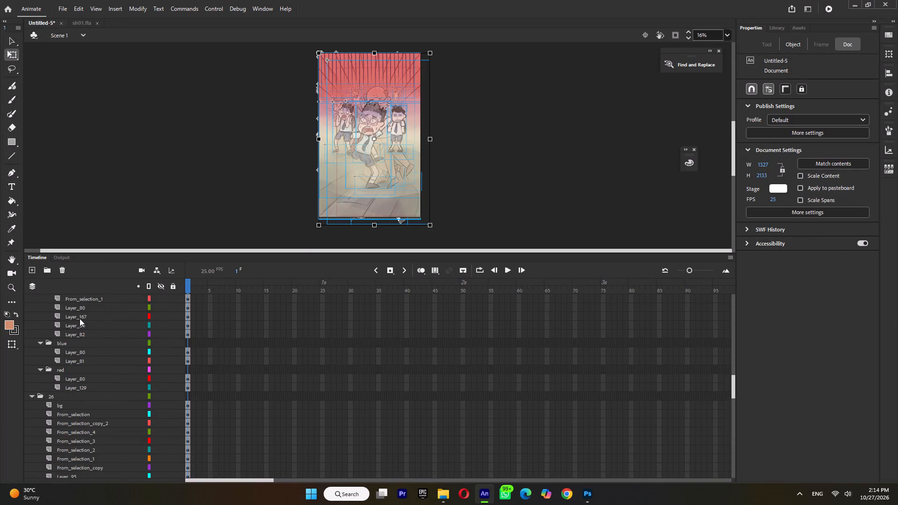
scroll(80, 318, up, 20)
scroll(80, 318, up, 9)
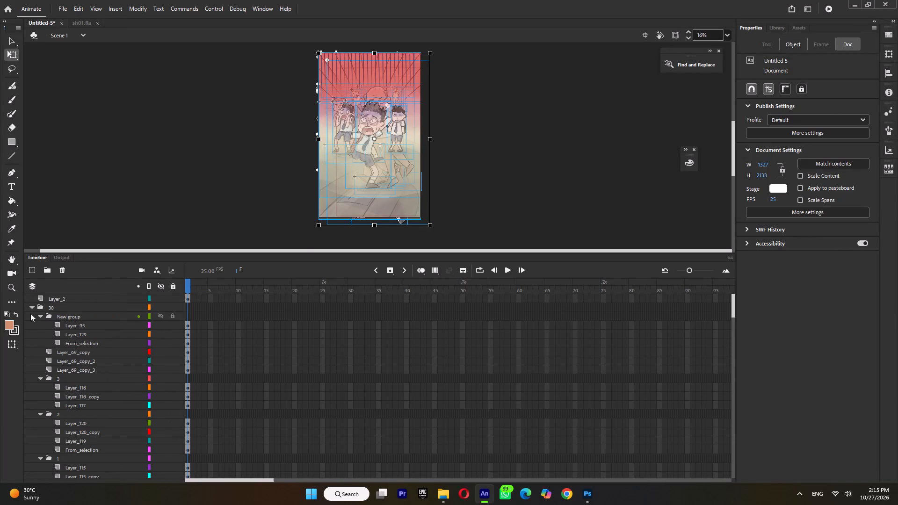
click(40, 316)
click(39, 351)
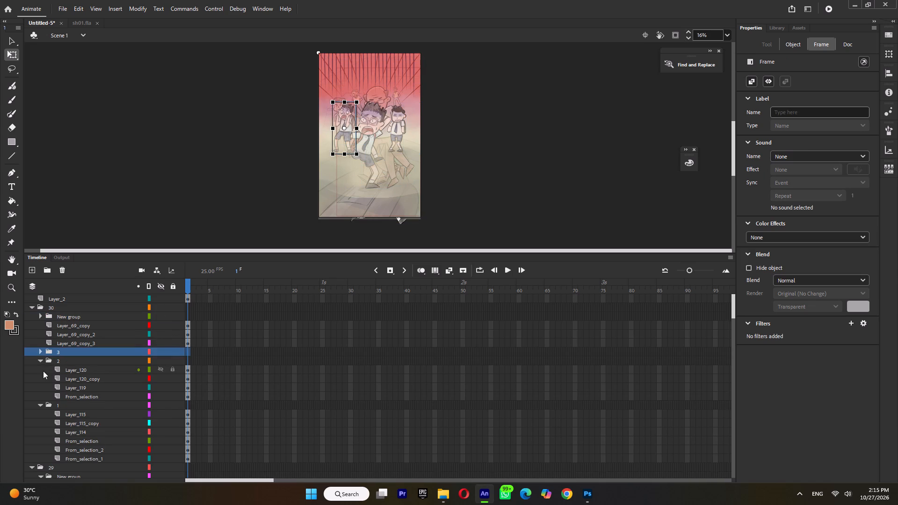
click(41, 365)
click(41, 358)
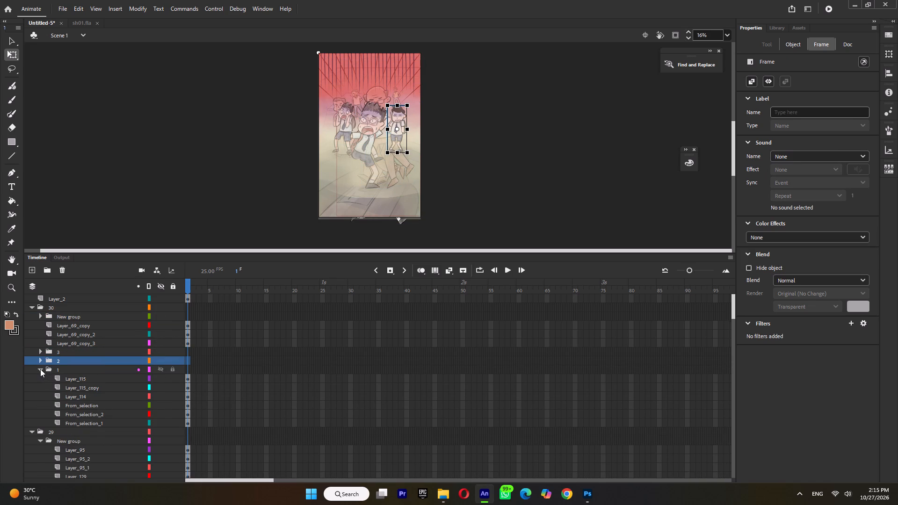
click(40, 369)
Collapse the timeline folders of shots 29, 28, 27, 26, 25, 24 and 22-23.
click(31, 379)
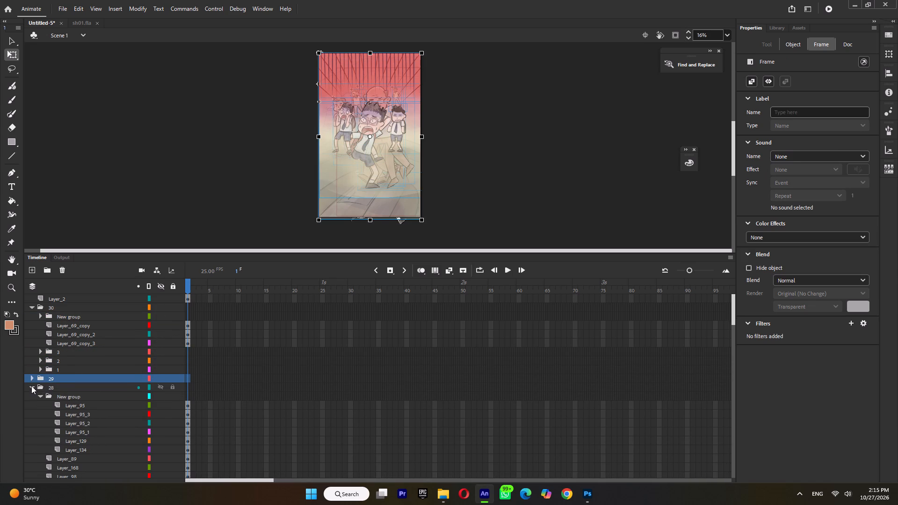
click(31, 386)
click(33, 398)
click(30, 404)
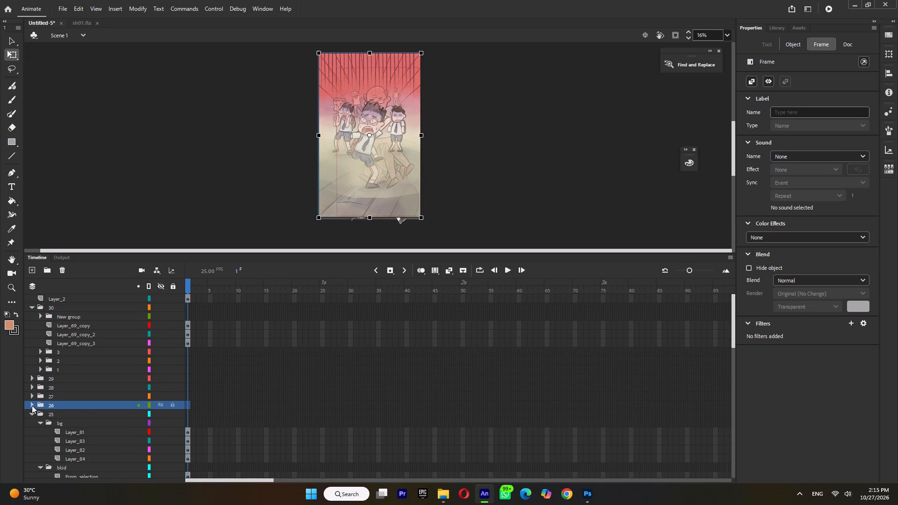
click(34, 418)
click(32, 414)
click(33, 420)
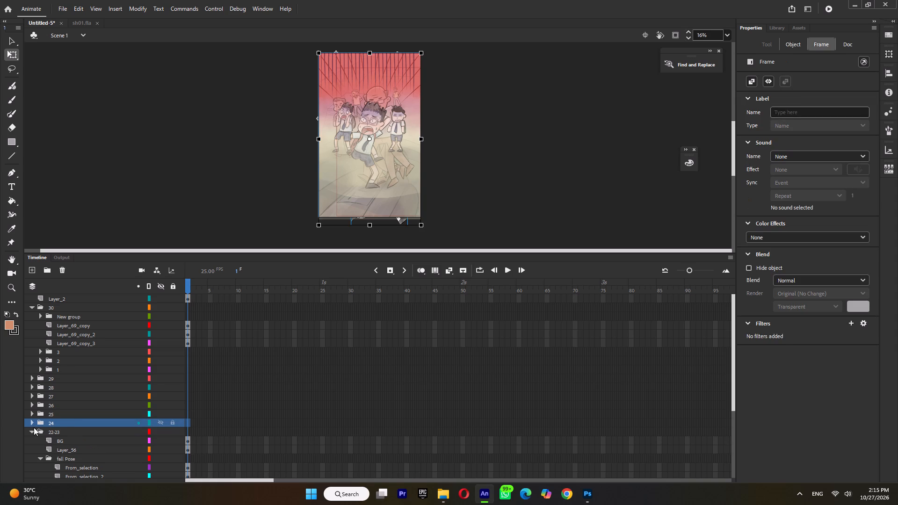
click(34, 434)
click(32, 432)
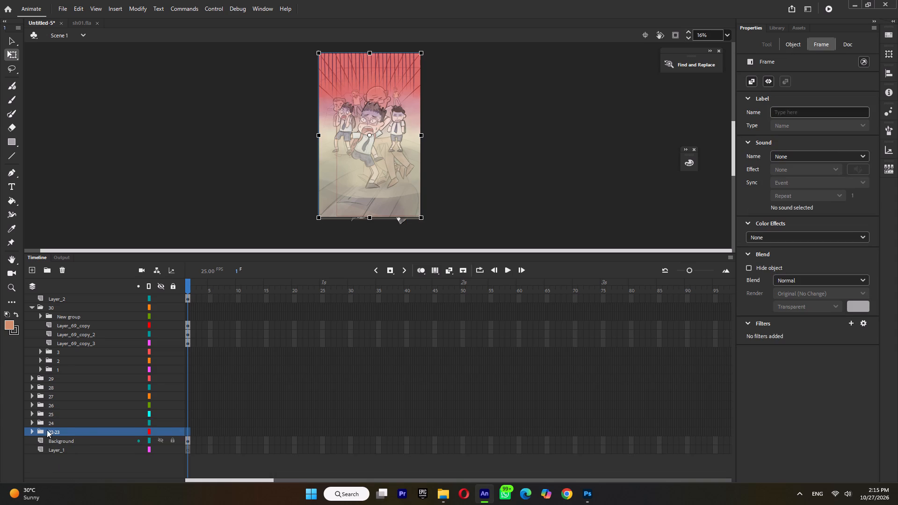
Extend the frames of all layers to frame 95.
double_click(718, 294)
key(F5)
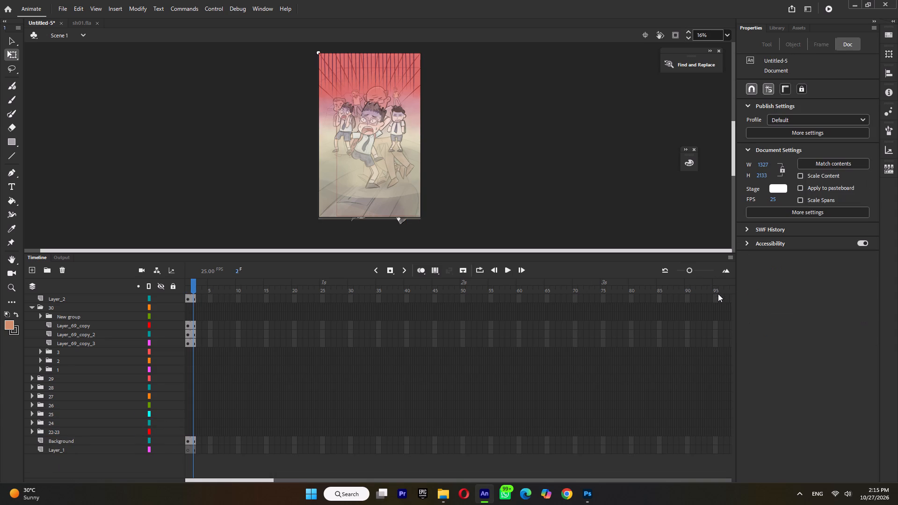
double_click(713, 287)
key(F5)
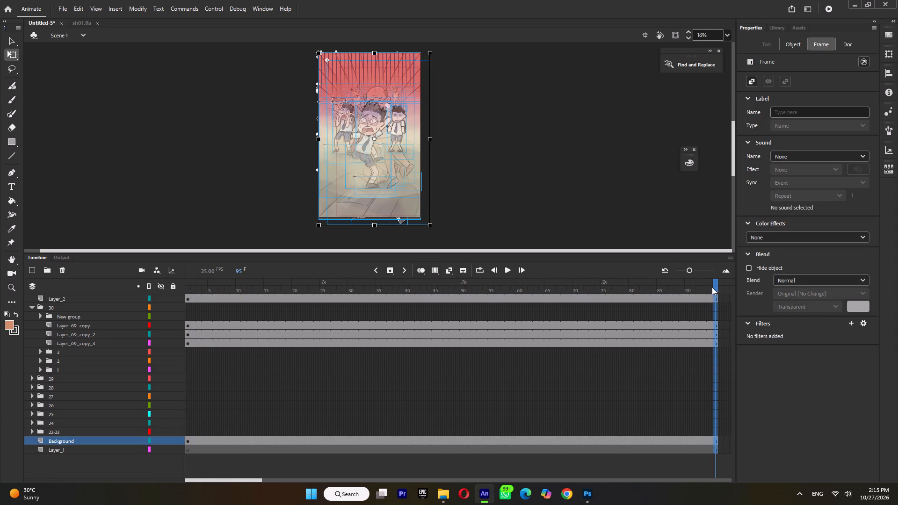
Select all the artwork on the stage at frame 1 and change its instance type from Movie Clip to Graphic.
drag(663, 289, 110, 309)
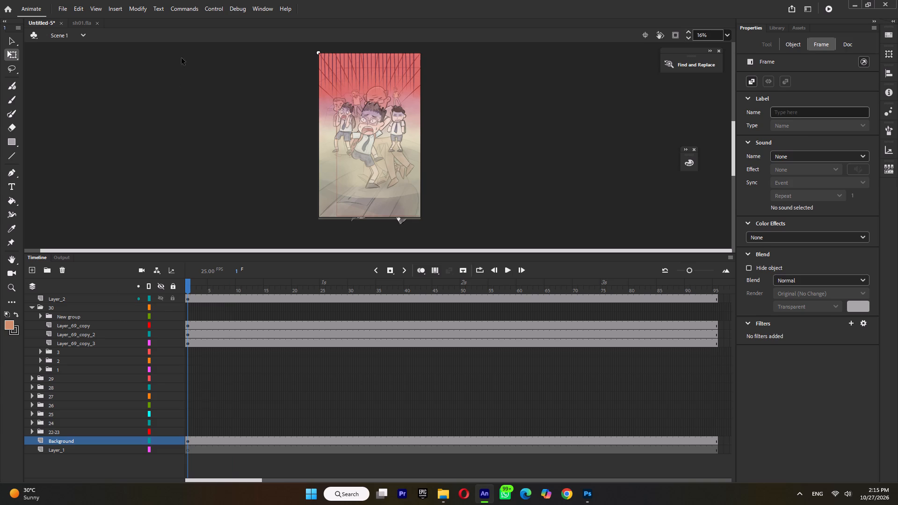
drag(219, 44, 579, 328)
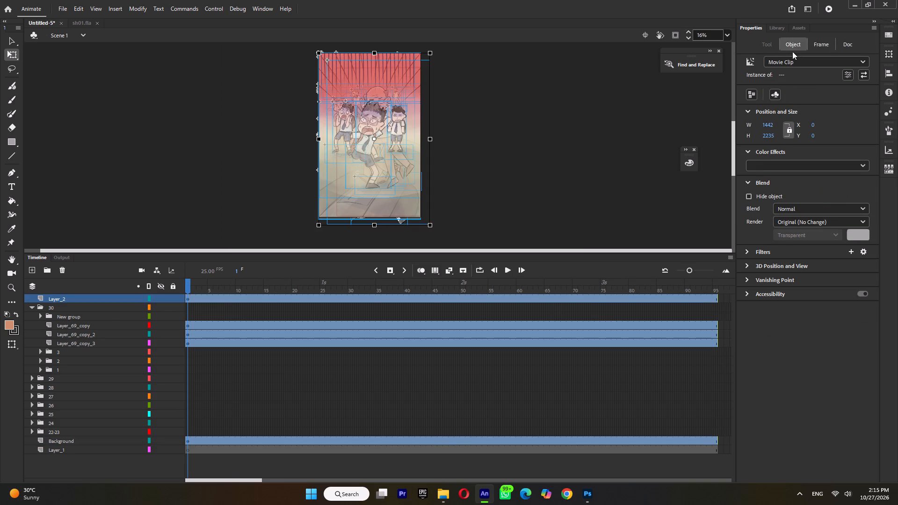
click(795, 64)
click(796, 96)
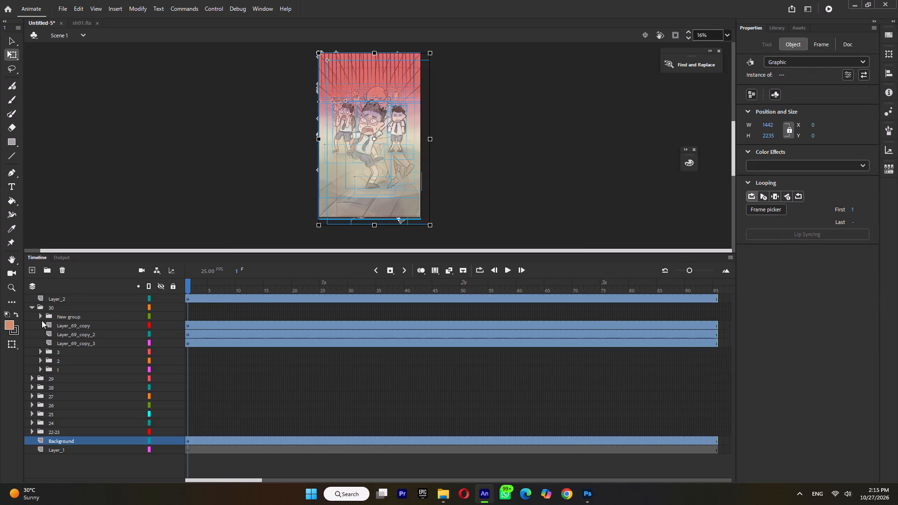
Collapse shot 30's folder and hide every layer and folder except 22-23.
scroll(90, 312, up, 5)
click(31, 306)
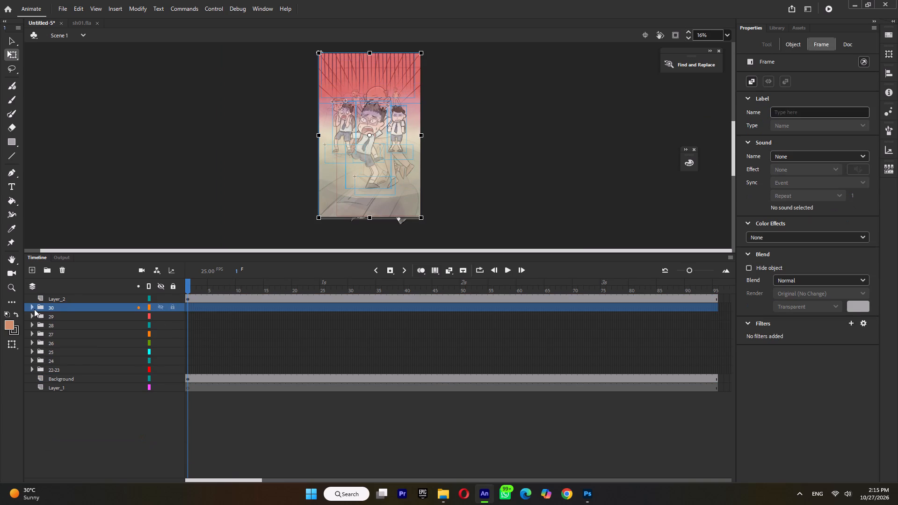
click(163, 287)
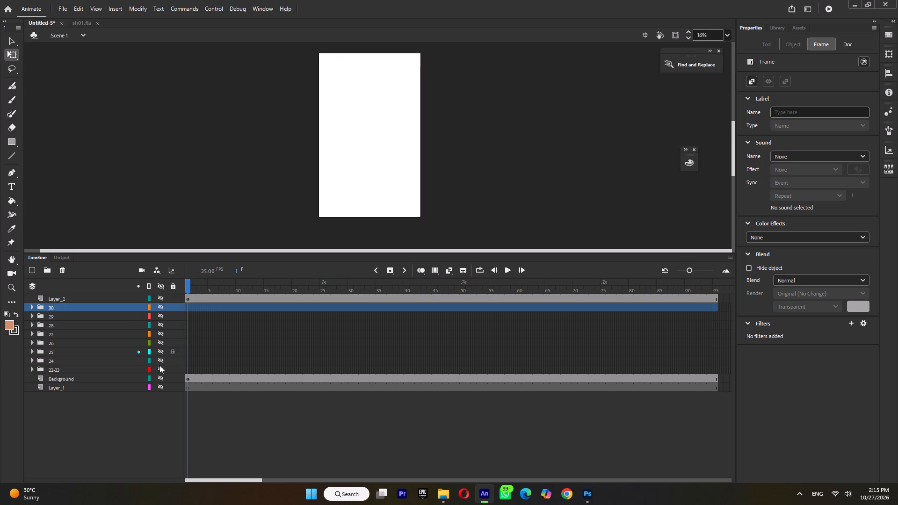
click(160, 368)
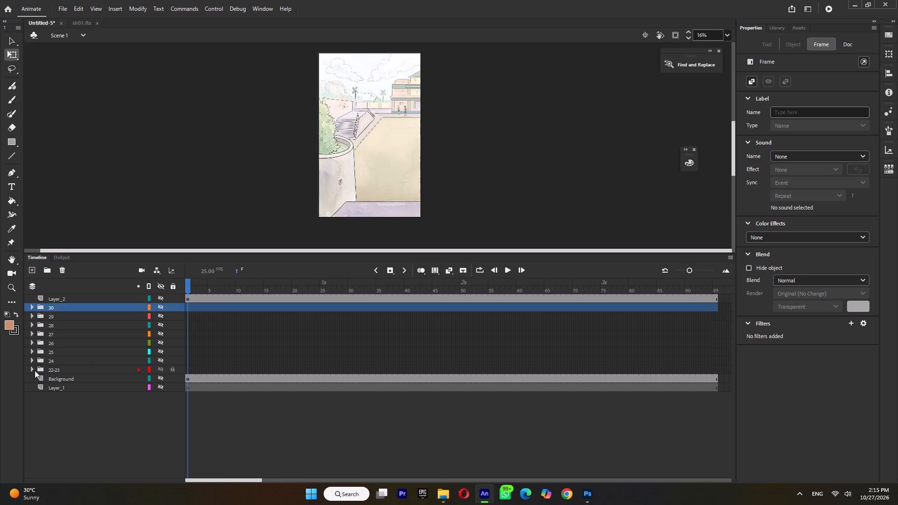
Reverse the stacking order inside folder 22-23 to Stand Pose, fall Pose, Layer_56 and BG, from top to bottom.
click(35, 370)
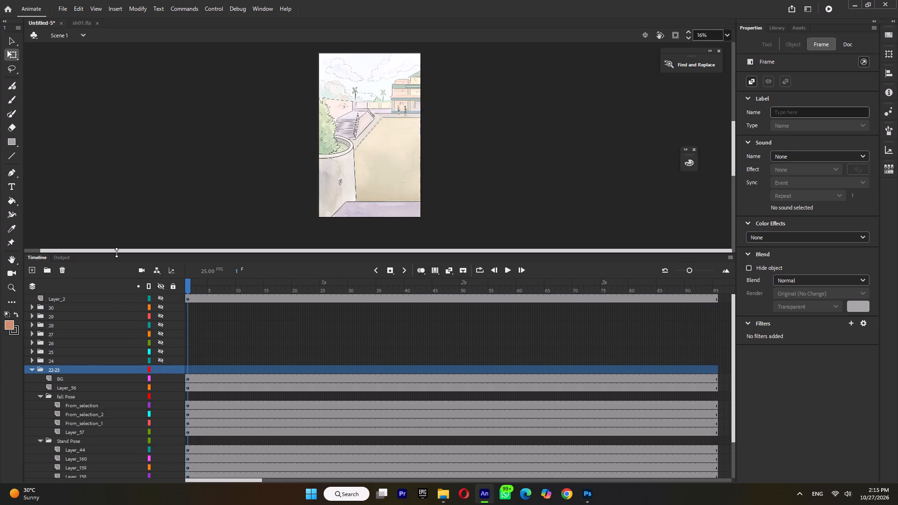
click(118, 251)
drag(118, 253, 124, 150)
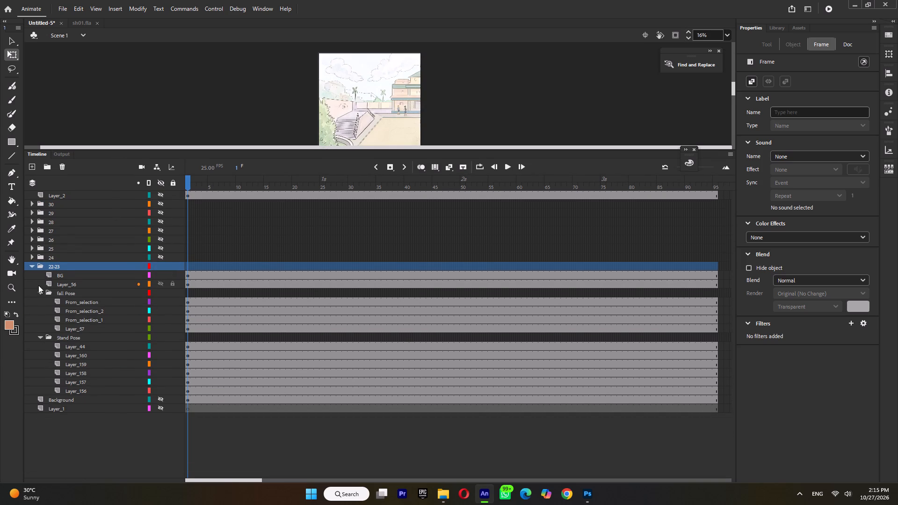
click(39, 292)
click(39, 302)
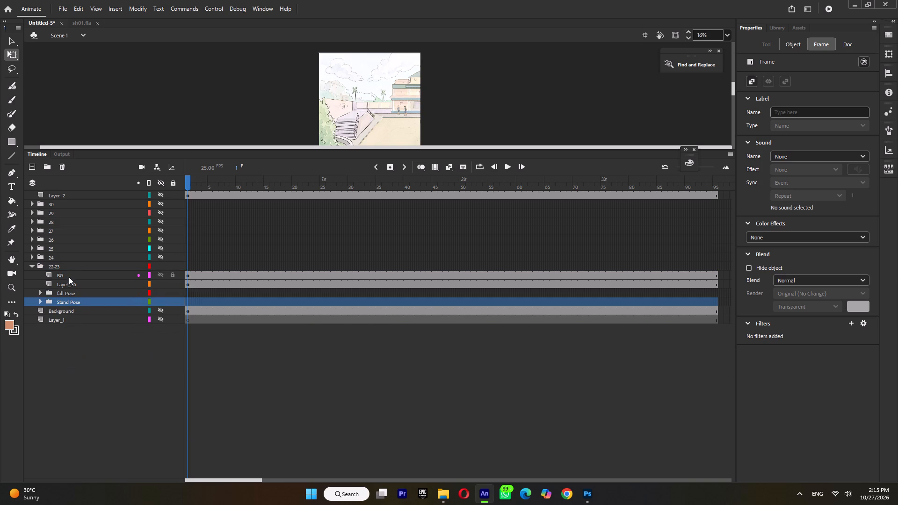
click(69, 274)
drag(65, 274, 48, 310)
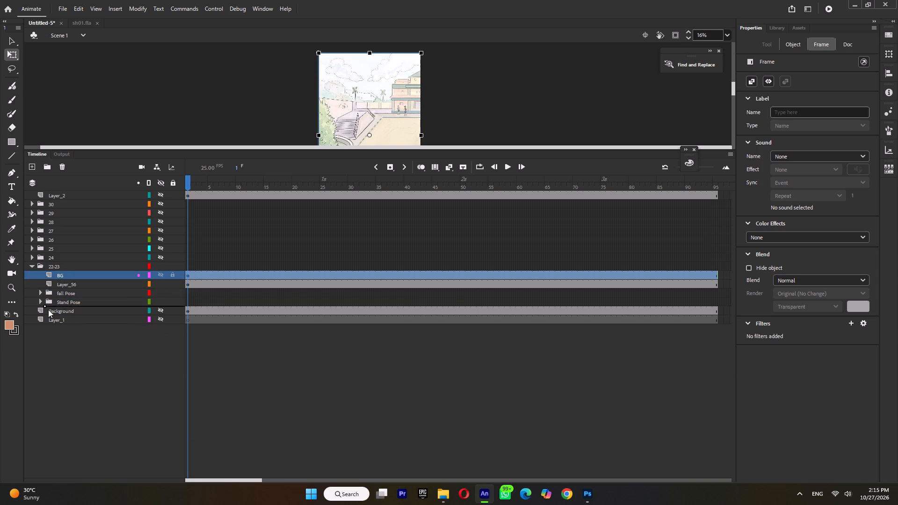
drag(48, 310, 46, 310)
click(64, 269)
click(67, 274)
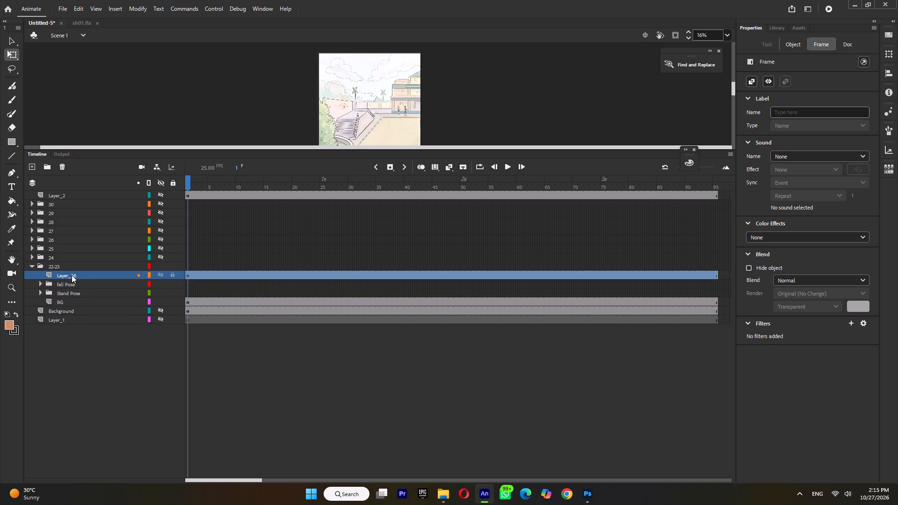
drag(69, 275, 47, 301)
click(65, 274)
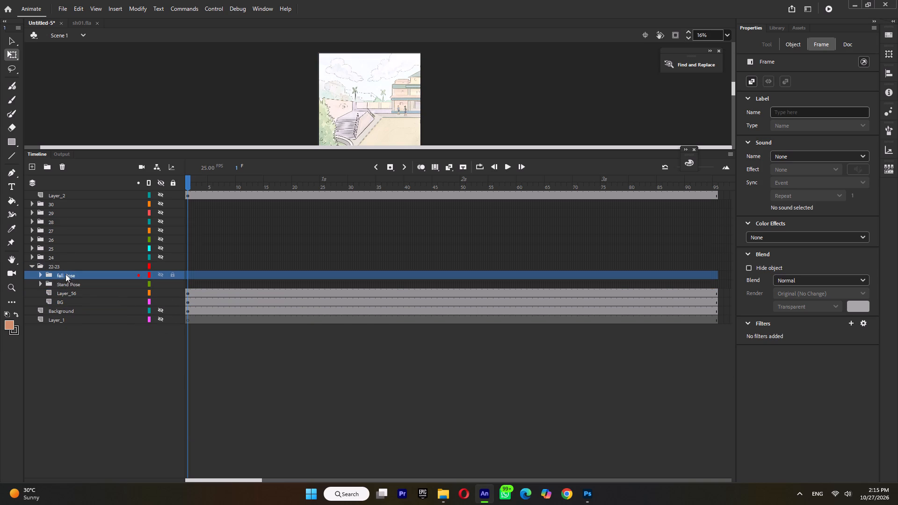
drag(65, 274, 56, 287)
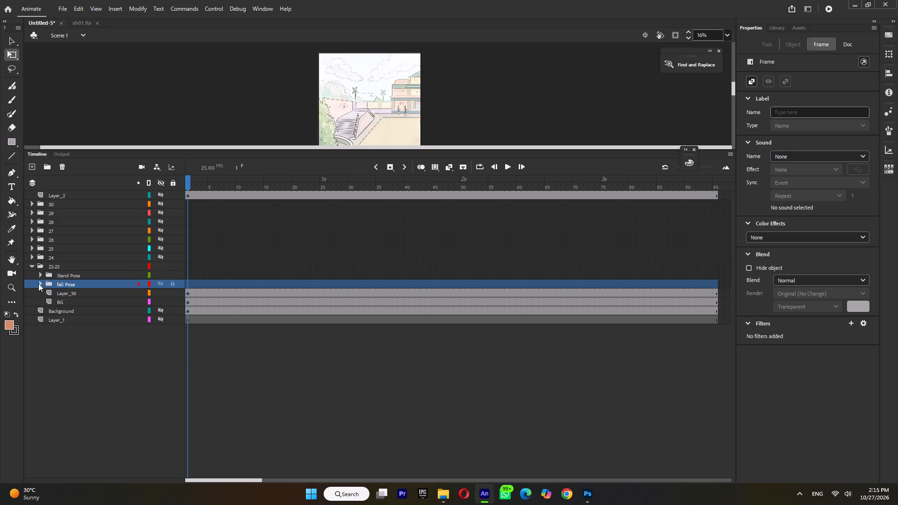
Reverse the layers in the fall Pose folder to Layer_57, From_selection_1, From_selection_2, From_selection, and collapse the folder.
click(38, 283)
click(70, 294)
drag(70, 293, 71, 315)
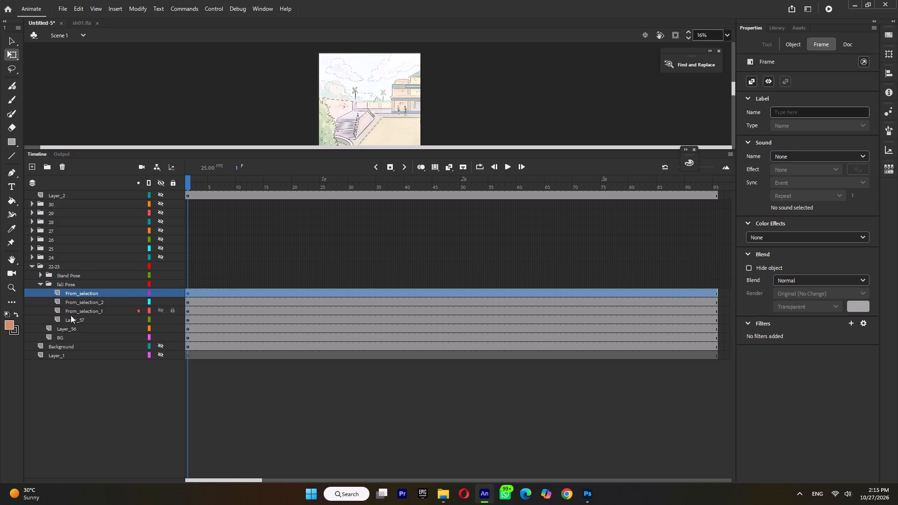
drag(71, 315, 71, 323)
drag(73, 292, 73, 324)
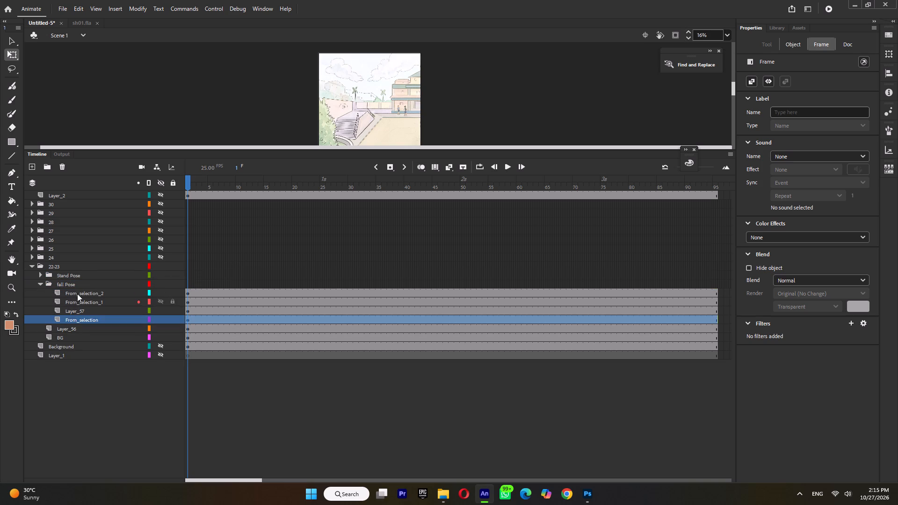
click(77, 292)
drag(79, 292, 78, 314)
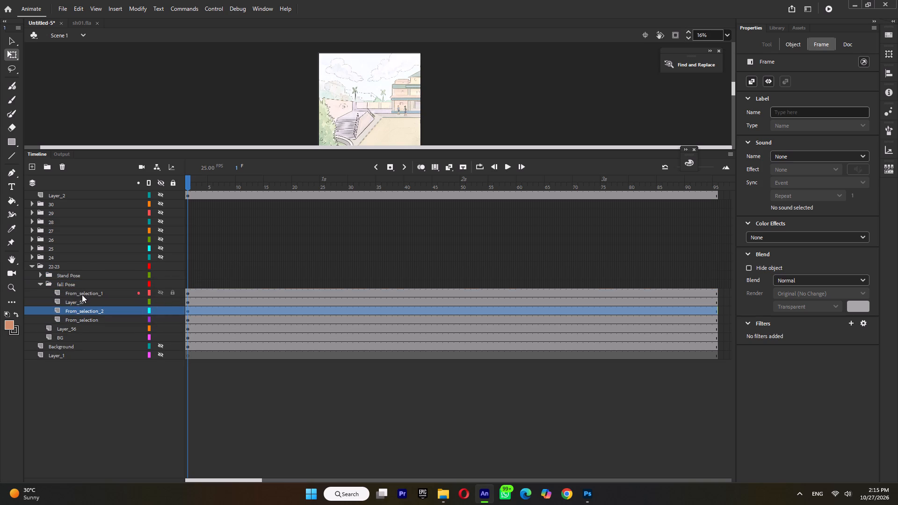
click(82, 295)
drag(80, 294, 80, 307)
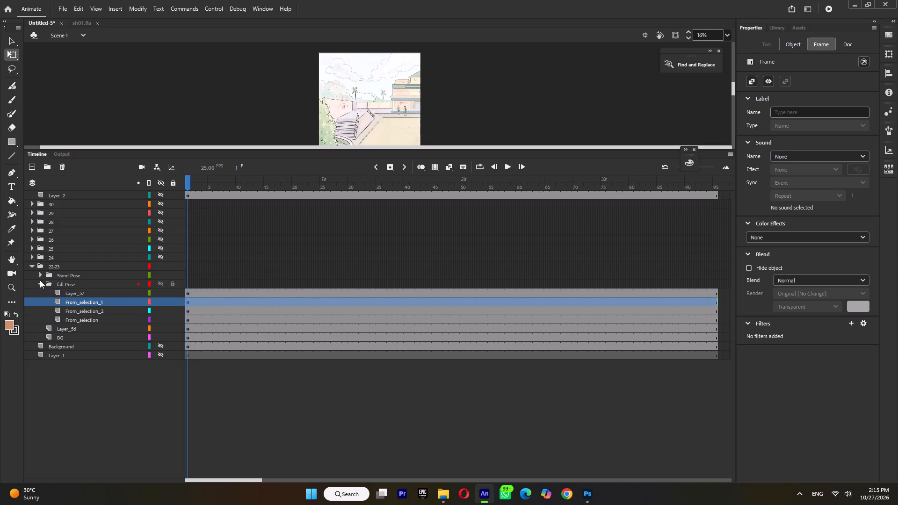
click(40, 281)
Reverse the layers in the Stand Pose folder to run from Layer_156 through Layer_160 down to Layer_44, and collapse the folder.
click(40, 275)
click(74, 287)
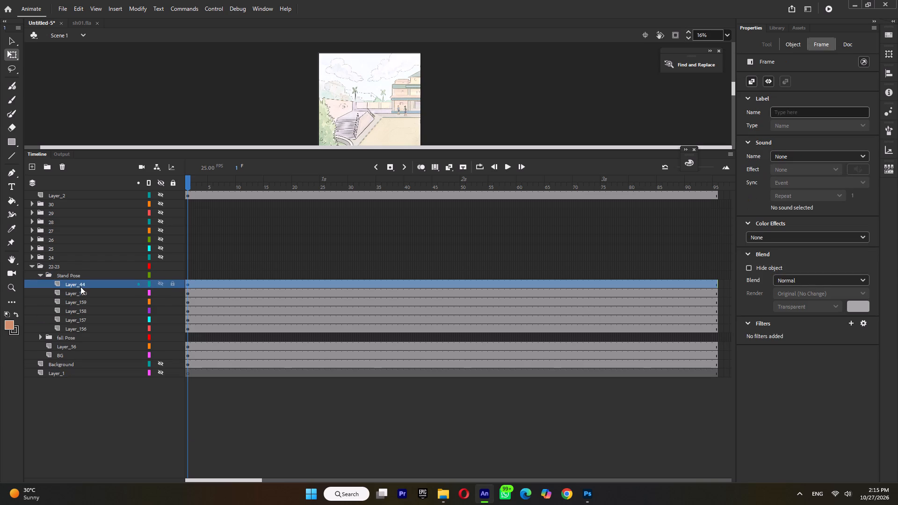
drag(75, 285, 76, 332)
click(81, 282)
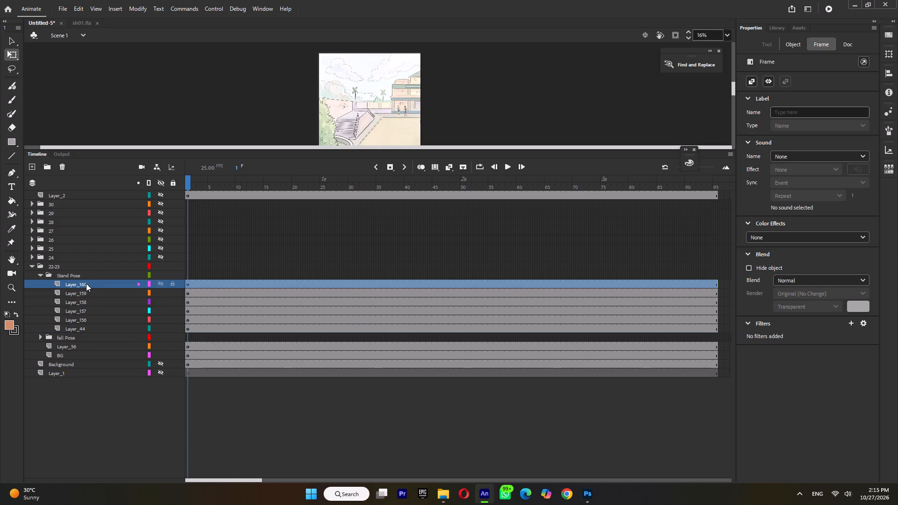
drag(82, 283, 79, 323)
click(81, 285)
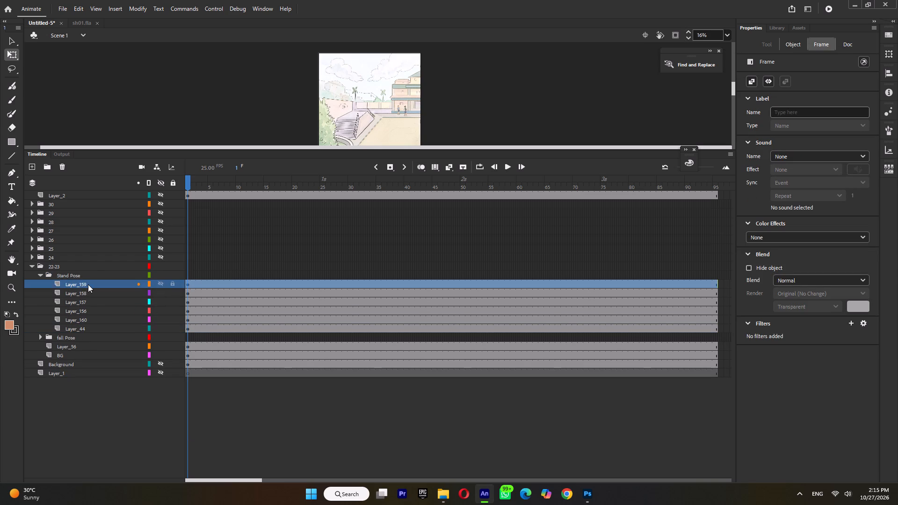
drag(85, 284, 84, 314)
click(87, 283)
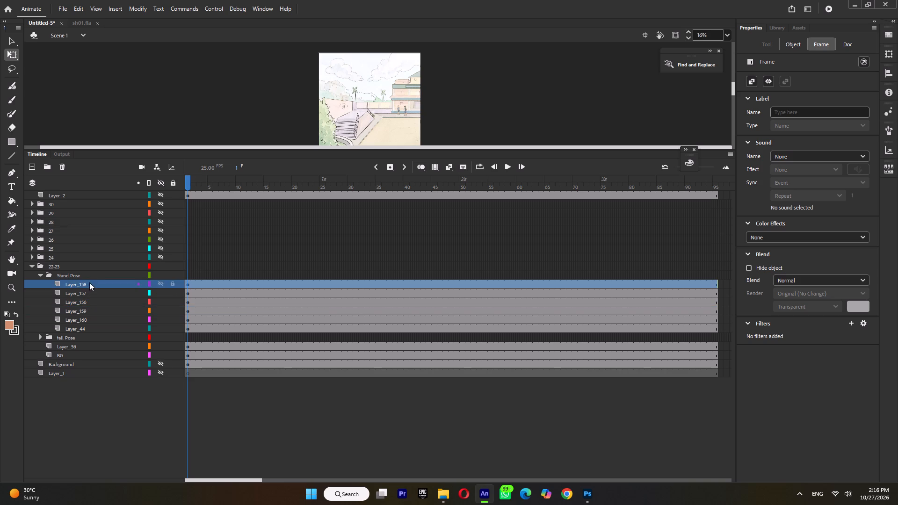
drag(87, 282, 85, 308)
click(87, 285)
drag(86, 283, 86, 296)
click(40, 274)
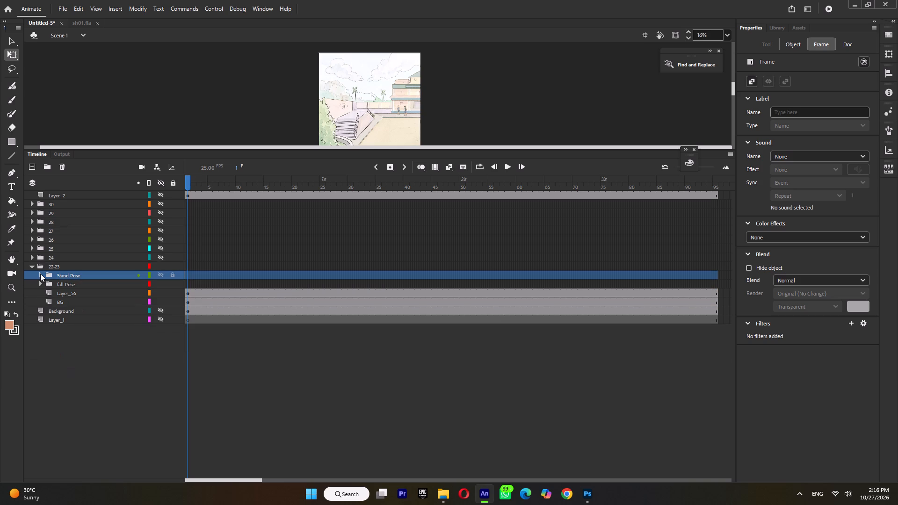
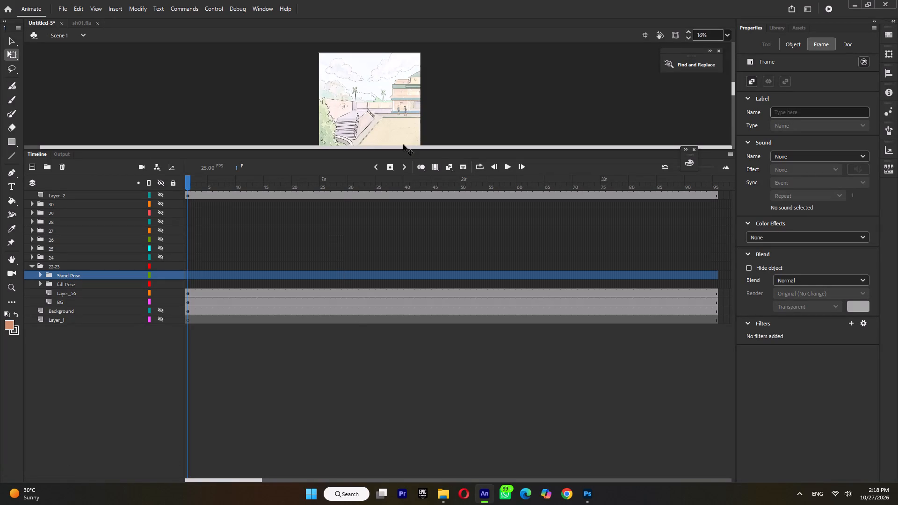
Collapse folder 22-23, then unhide and expand folder 24.
drag(400, 150, 390, 300)
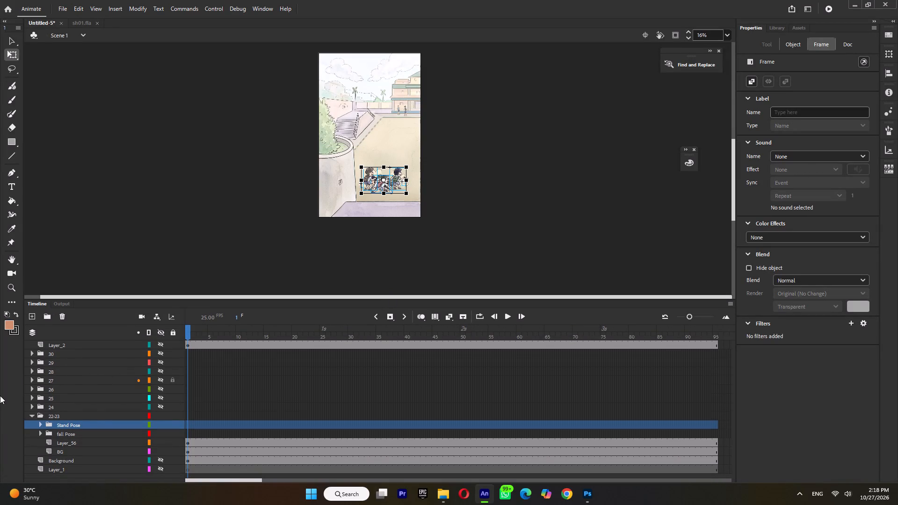
click(31, 416)
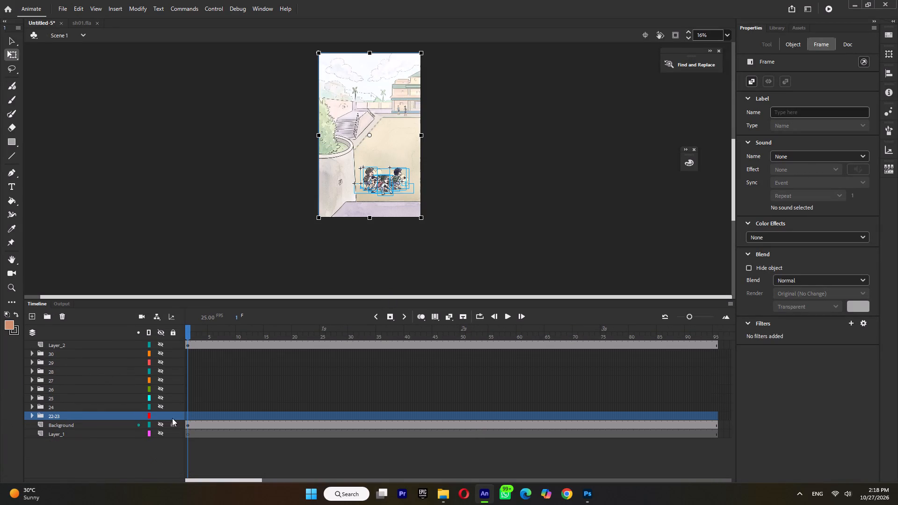
click(161, 408)
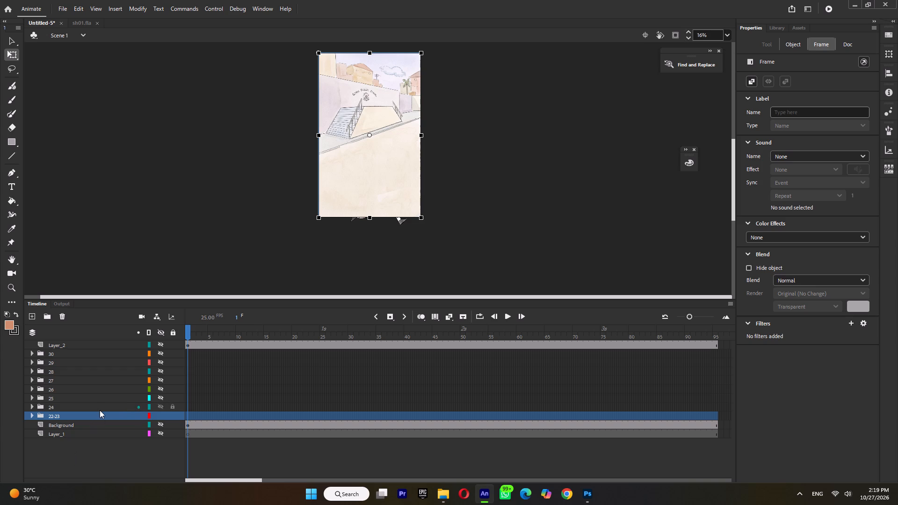
click(32, 407)
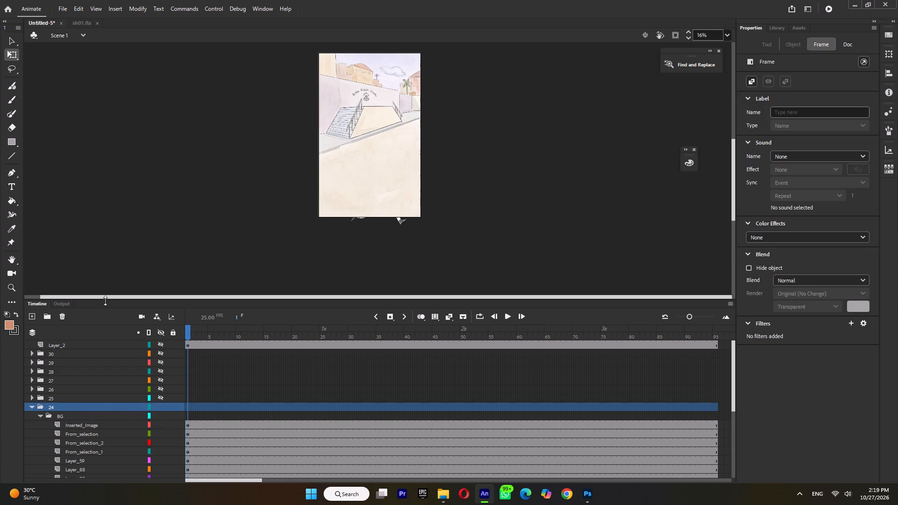
Reverse folder 24's BG layers to Layer_89, Layer_88, Layer_59, From_selection_1, From_selection_2, From_selection and Inserted_Image, from top to bottom.
drag(105, 301, 122, 198)
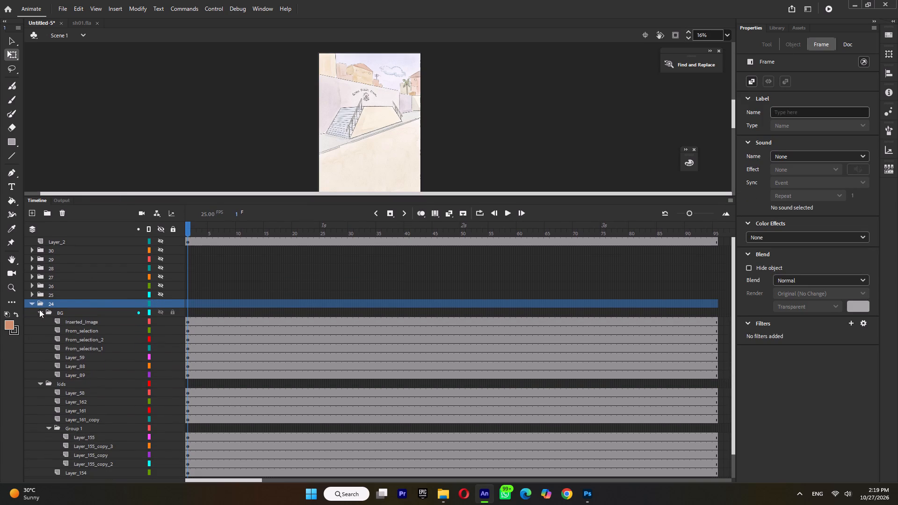
click(82, 321)
drag(82, 322, 75, 377)
click(83, 325)
drag(83, 323, 79, 363)
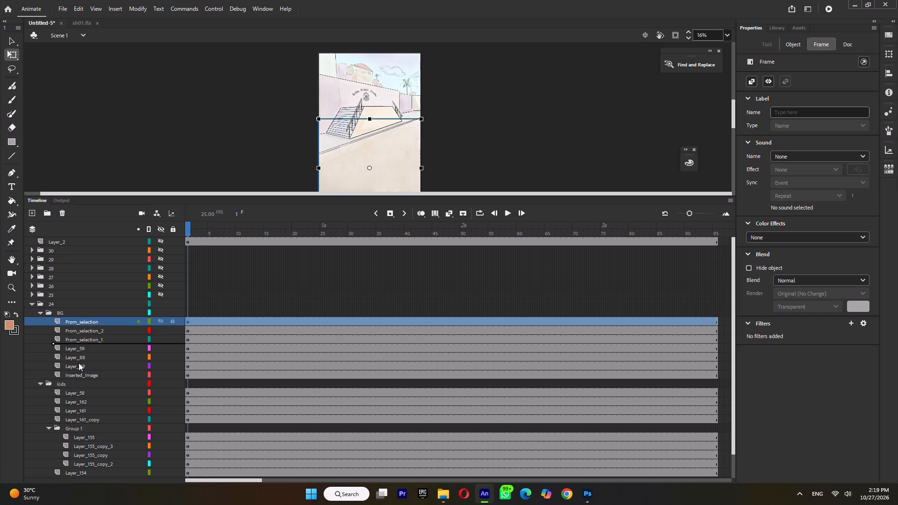
drag(79, 363, 77, 372)
click(89, 322)
drag(93, 320, 90, 341)
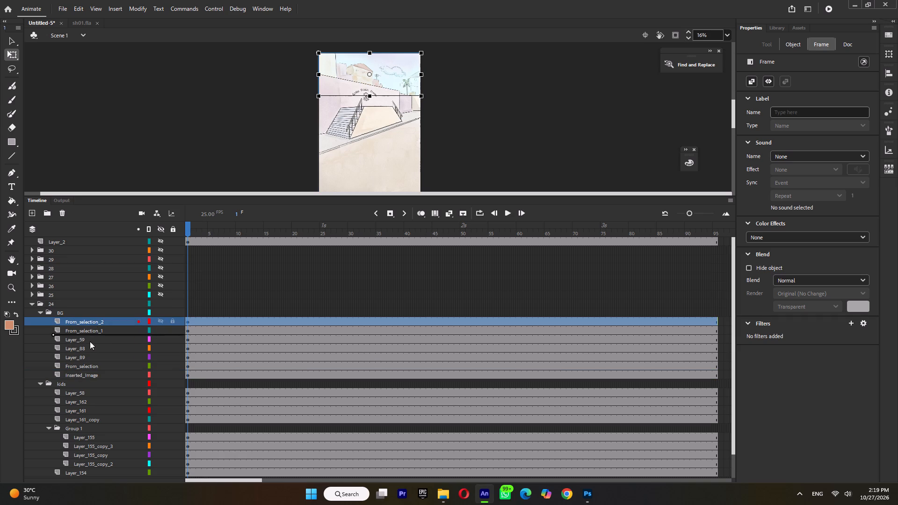
drag(90, 341, 88, 359)
click(96, 320)
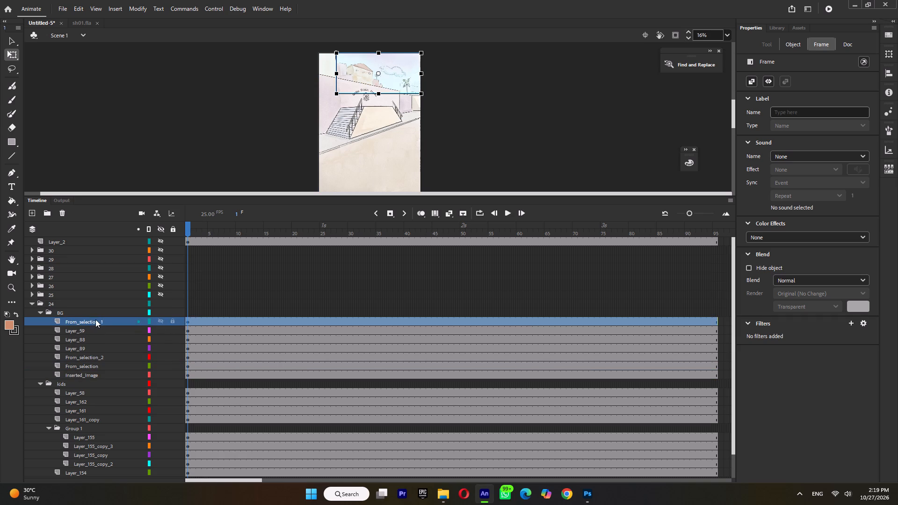
drag(95, 319, 91, 351)
click(95, 317)
drag(92, 318, 92, 327)
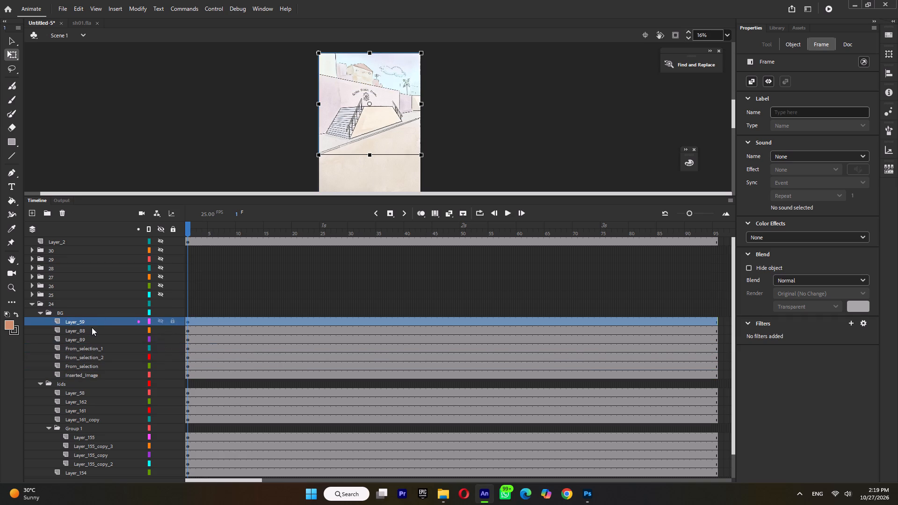
drag(92, 327, 89, 341)
click(89, 317)
drag(92, 319, 91, 334)
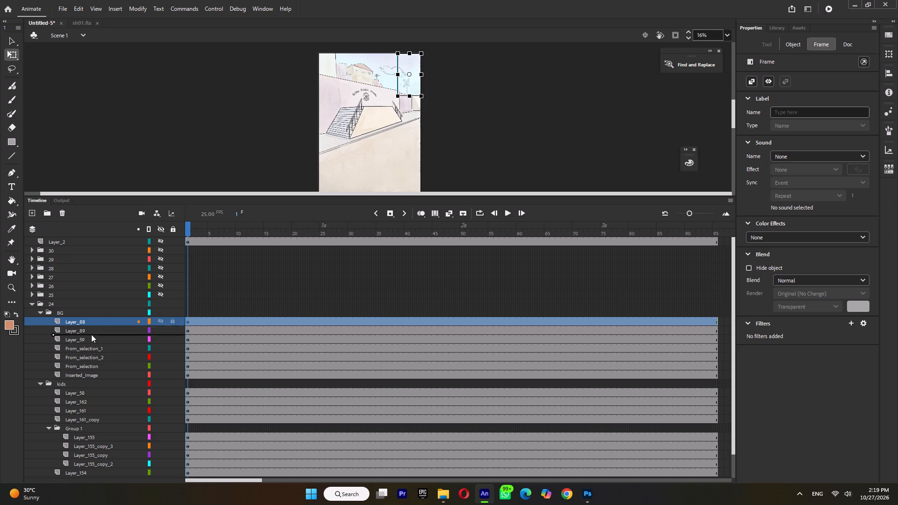
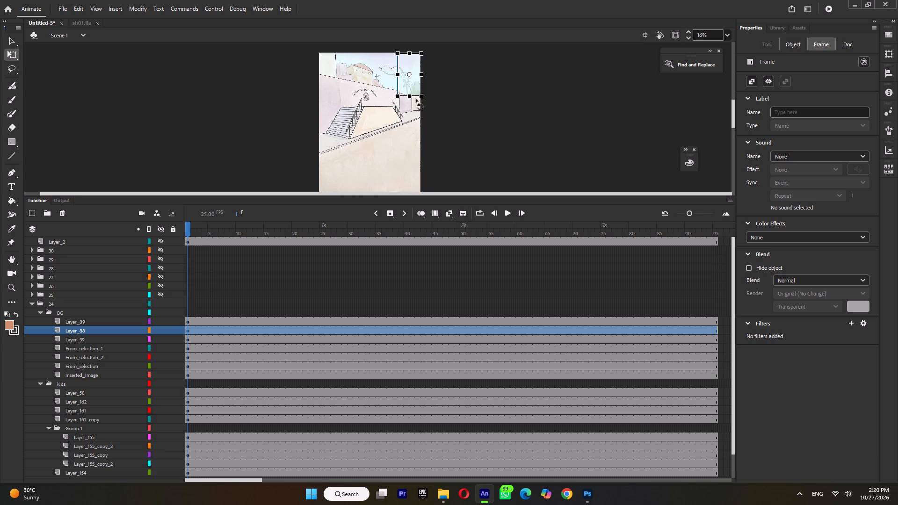
Collapse folder 24's BG folder and reverse its four top kids layers to Layer_161_copy, Layer_161, Layer_162 and Layer_58, from top to bottom.
click(39, 313)
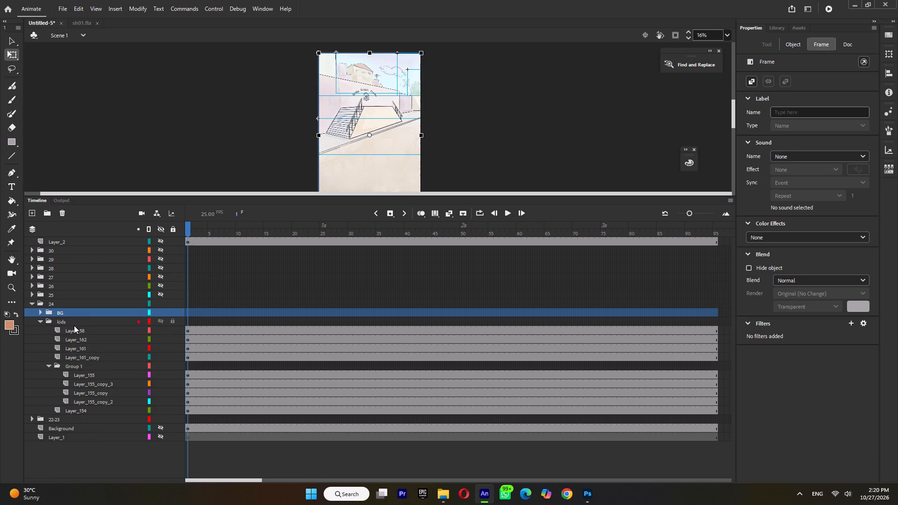
click(73, 331)
drag(74, 330, 69, 359)
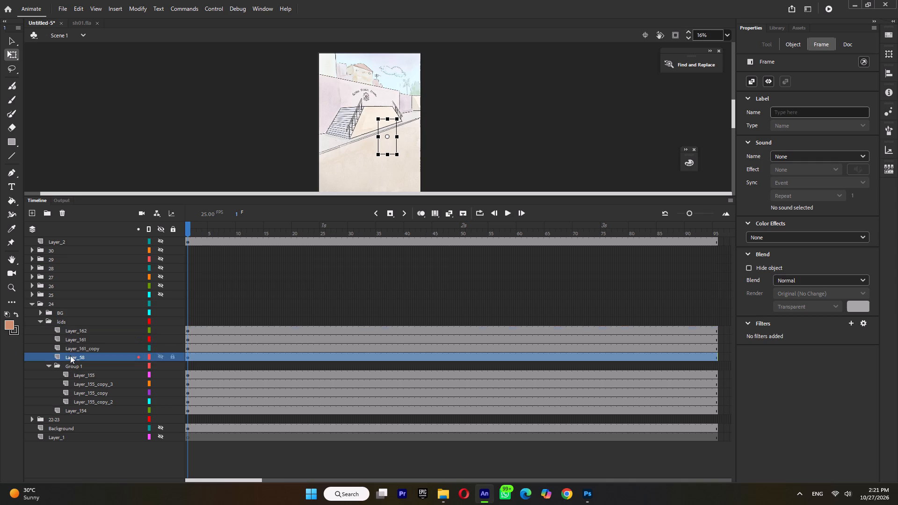
click(76, 325)
click(77, 330)
drag(77, 330, 75, 352)
drag(73, 330, 71, 353)
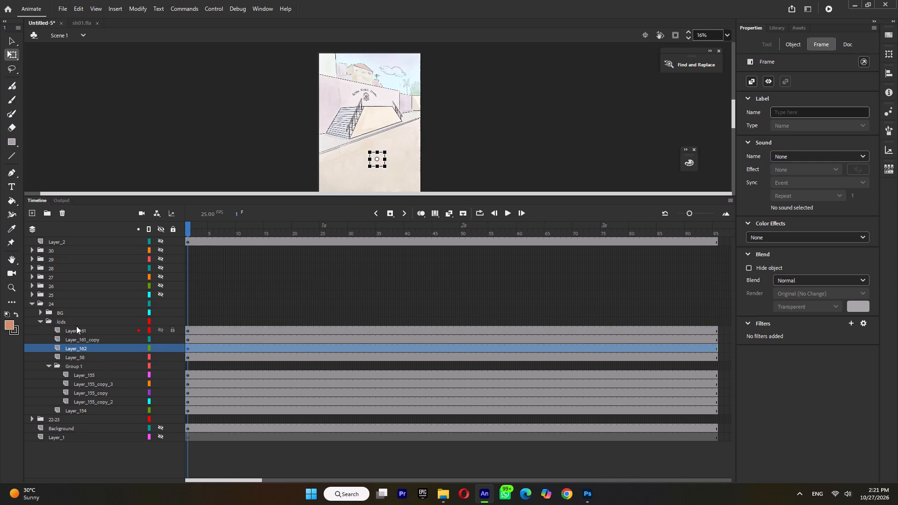
click(76, 326)
drag(75, 329, 75, 345)
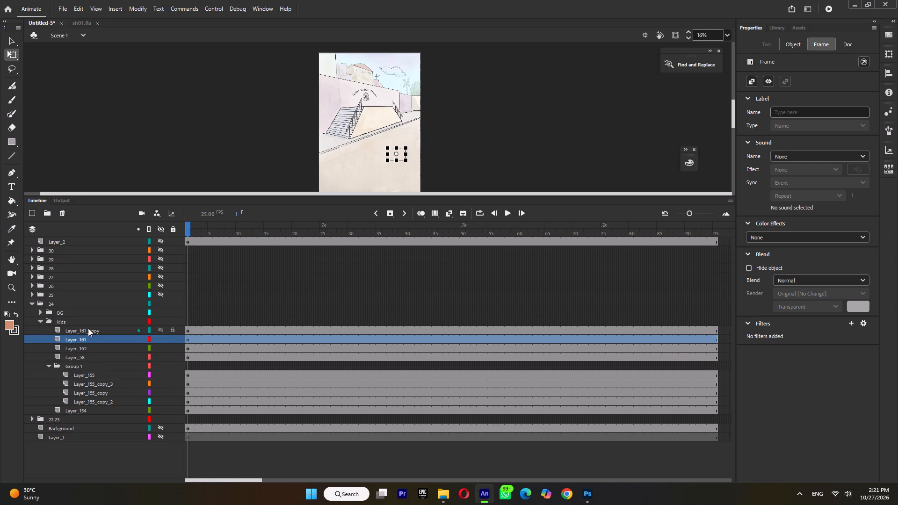
Collapse the kids folder and move the BG folder below it inside folder 24.
click(42, 320)
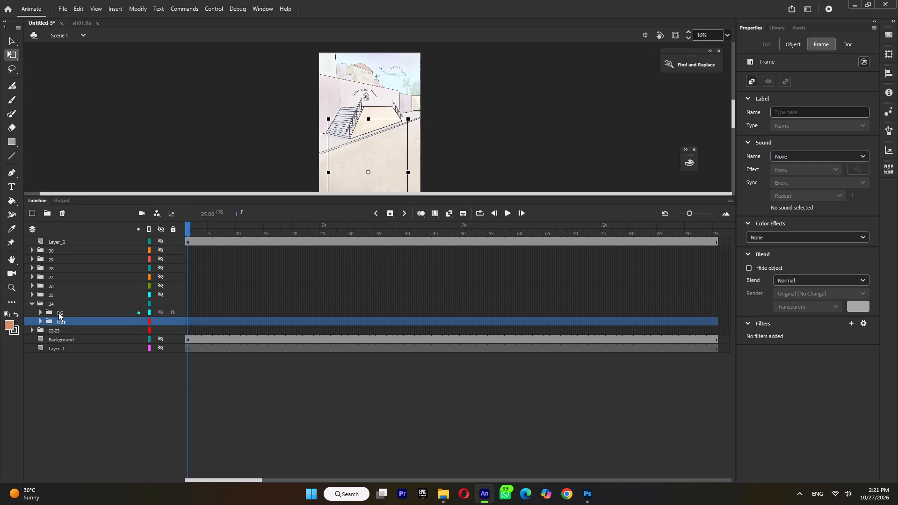
click(58, 312)
drag(61, 310, 57, 325)
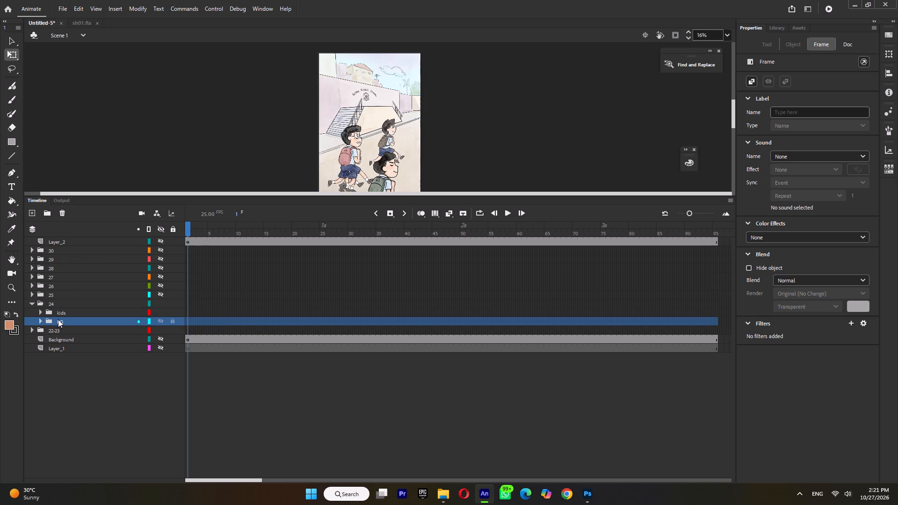
Reverse the layers of Group 1 in kids to Layer_155_copy_2, Layer_155_copy, Layer_155_copy_3 and Layer_155, from top to bottom, and collapse Group 1.
click(40, 312)
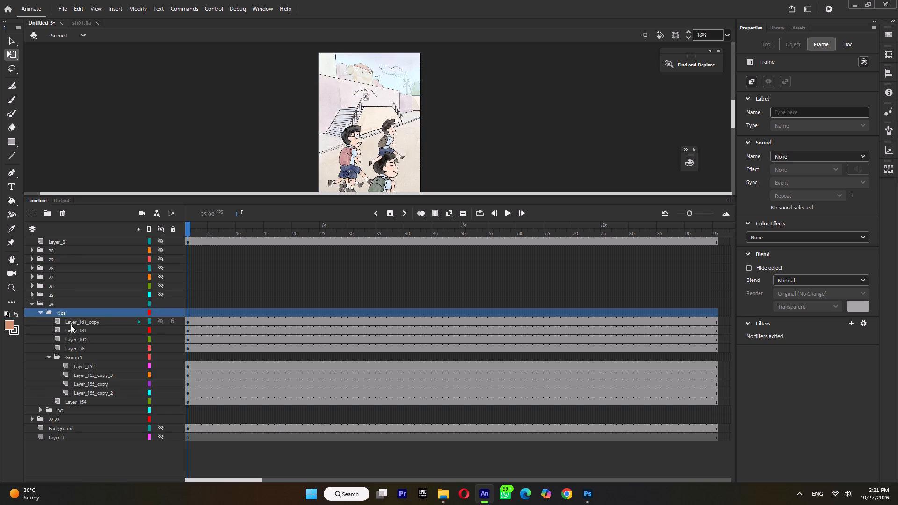
click(81, 366)
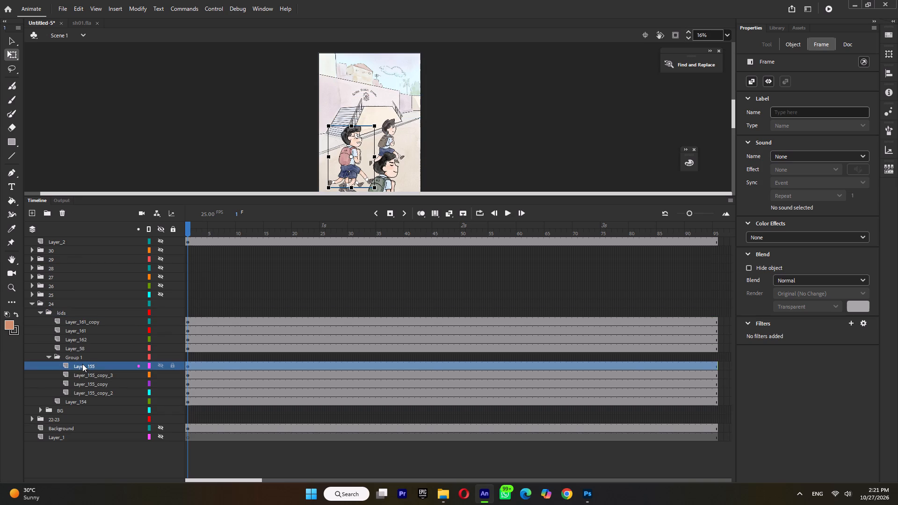
drag(82, 364, 82, 397)
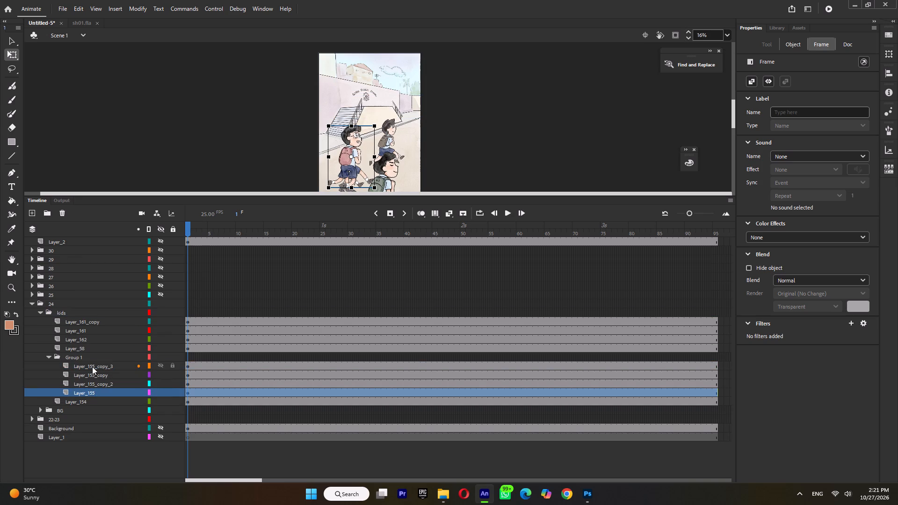
click(92, 367)
drag(94, 364, 92, 388)
click(94, 364)
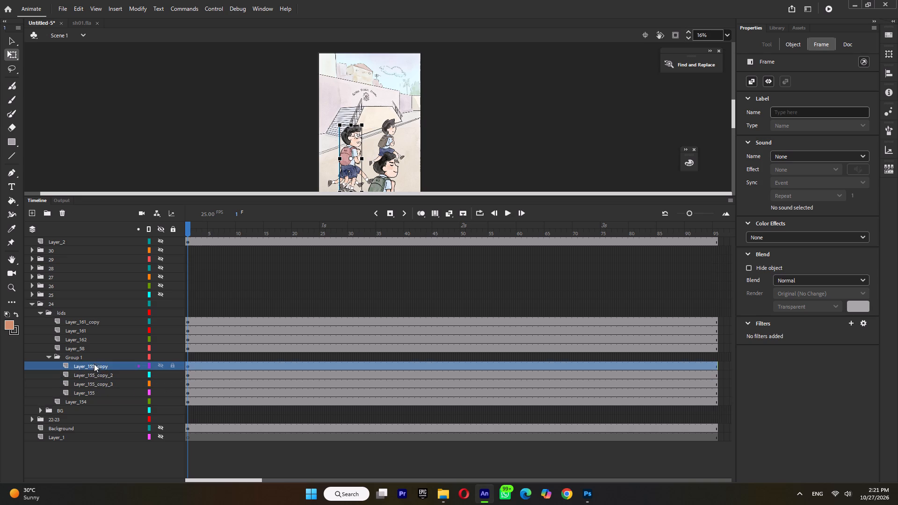
drag(96, 363, 96, 378)
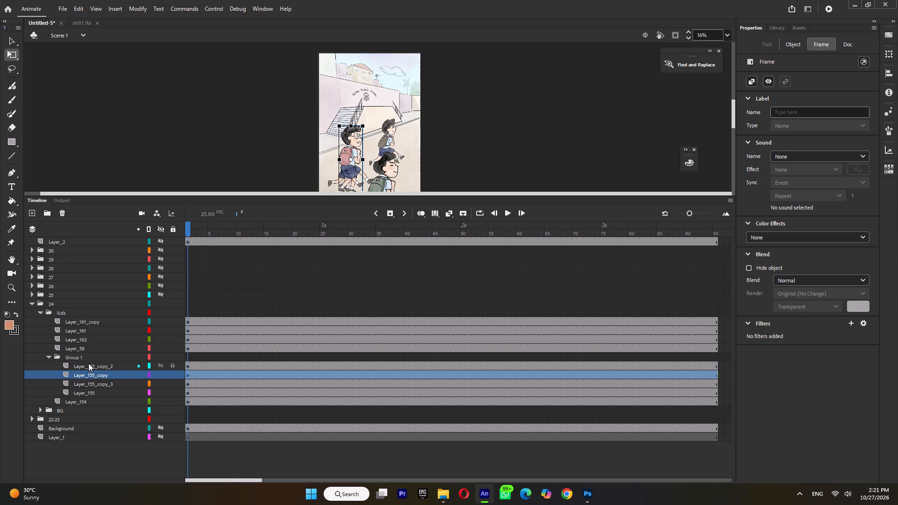
click(88, 362)
click(49, 357)
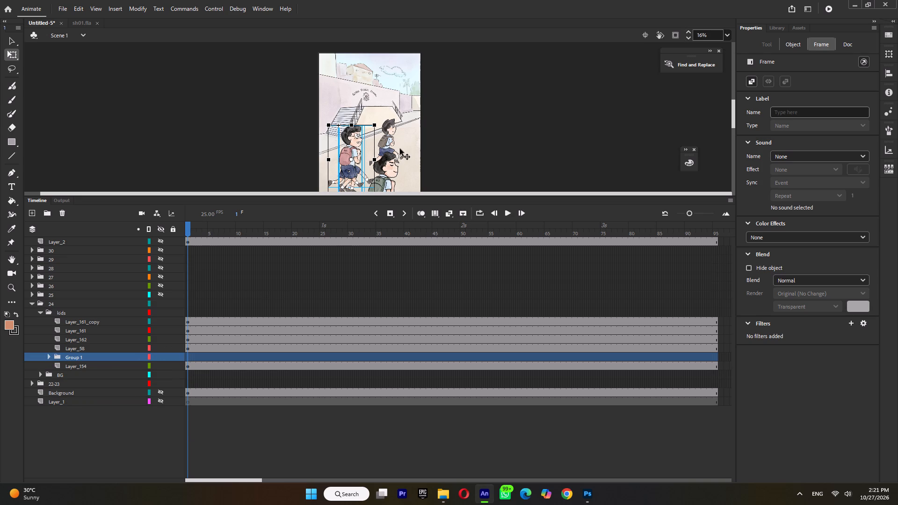
Examine how the running kids' parts overlap in shot 24, briefly shifting the front kid on Layer_154 and undoing the move.
click(391, 165)
scroll(397, 159, down, 2)
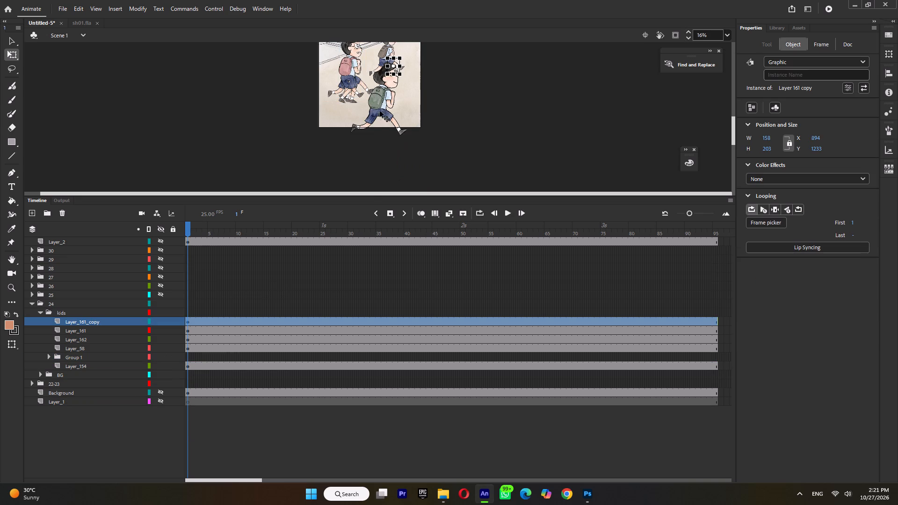
click(379, 106)
drag(390, 115, 377, 124)
key(ctrl+z)
ctrl+scroll(394, 72, up, 5)
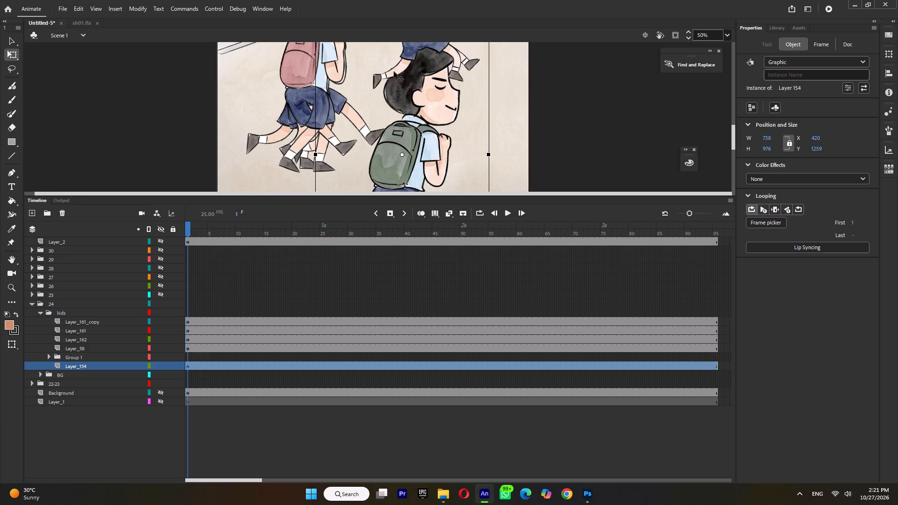
ctrl+scroll(421, 139, down, 6)
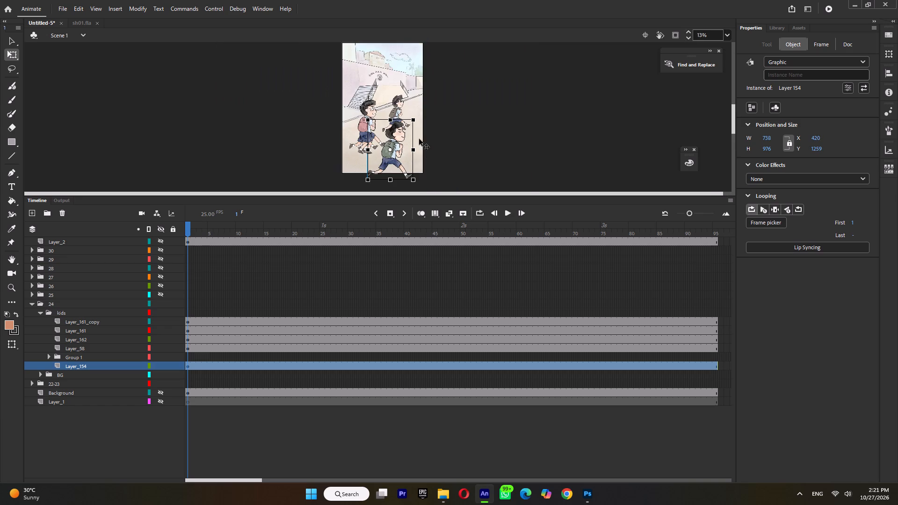
ctrl+scroll(402, 91, up, 3)
click(398, 120)
ctrl+scroll(397, 118, down, 2)
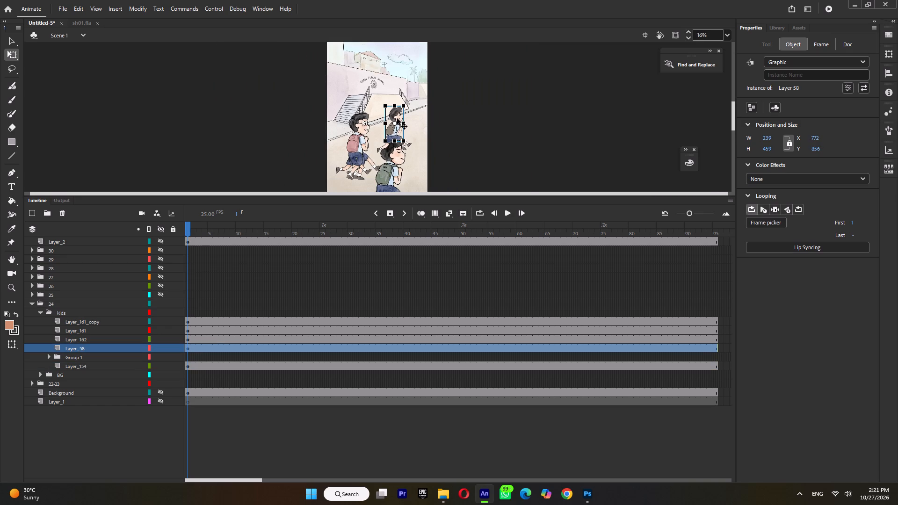
scroll(404, 151, down, 1)
ctrl+scroll(391, 156, up, 2)
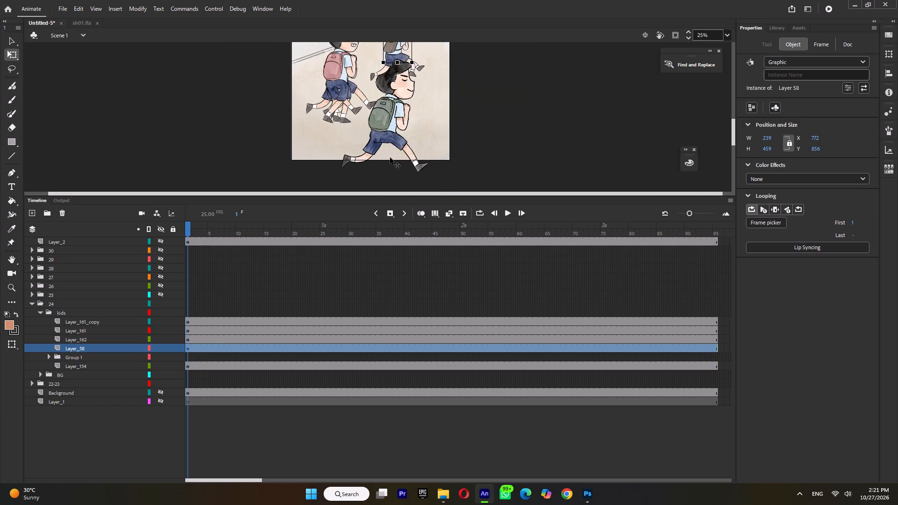
ctrl+scroll(390, 159, up, 3)
ctrl+scroll(391, 162, down, 2)
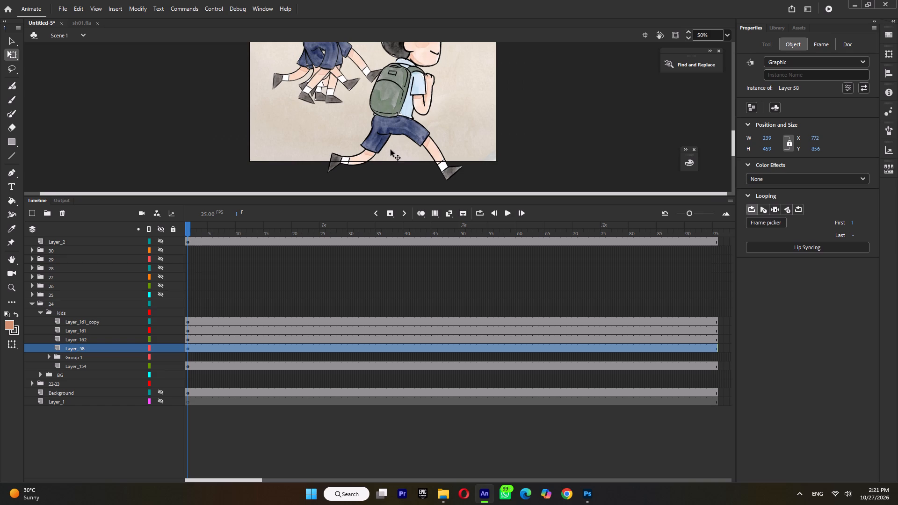
scroll(393, 151, up, 1)
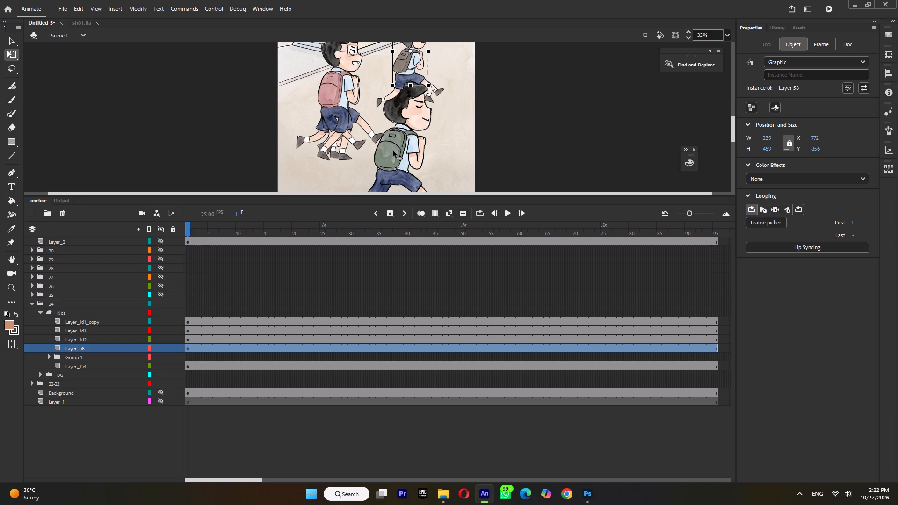
Collapse the kids folder and folder 24, then hide folder 24.
click(41, 312)
click(31, 302)
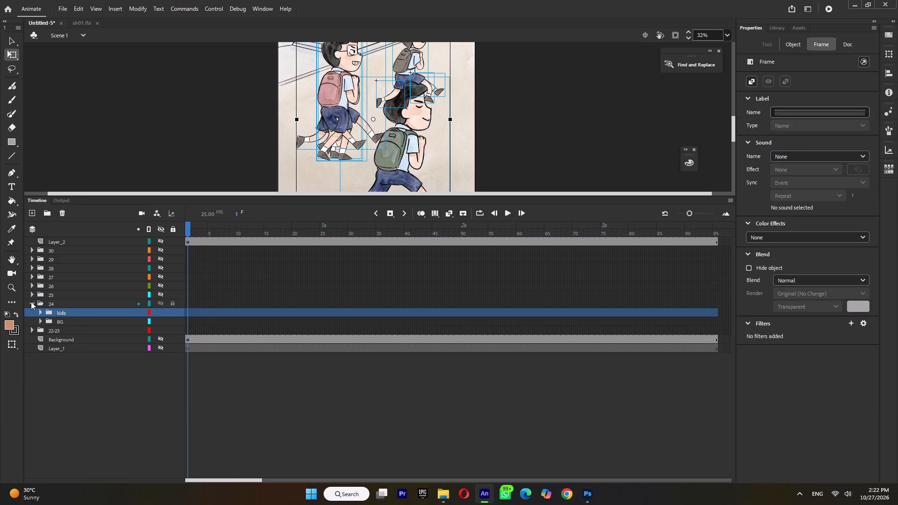
click(159, 303)
Unhide folder 25, hide folder 22-23, and expand folder 25 to show its layers.
click(154, 294)
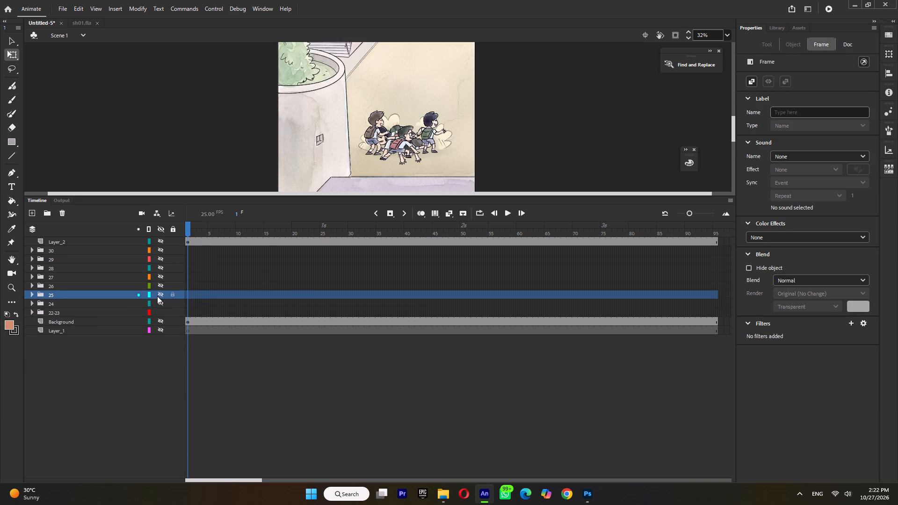
click(161, 295)
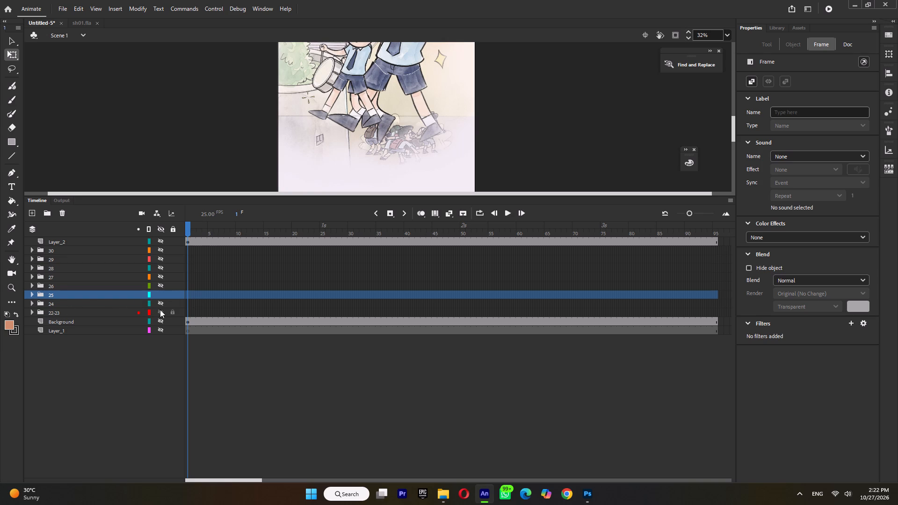
click(161, 310)
ctrl+scroll(357, 151, down, 3)
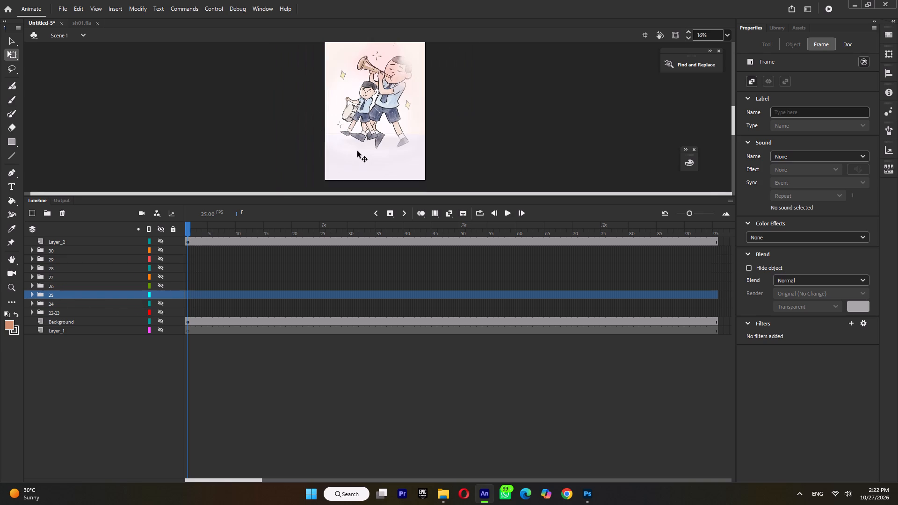
ctrl+scroll(395, 76, up, 1)
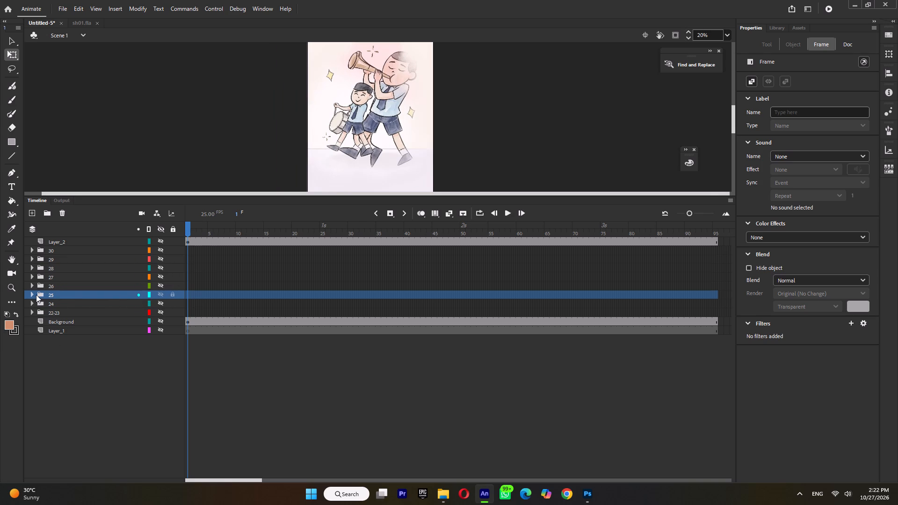
click(32, 295)
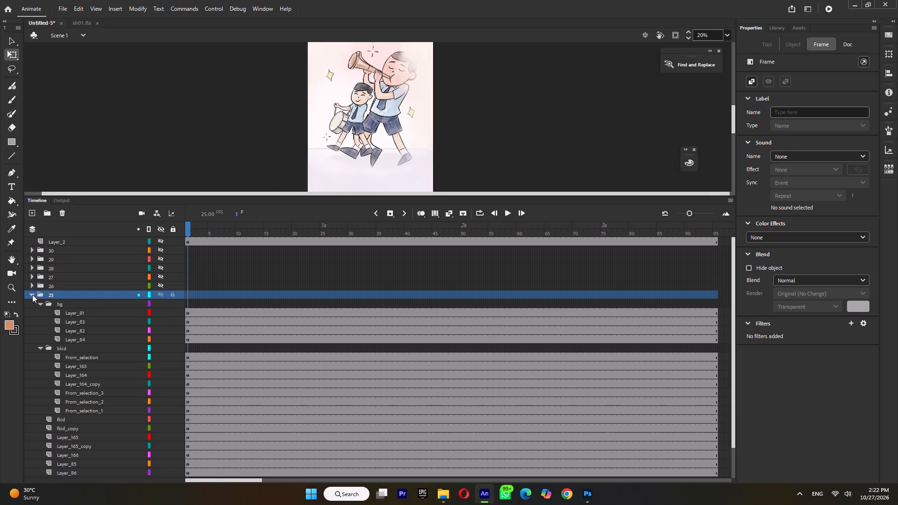
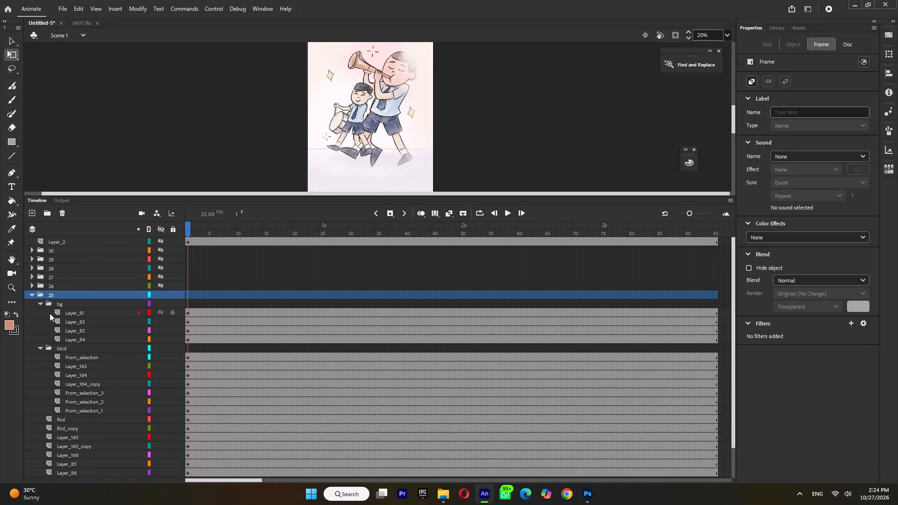
Reverse the bg layers in folder 25 to Layer_84, Layer_82, Layer_83, Layer_81 from top to bottom, and collapse bg.
click(73, 316)
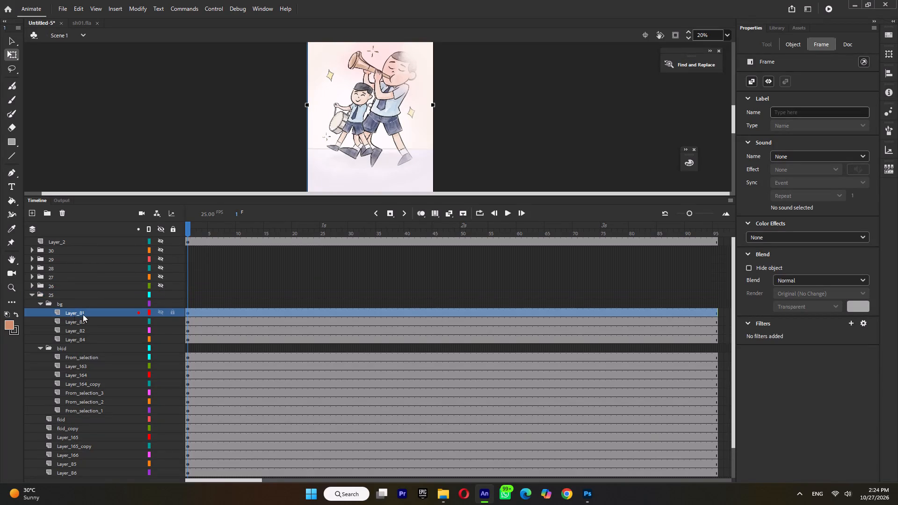
drag(79, 314, 75, 342)
click(78, 310)
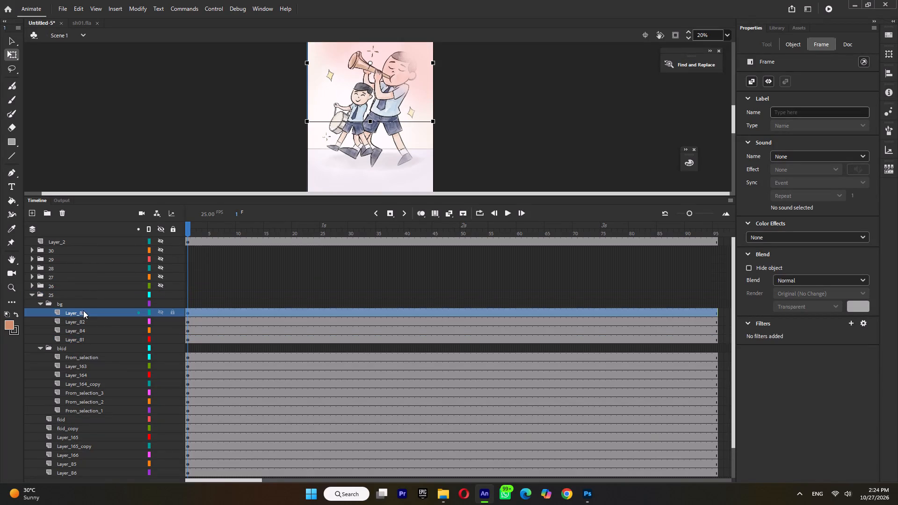
drag(79, 311, 75, 332)
click(78, 316)
drag(80, 314, 80, 324)
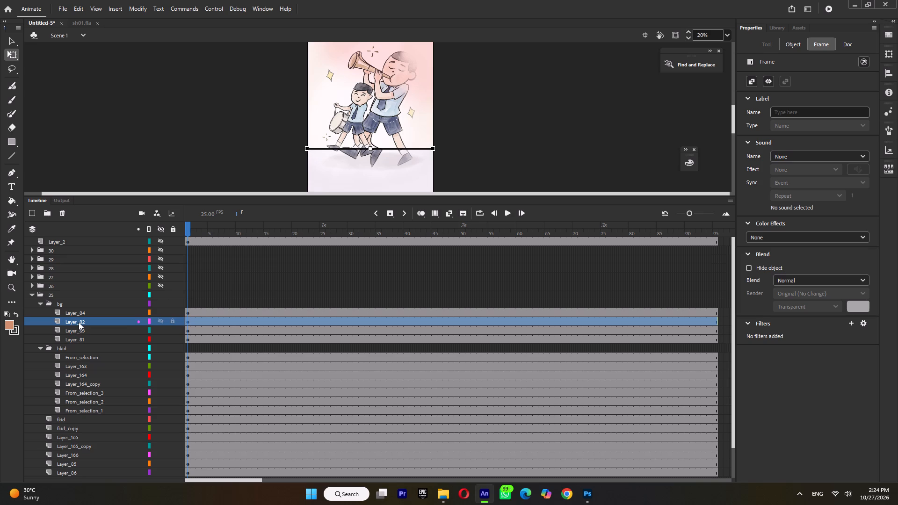
click(42, 303)
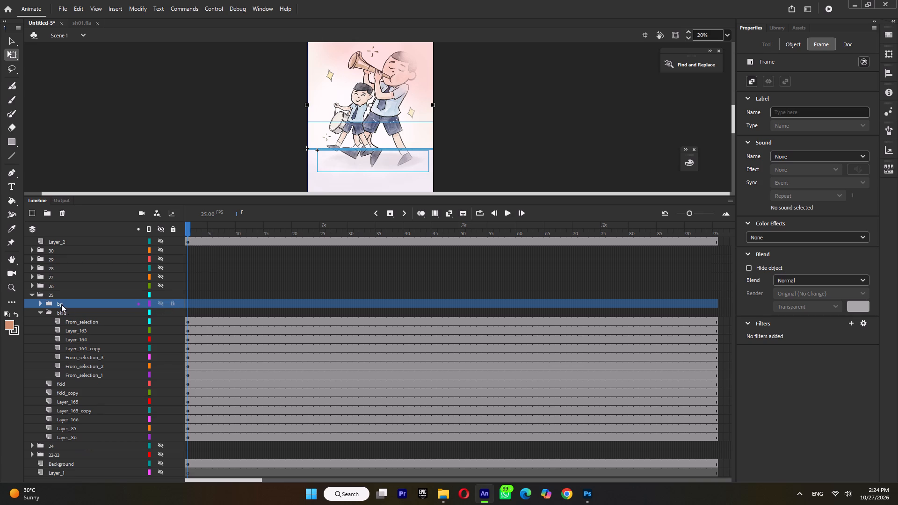
Reverse the bkid layers to From_selection_1, From_selection_2, From_selection_3, Layer_164_copy, Layer_164, Layer_163 and From_selection, from top to bottom, and collapse bkid.
click(83, 320)
drag(82, 320, 75, 380)
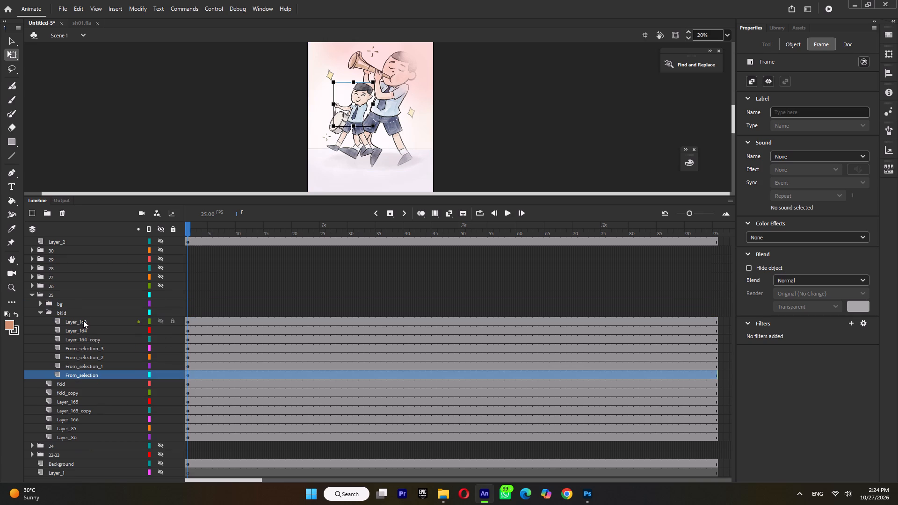
click(83, 320)
drag(83, 319, 76, 373)
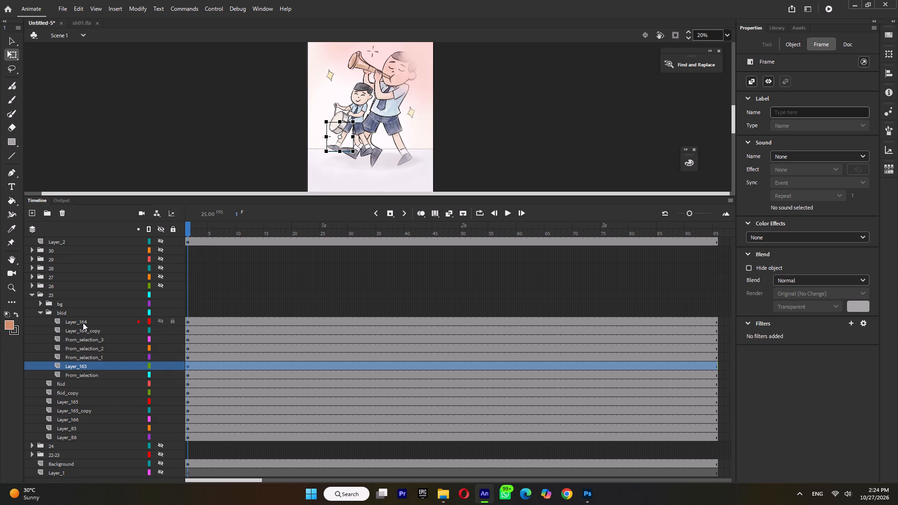
click(83, 323)
drag(84, 320, 78, 364)
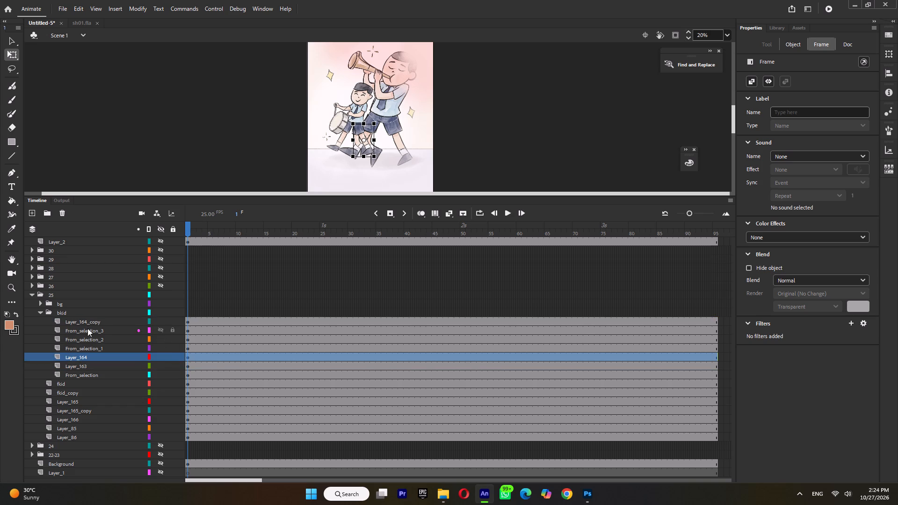
click(87, 323)
drag(91, 320, 89, 353)
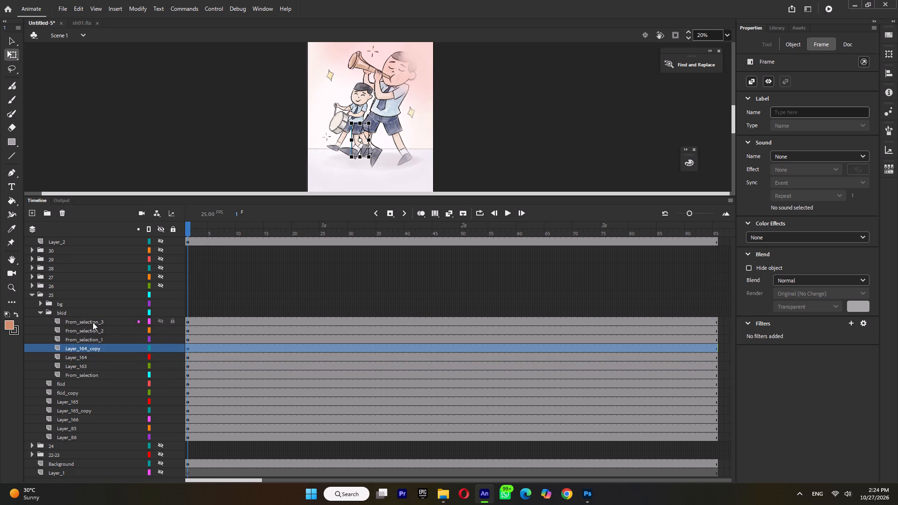
click(93, 322)
drag(94, 320, 94, 342)
click(94, 323)
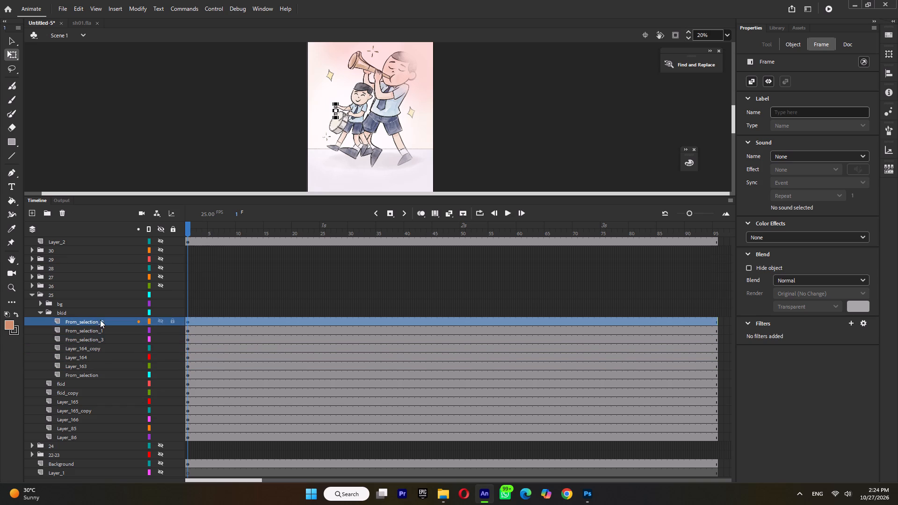
drag(98, 320, 97, 332)
click(40, 312)
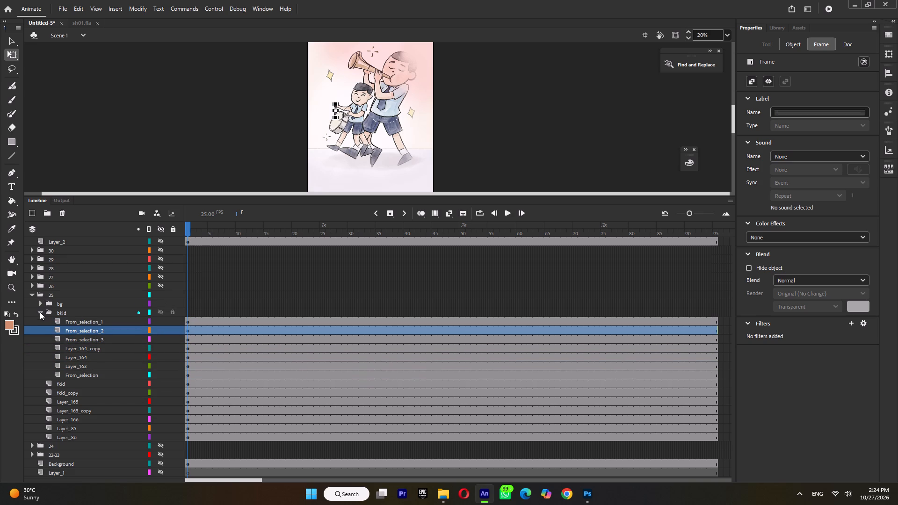
Move bg, bkid, fkid and fkid_copy to the end of folder 25, ordered fkid_copy, fkid, bkid, bg from top to bottom.
click(61, 322)
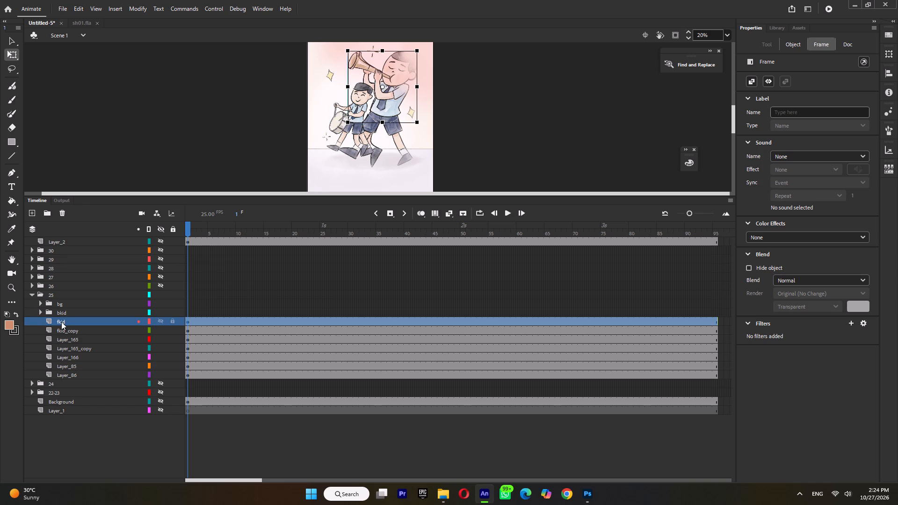
click(61, 303)
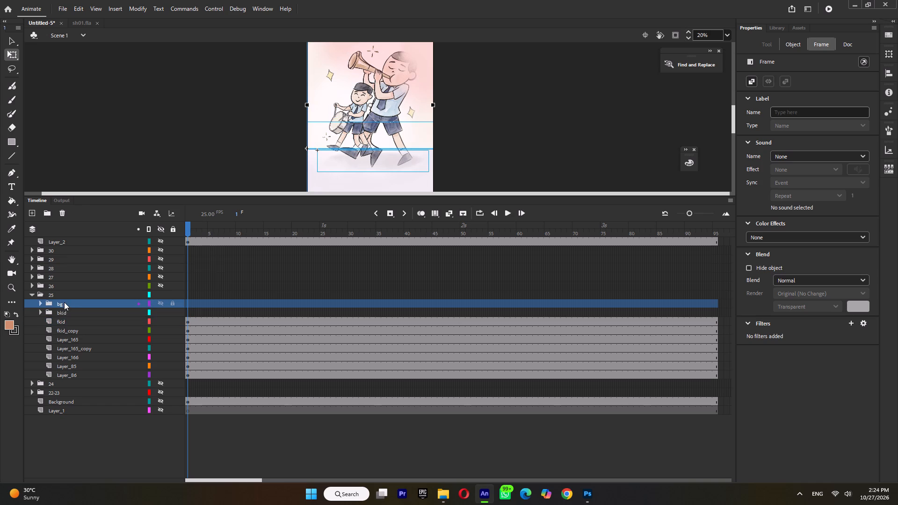
drag(62, 302, 56, 376)
click(62, 302)
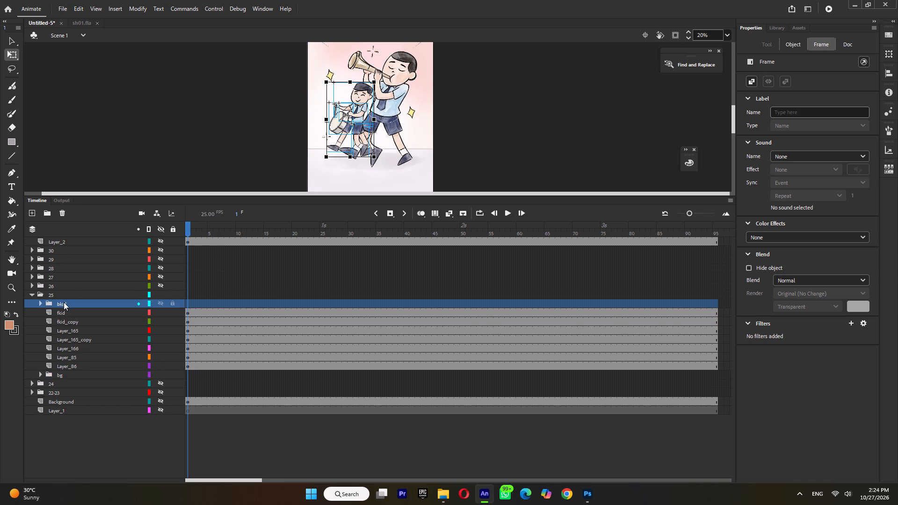
drag(63, 302, 53, 369)
click(67, 302)
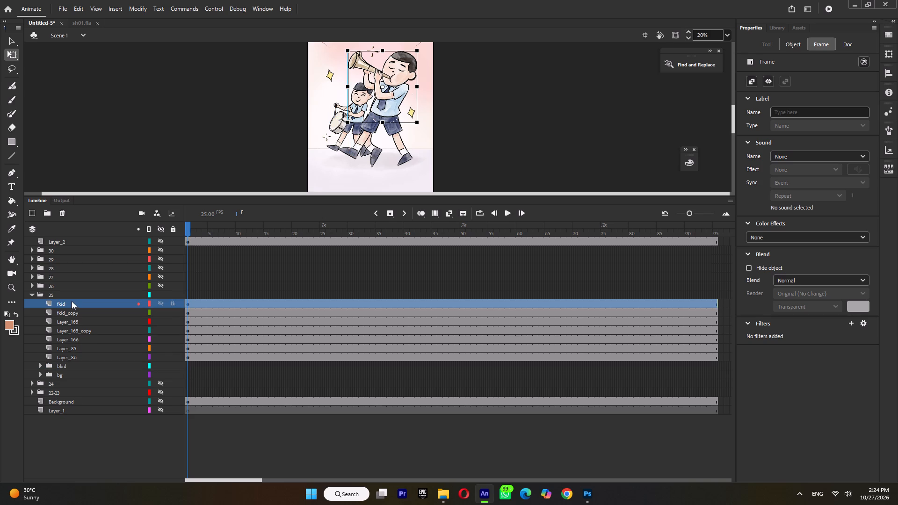
drag(69, 301, 59, 362)
click(62, 303)
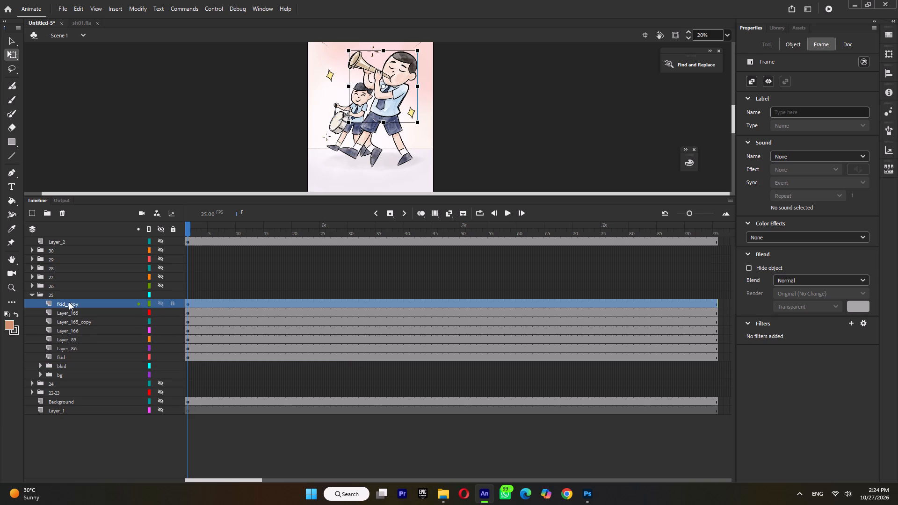
drag(67, 302, 61, 353)
Reverse the remaining folder 25 layers above fkid_copy to Layer_86, Layer_85, Layer_166, Layer_165_copy and Layer_165, from top to bottom.
click(71, 300)
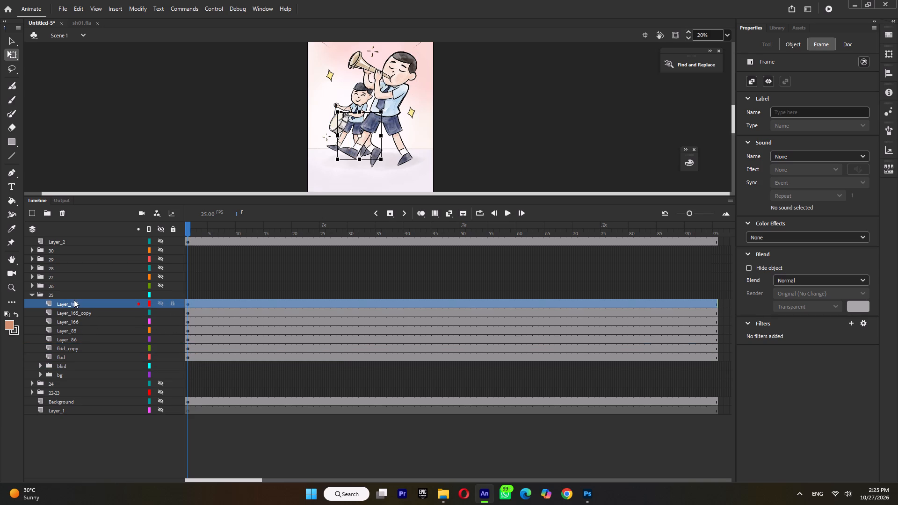
drag(70, 300, 66, 346)
click(72, 306)
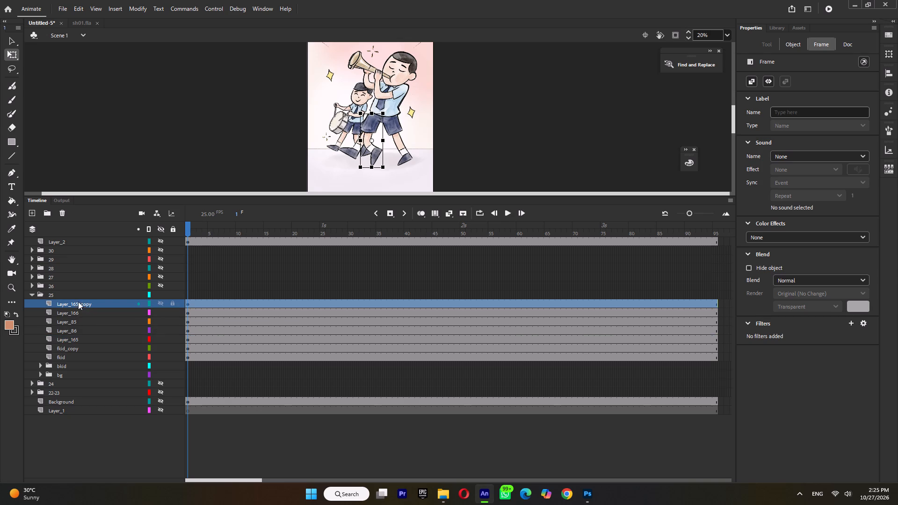
drag(78, 302, 77, 333)
click(77, 308)
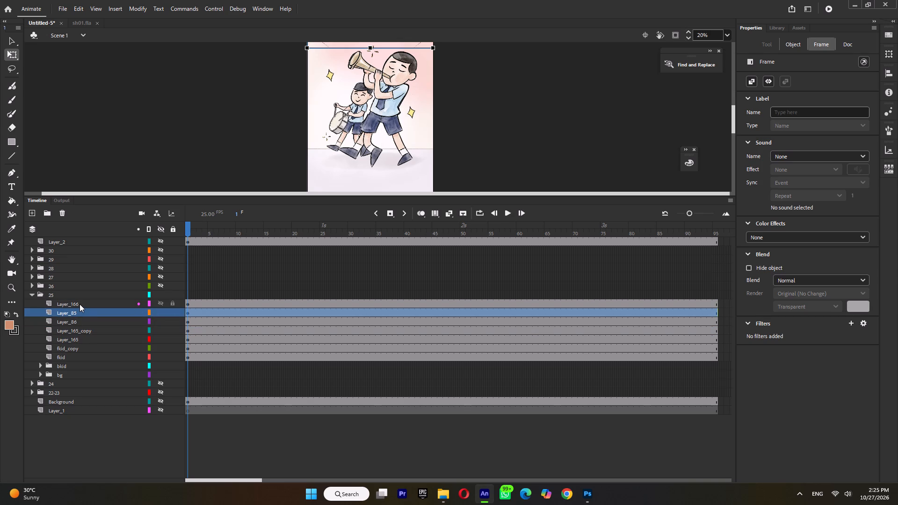
click(80, 303)
drag(73, 303, 72, 330)
click(77, 303)
drag(78, 302, 77, 317)
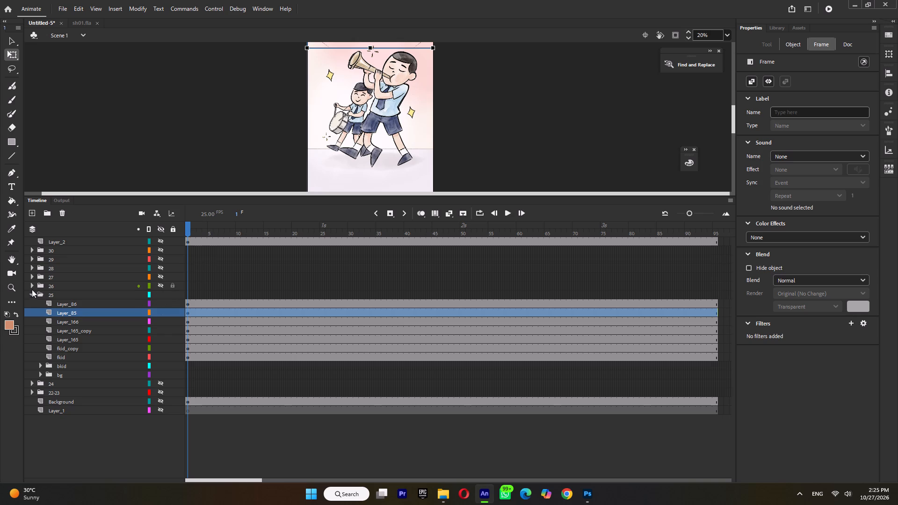
Collapse and hide folder 25, then unhide and expand folder 26 to show its layers.
click(32, 295)
click(160, 293)
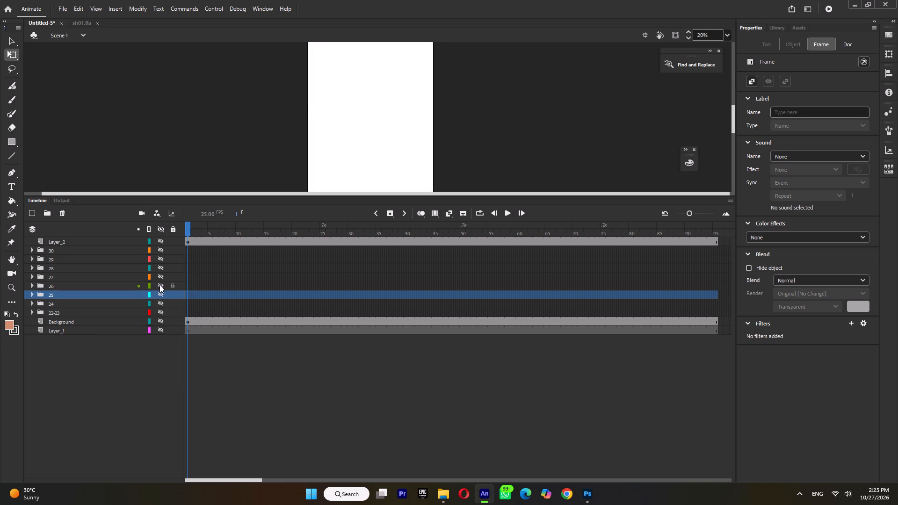
click(160, 285)
click(33, 284)
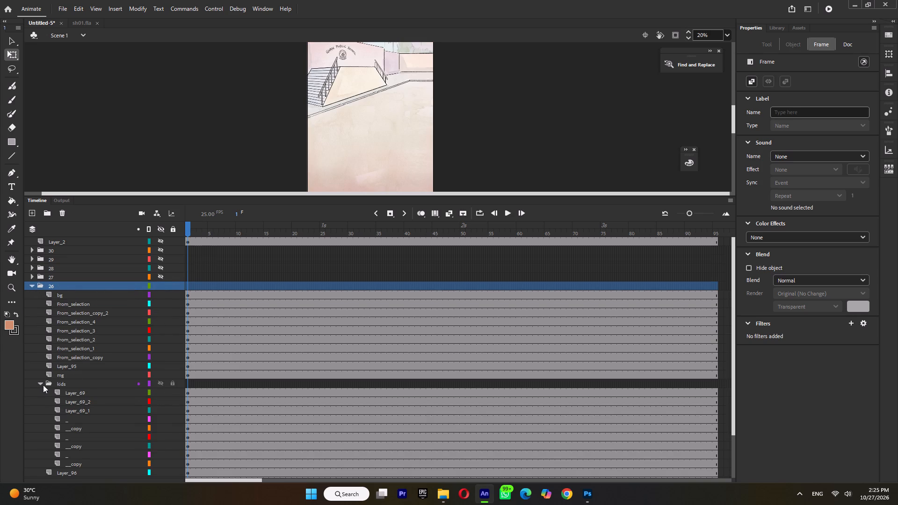
Move the Layer_69 layers to the bottom of folder 26's kids folder, ordered Layer_69_1, Layer_69_2, Layer_69 from top to bottom.
scroll(89, 395, down, 2)
click(69, 339)
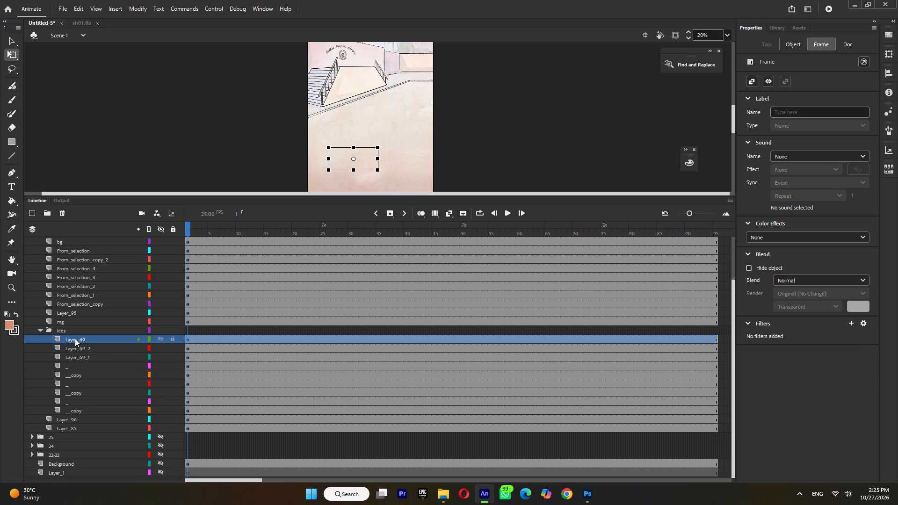
drag(72, 339, 66, 412)
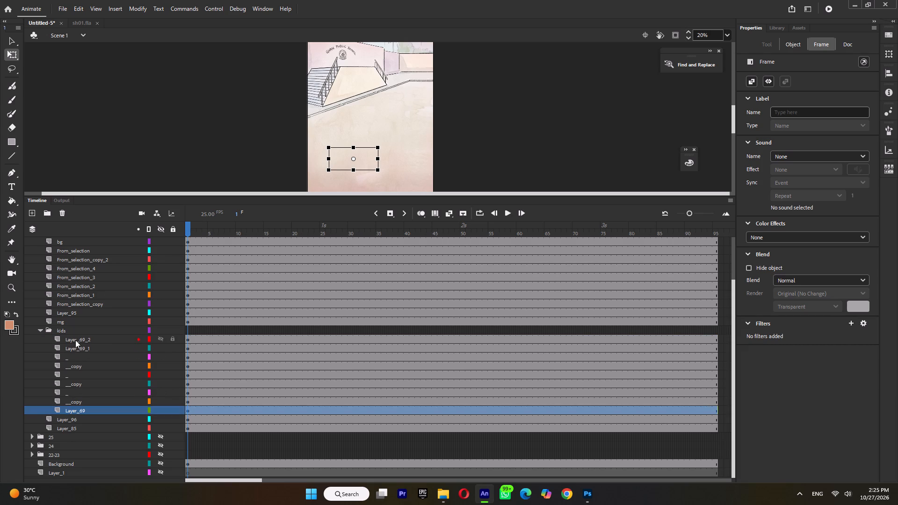
click(75, 340)
drag(80, 340, 70, 404)
click(76, 339)
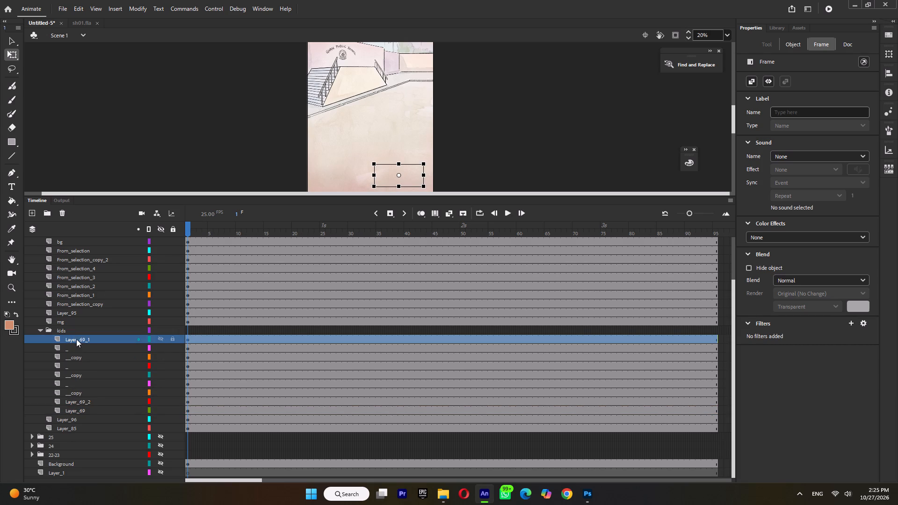
drag(76, 338, 77, 396)
Reverse the six _ and __copy layers above Layer_69_1 so each __copy sits above its matching _, and collapse kids.
click(74, 339)
drag(76, 339, 72, 384)
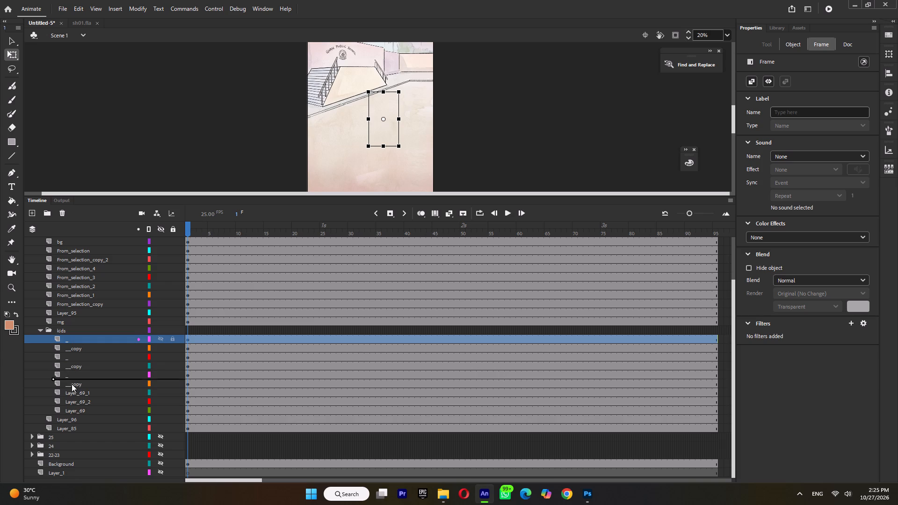
drag(72, 384, 72, 389)
click(79, 339)
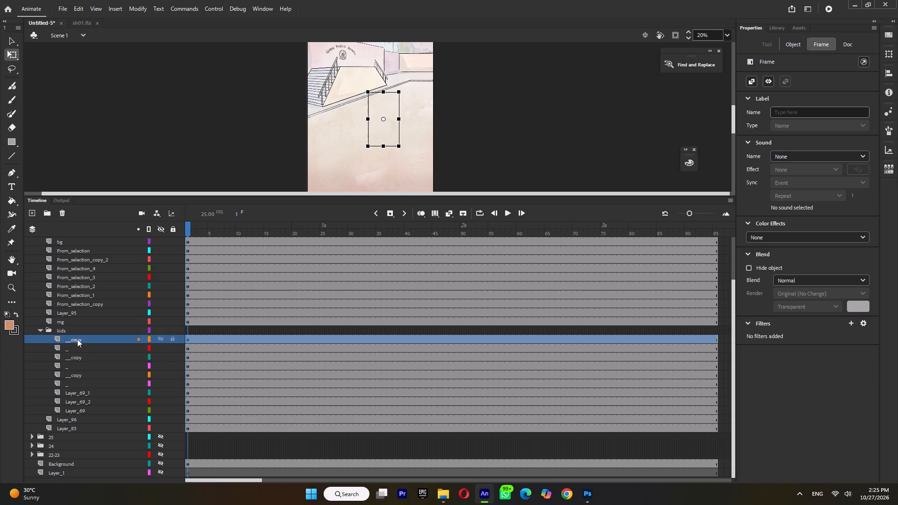
drag(77, 339, 72, 379)
click(76, 339)
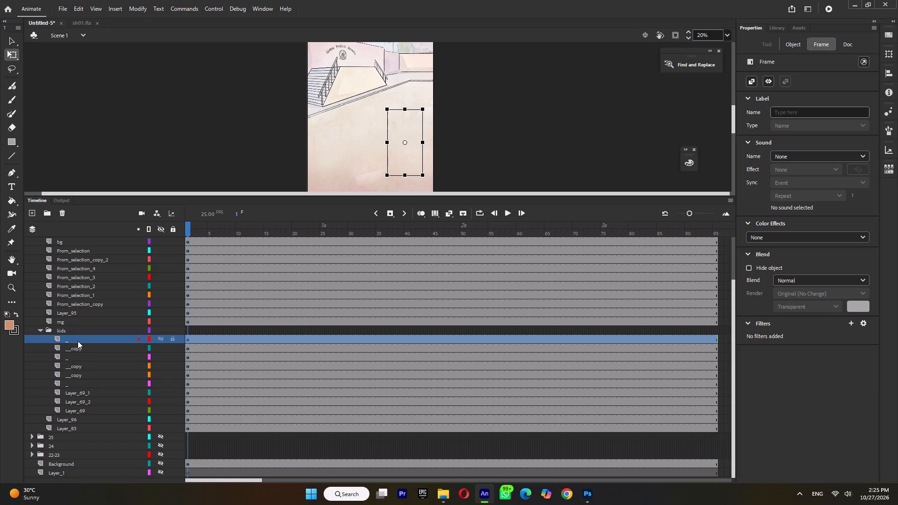
drag(78, 341, 78, 373)
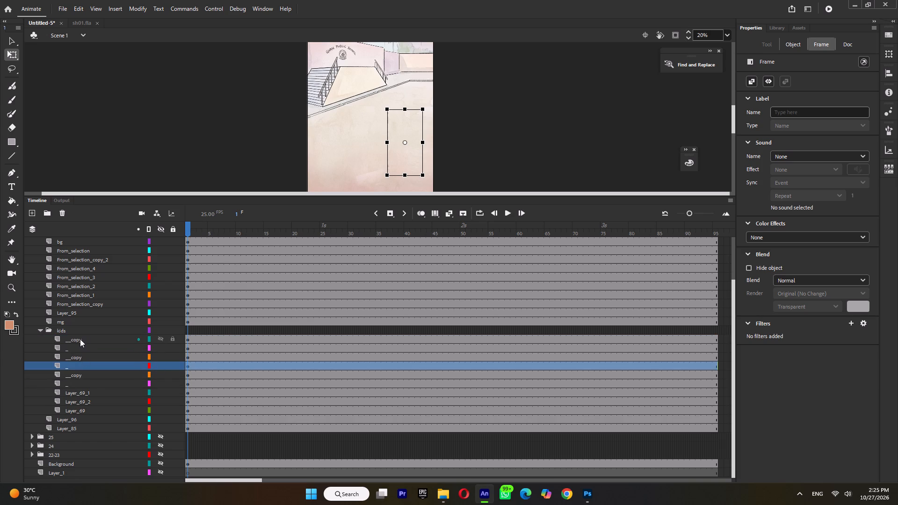
click(80, 339)
drag(78, 339, 74, 363)
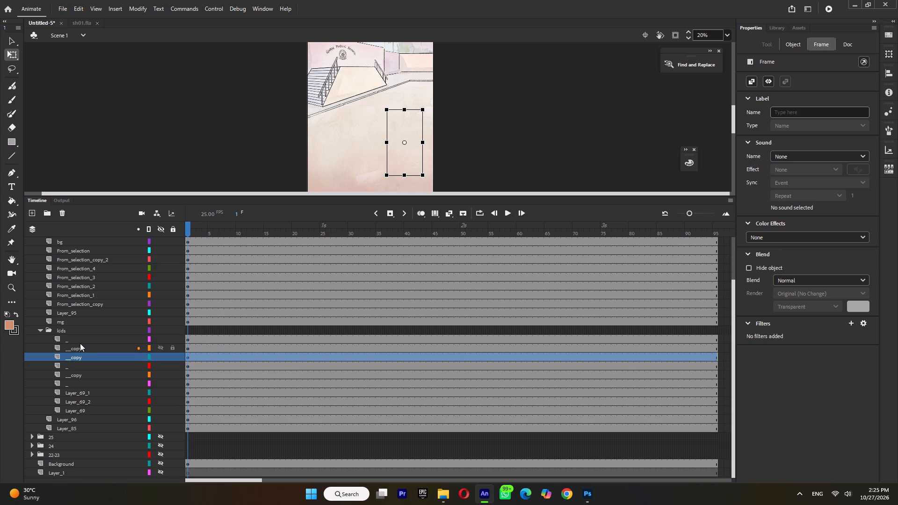
click(80, 343)
drag(80, 342, 80, 355)
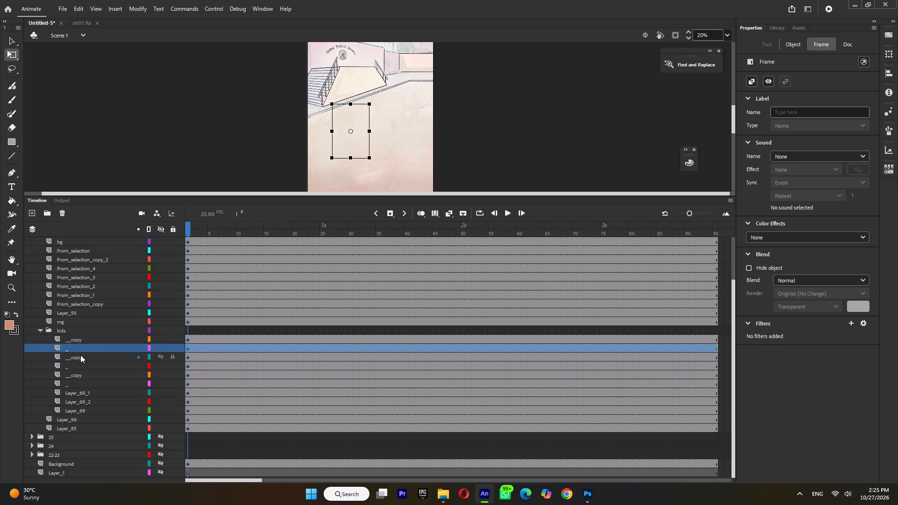
click(40, 330)
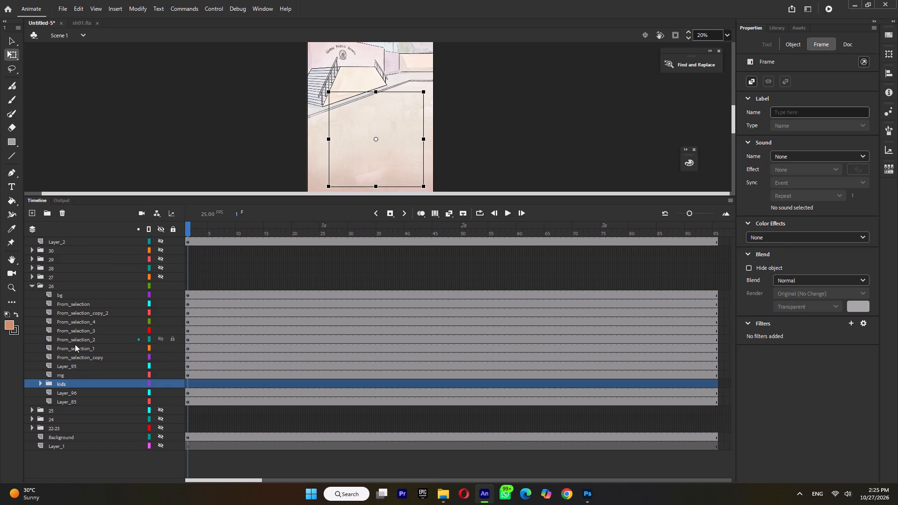
Move four layers to the bottom of folder 26, ordered From_selection_4, From_selection_copy_2, From_selection, bg from top to bottom.
click(63, 293)
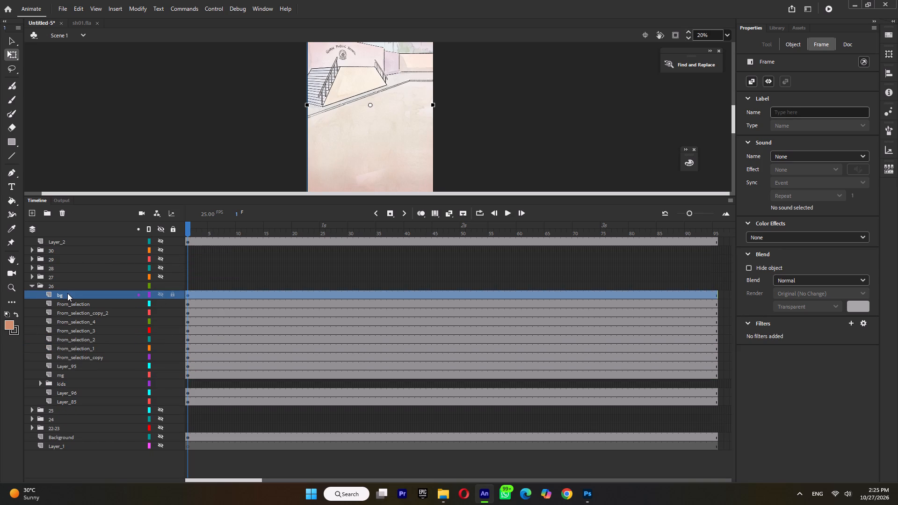
click(65, 294)
drag(62, 294, 43, 404)
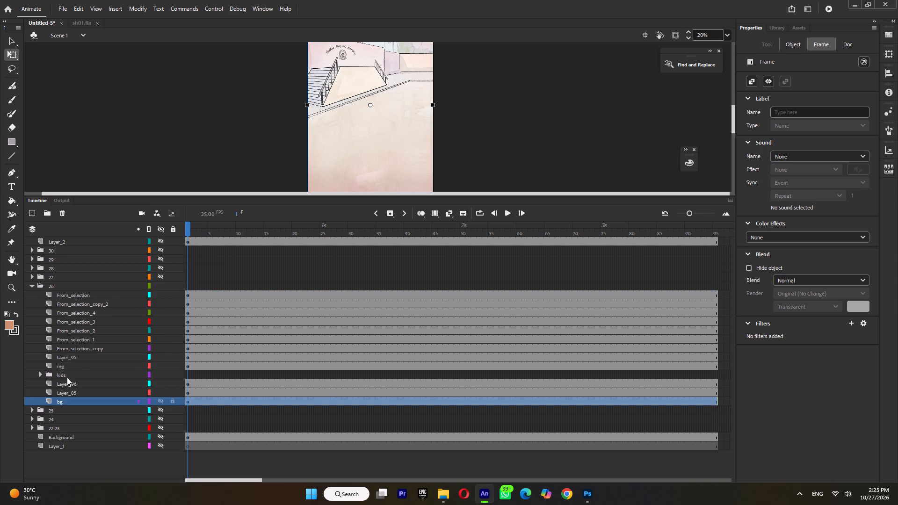
click(65, 296)
drag(70, 294, 60, 393)
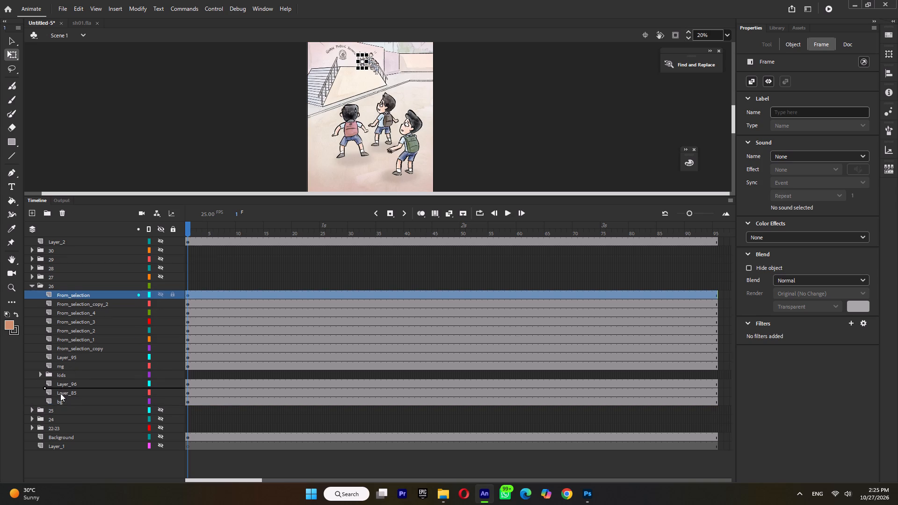
drag(60, 393, 59, 397)
click(76, 296)
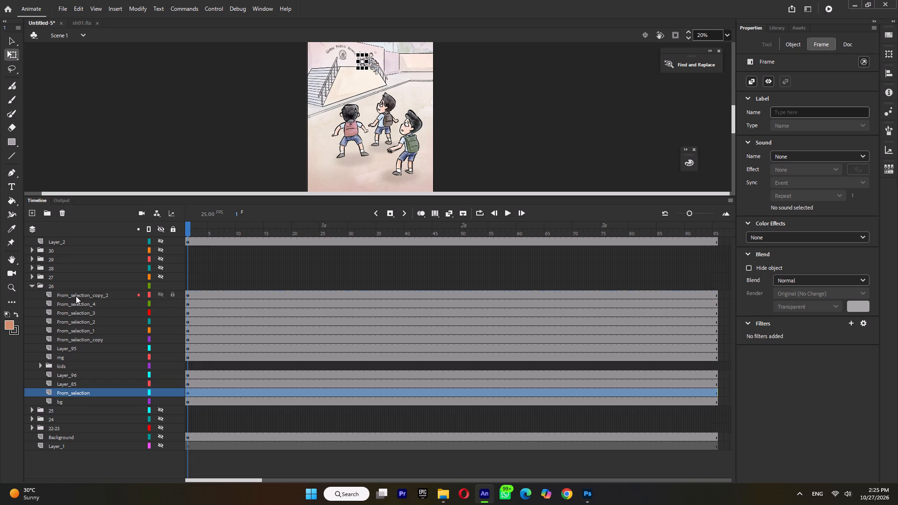
drag(78, 294, 69, 388)
click(78, 294)
drag(78, 293, 74, 372)
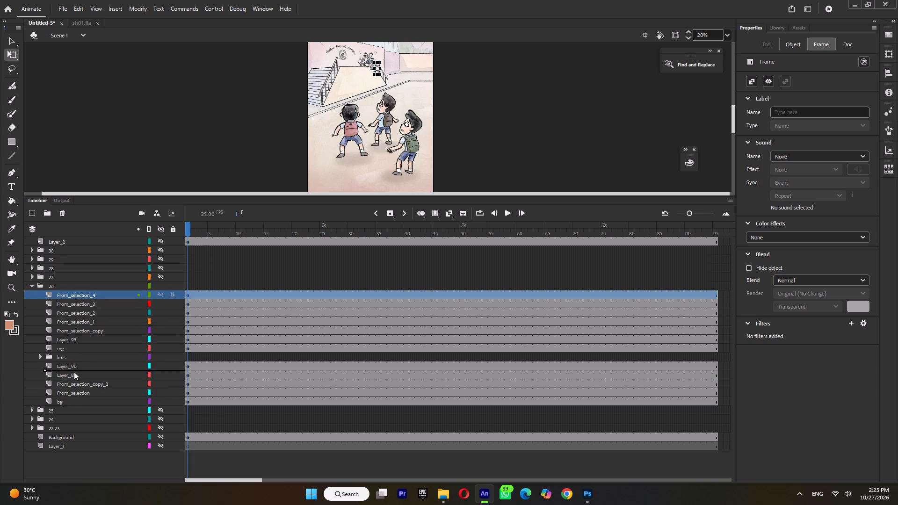
drag(74, 372, 73, 377)
Stack From_selection_copy, From_selection_1, From_selection_2 and From_selection_3, top to bottom, directly above From_selection_4 in folder 26.
click(85, 292)
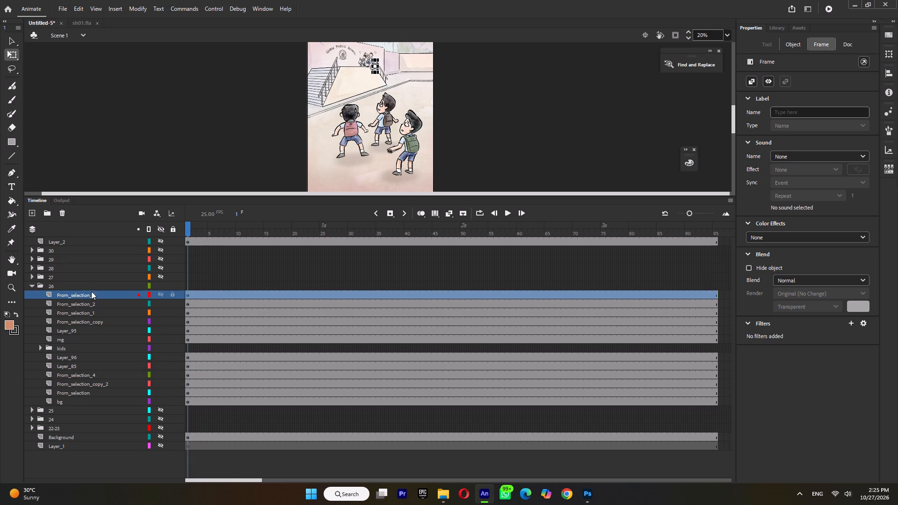
drag(87, 291, 83, 372)
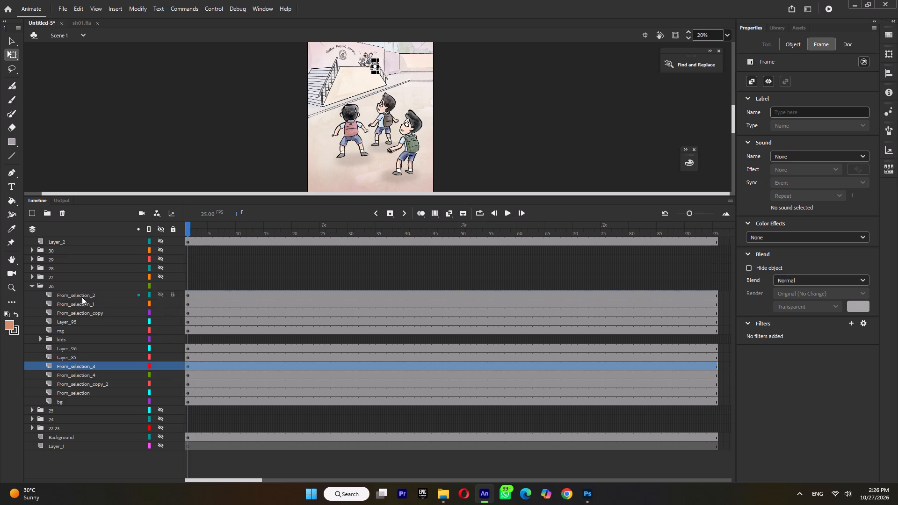
click(82, 297)
drag(84, 294, 78, 361)
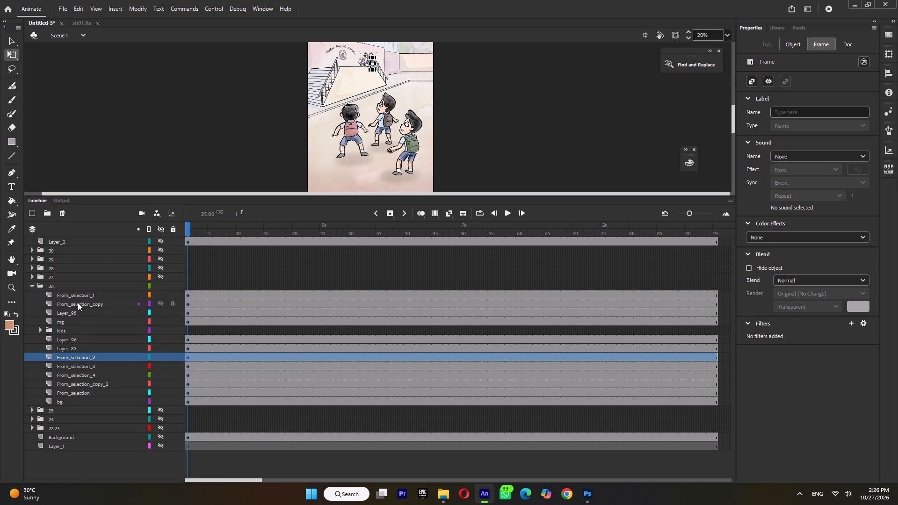
click(77, 296)
drag(78, 295, 76, 350)
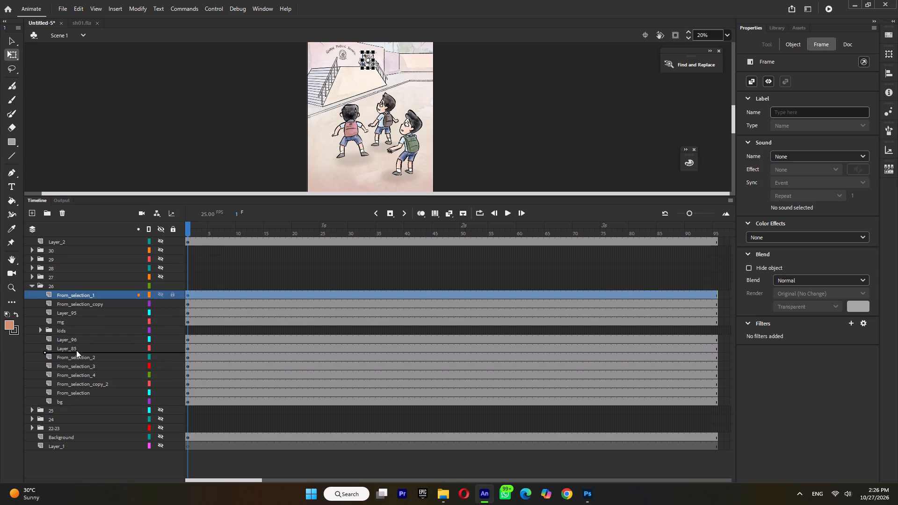
drag(76, 350, 76, 350)
click(80, 294)
drag(82, 293, 78, 342)
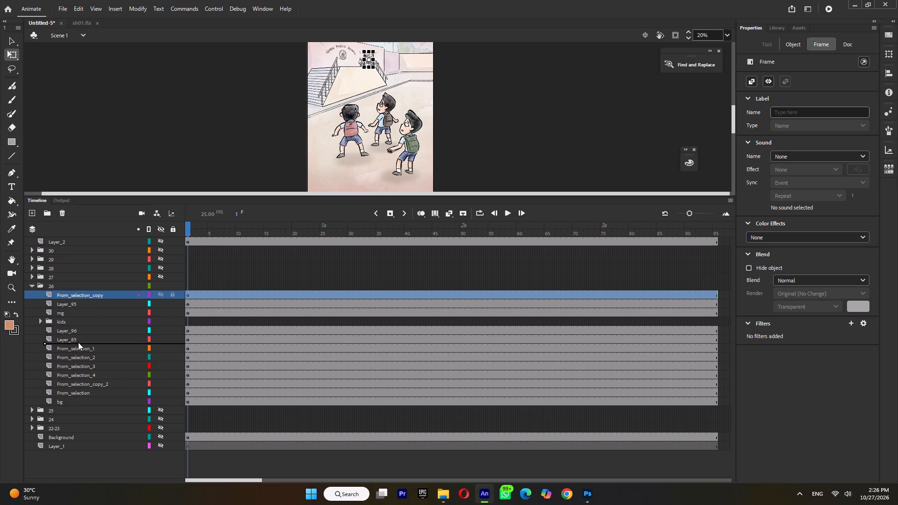
drag(78, 342, 78, 342)
Reverse the remaining folder 26 layers above From_selection_copy to Layer_85, Layer_96, kids, mg and Layer_95, from top to bottom.
click(78, 296)
drag(76, 296, 73, 335)
click(72, 297)
drag(72, 296, 73, 331)
click(70, 294)
drag(71, 294, 71, 296)
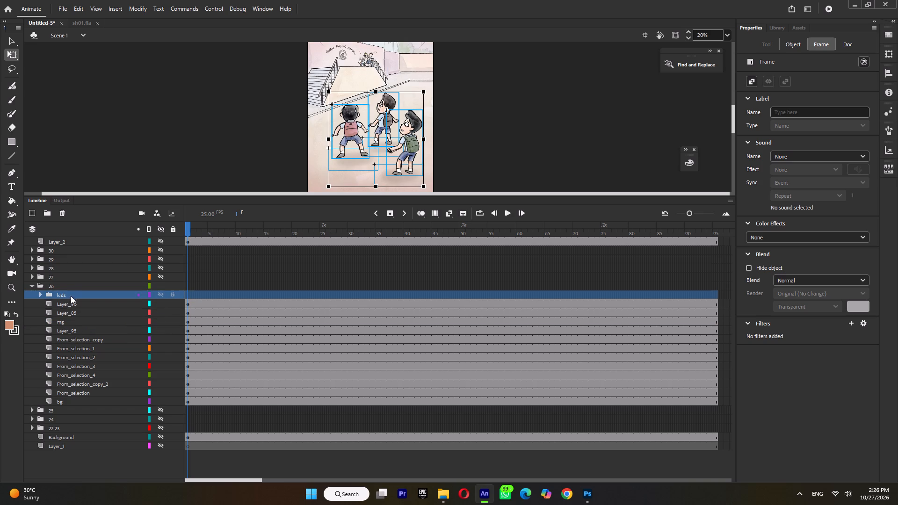
drag(71, 296, 69, 316)
click(74, 295)
drag(69, 294, 68, 298)
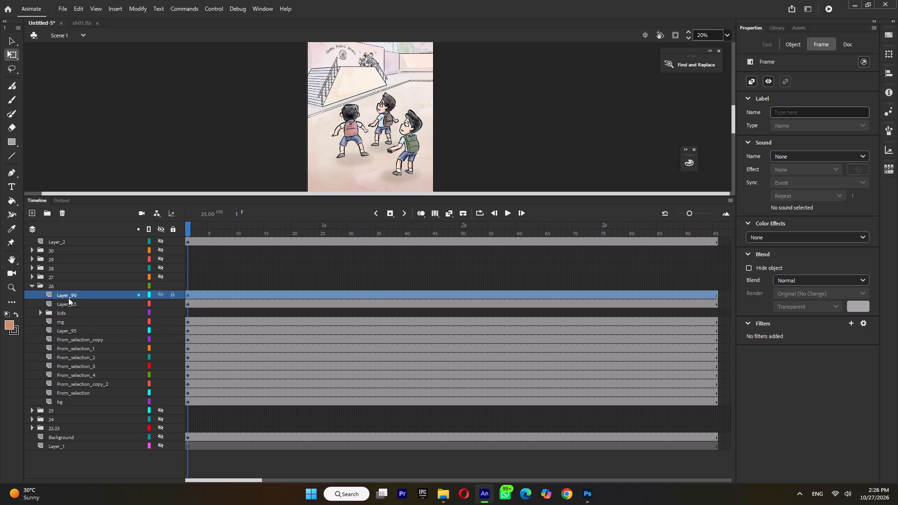
drag(68, 298, 66, 306)
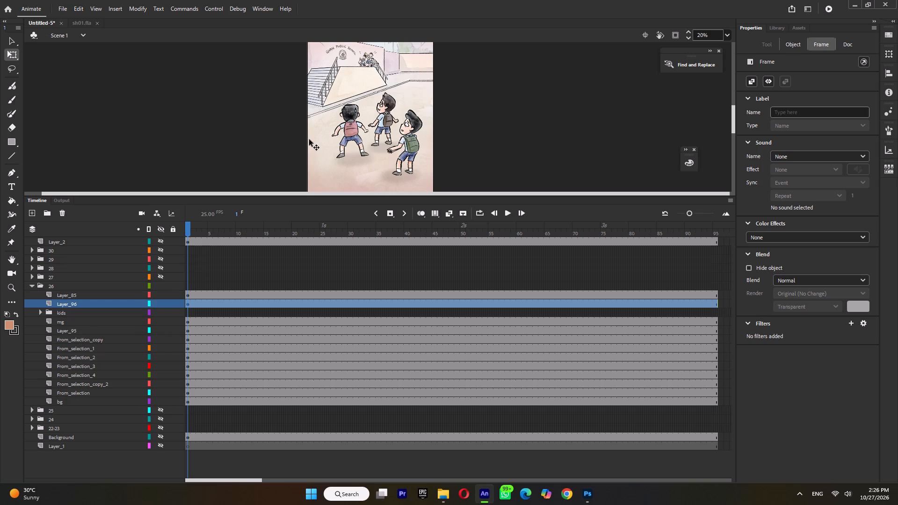
Collapse and hide folder 26, then unhide and expand folder 27 with its FG, blue and red subfolders collapsed.
click(31, 285)
click(160, 282)
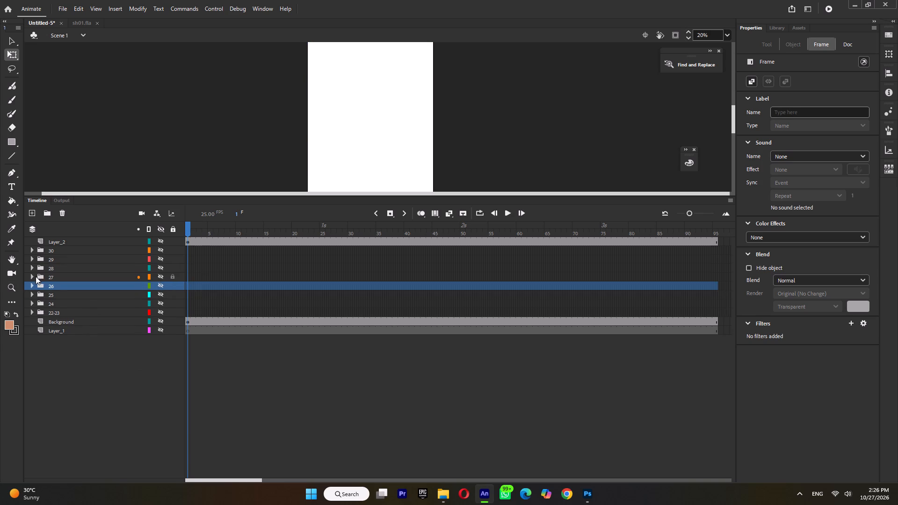
click(31, 276)
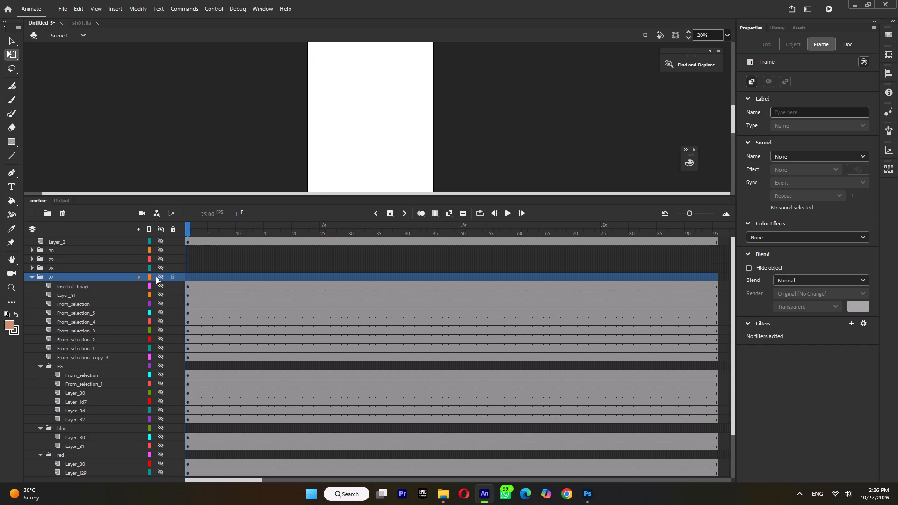
click(158, 276)
click(43, 365)
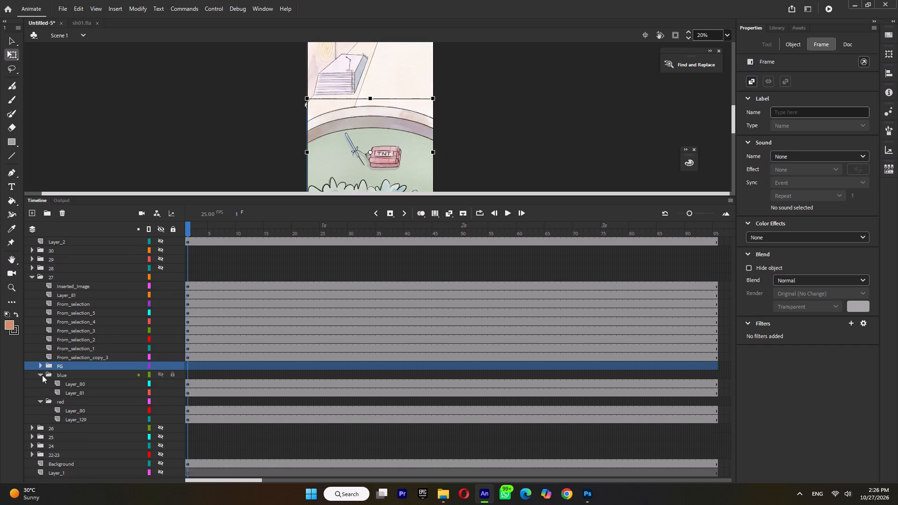
click(42, 373)
click(39, 383)
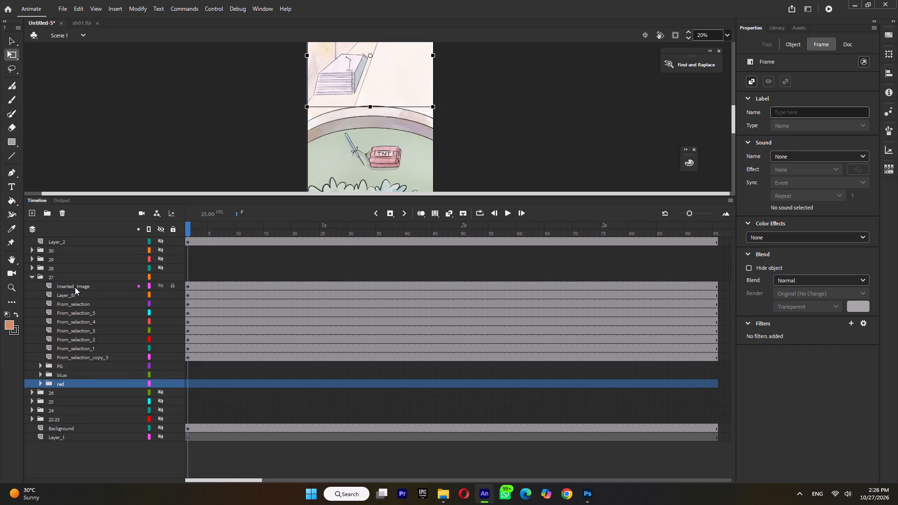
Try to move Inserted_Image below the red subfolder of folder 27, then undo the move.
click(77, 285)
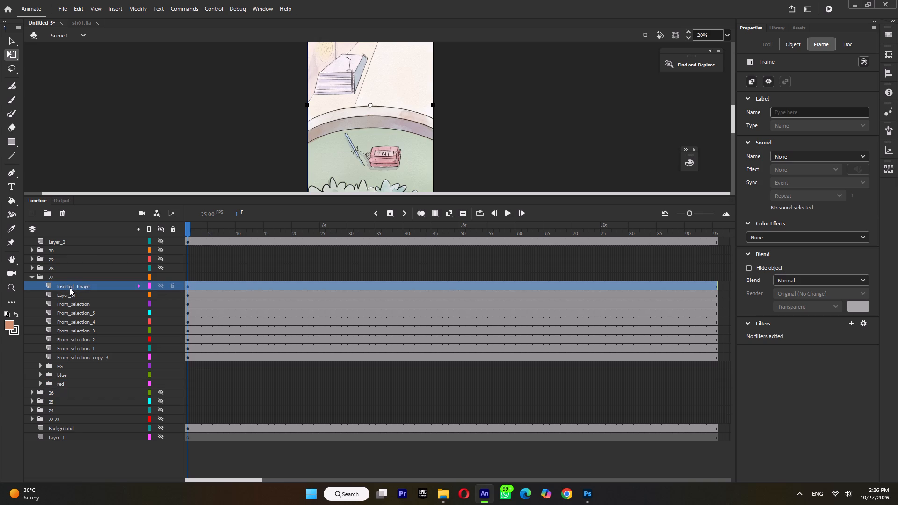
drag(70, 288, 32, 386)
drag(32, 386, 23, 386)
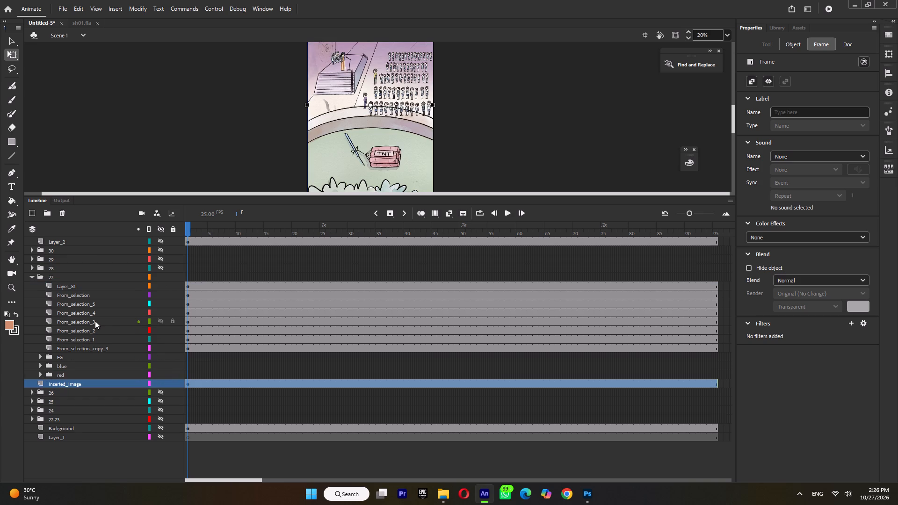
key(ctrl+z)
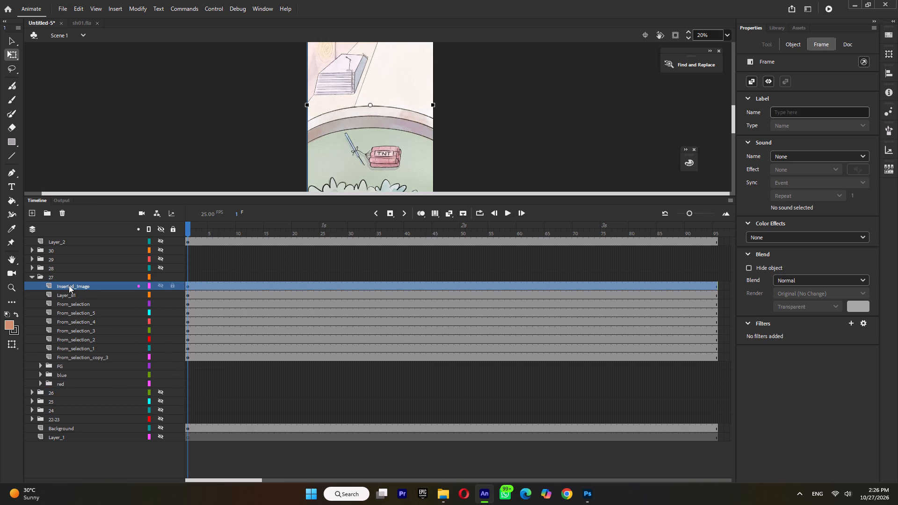
Move five layers to the bottom of folder 27, ordered From_selection_4, From_selection_5, From_selection, Layer_81, Inserted_Image from top to bottom.
drag(69, 285, 47, 389)
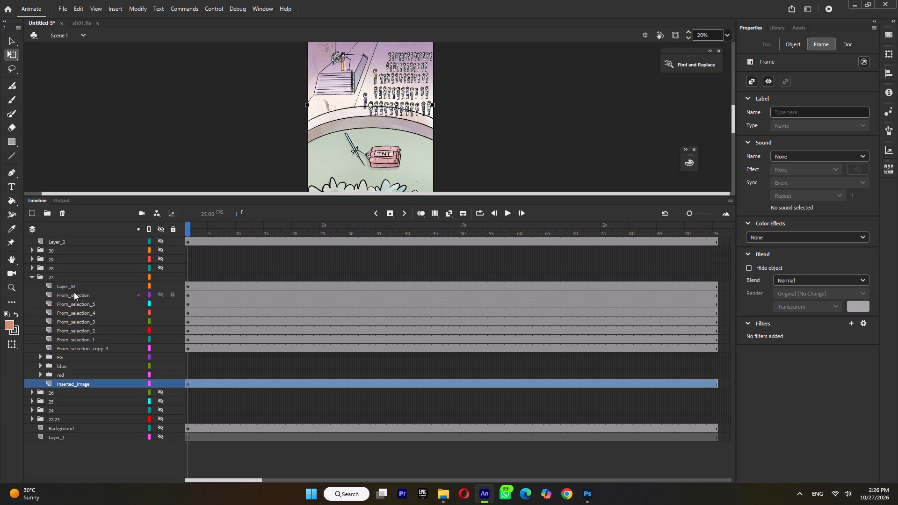
click(71, 285)
drag(70, 285, 43, 376)
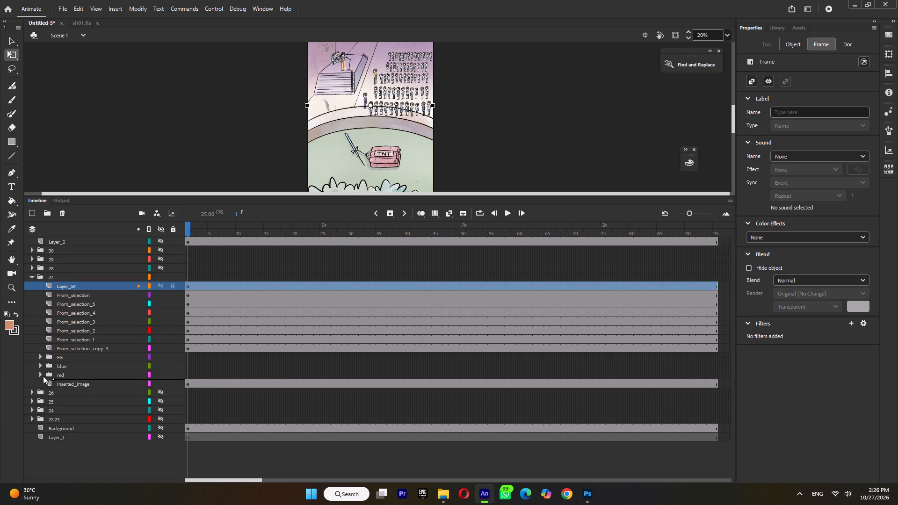
drag(43, 376, 39, 382)
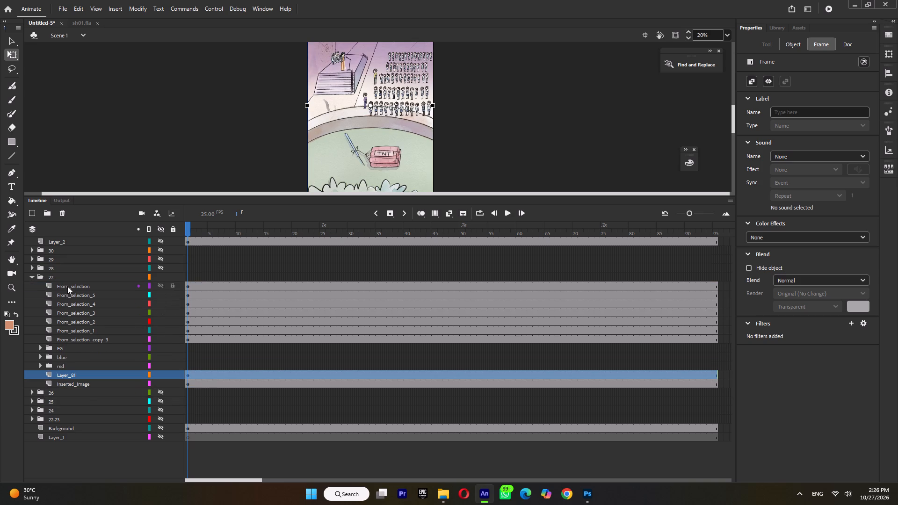
click(67, 286)
drag(67, 286, 49, 369)
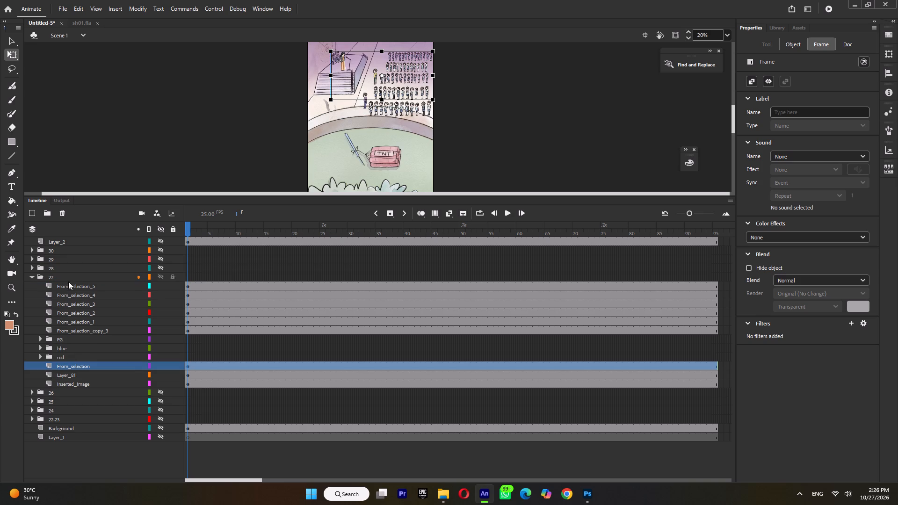
click(65, 286)
drag(66, 287, 47, 364)
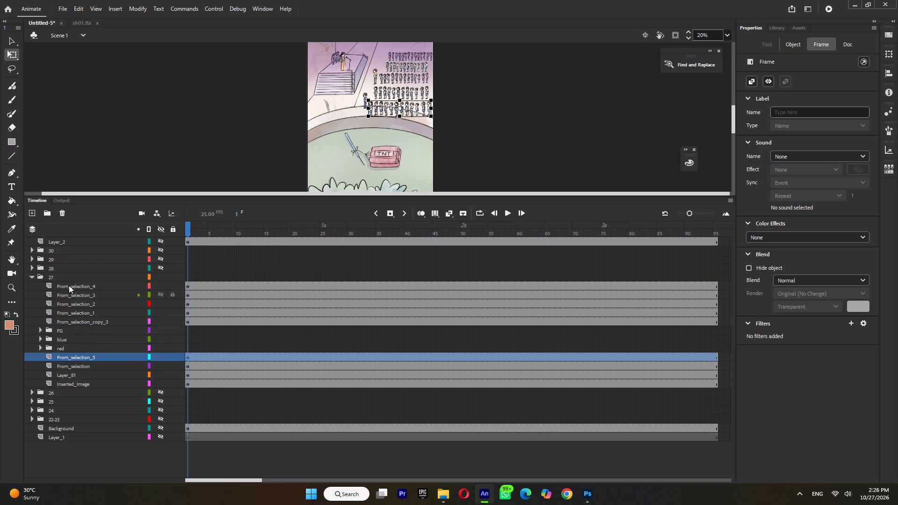
click(67, 286)
drag(68, 284, 43, 354)
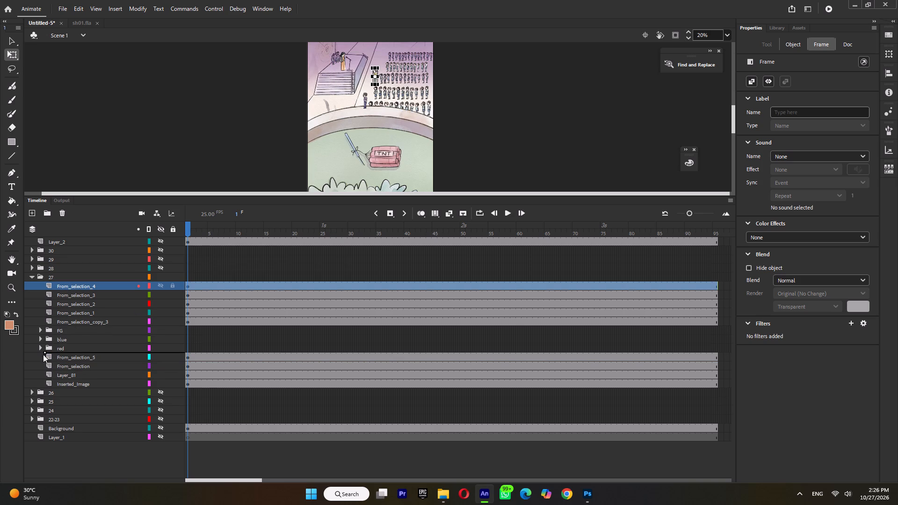
drag(43, 354, 43, 354)
Stack From_selection_copy_3, From_selection_1, From_selection_2 and From_selection_3, top to bottom, directly above From_selection_4 in folder 27.
click(69, 281)
drag(72, 283, 48, 339)
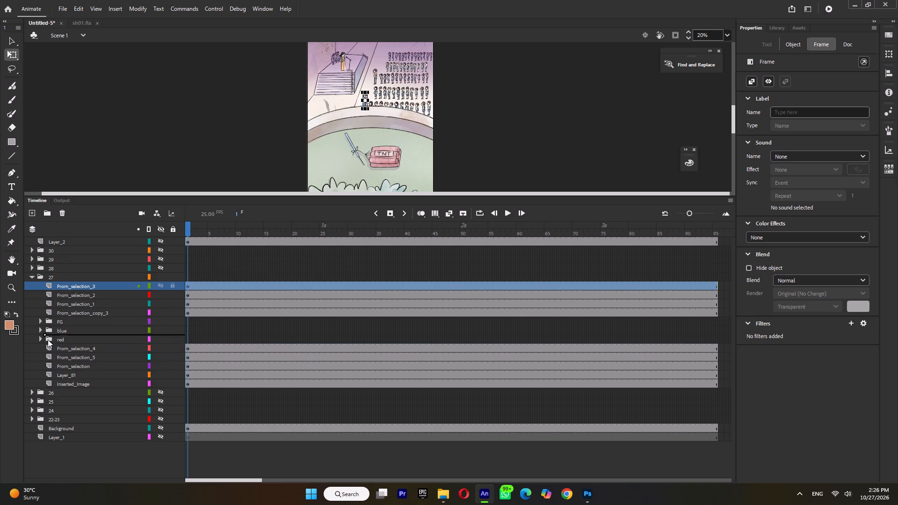
drag(48, 339, 47, 342)
click(73, 285)
drag(75, 285, 70, 302)
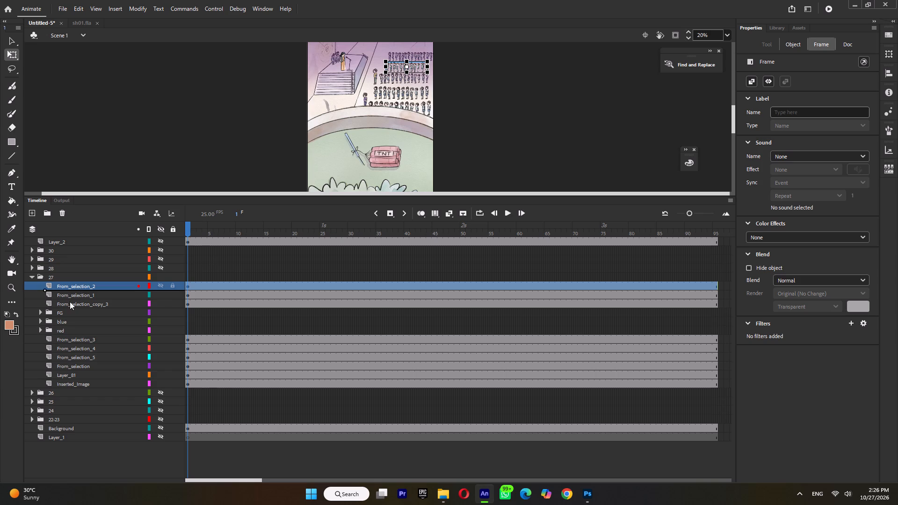
drag(70, 302, 54, 337)
click(72, 283)
drag(73, 285, 49, 332)
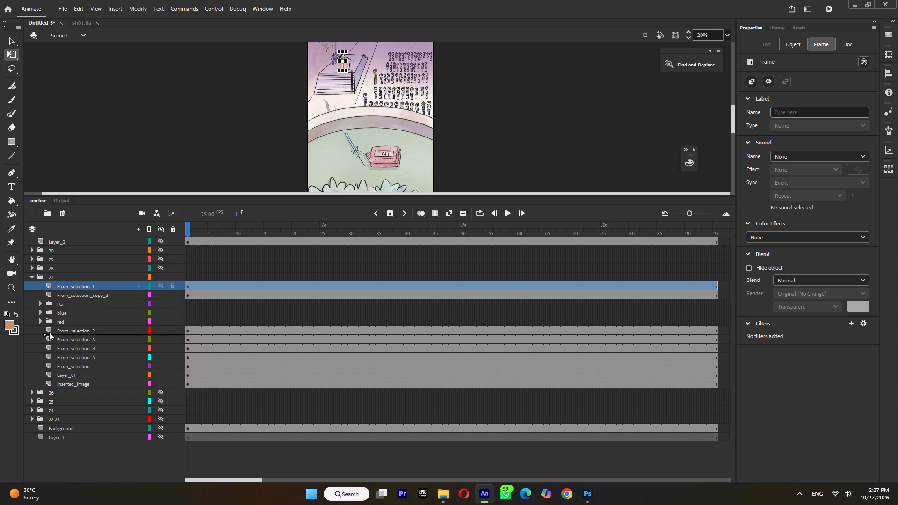
drag(49, 332, 47, 327)
click(73, 285)
drag(77, 285, 69, 296)
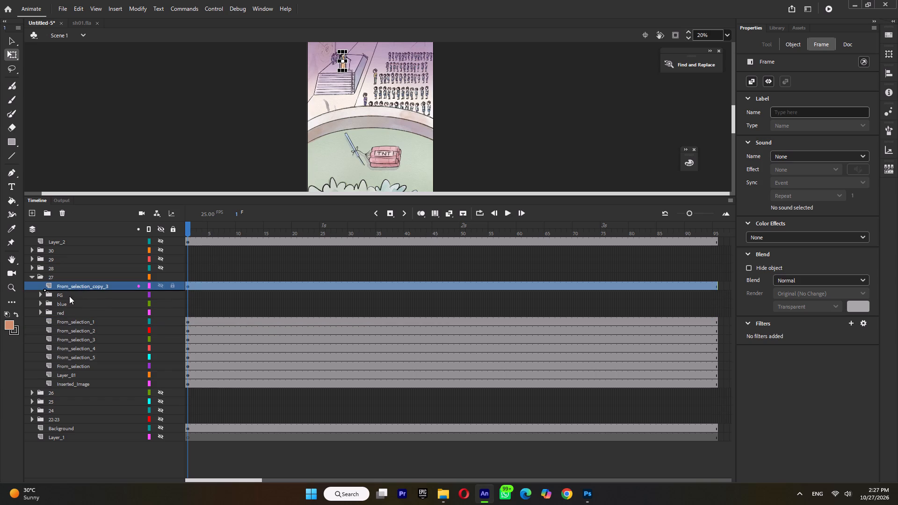
drag(69, 296, 57, 316)
Reverse the subfolders at the top of folder 27 to red, blue, FG from top to bottom.
click(64, 289)
drag(66, 285, 64, 303)
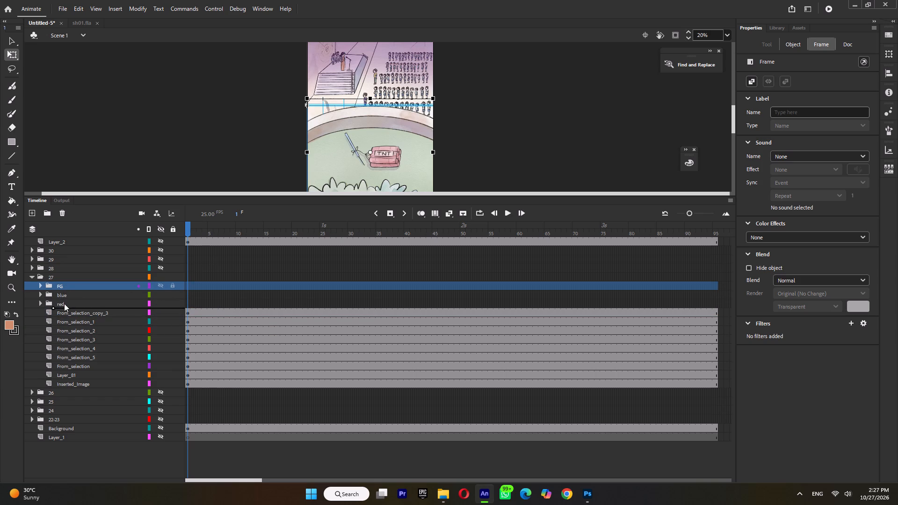
drag(64, 303, 52, 308)
click(61, 284)
drag(62, 283, 55, 293)
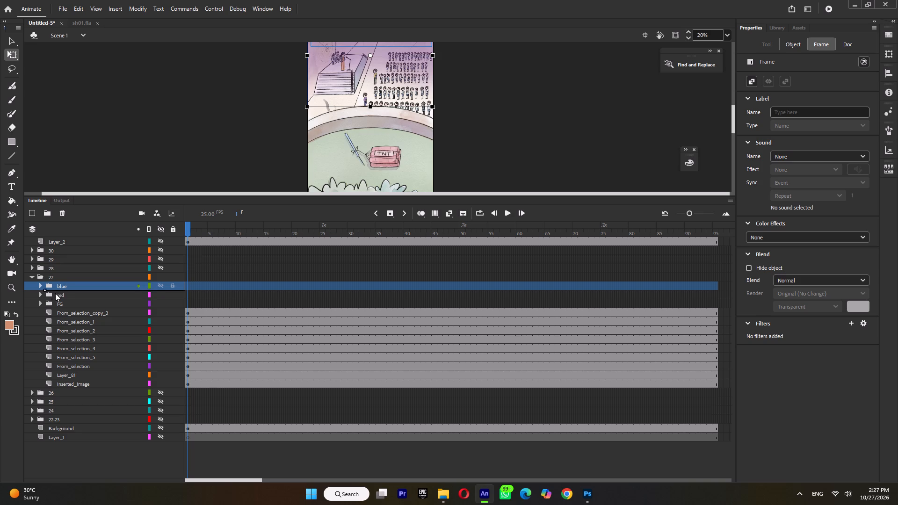
drag(55, 293, 47, 300)
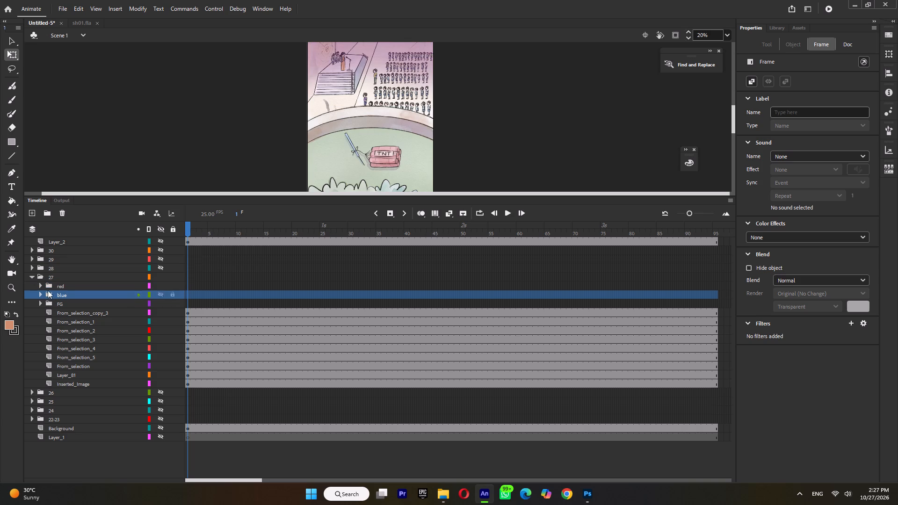
In folder 27's FG subfolder, stack Layer_80, From_selection_1 and From_selection, top to bottom, below the other layers.
click(39, 302)
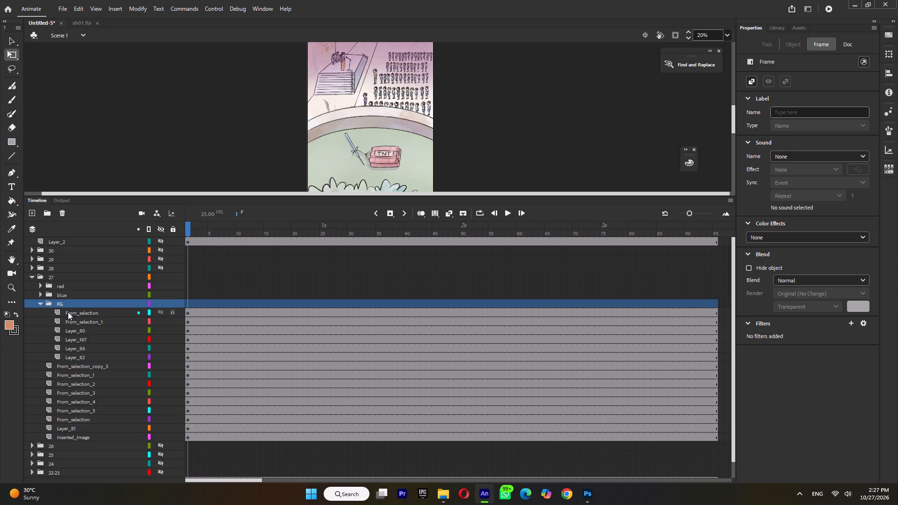
click(68, 312)
drag(69, 313, 67, 362)
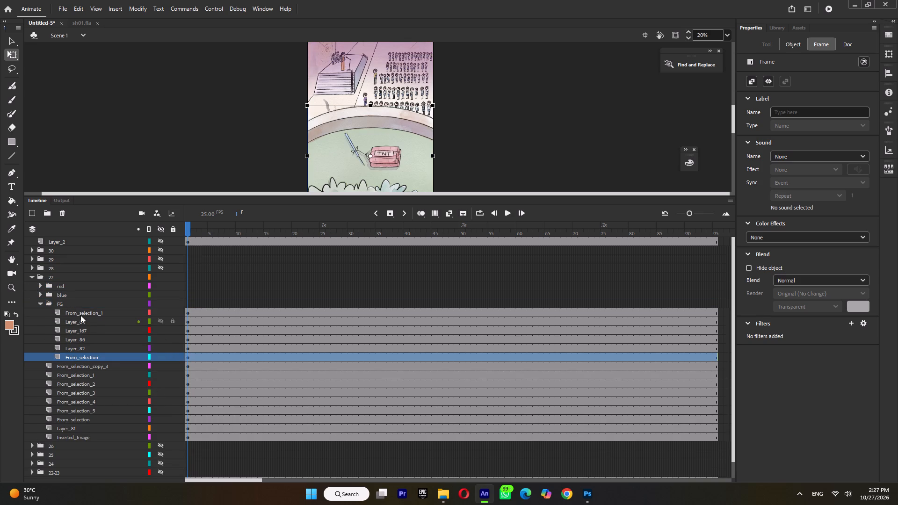
click(80, 315)
drag(80, 314, 77, 350)
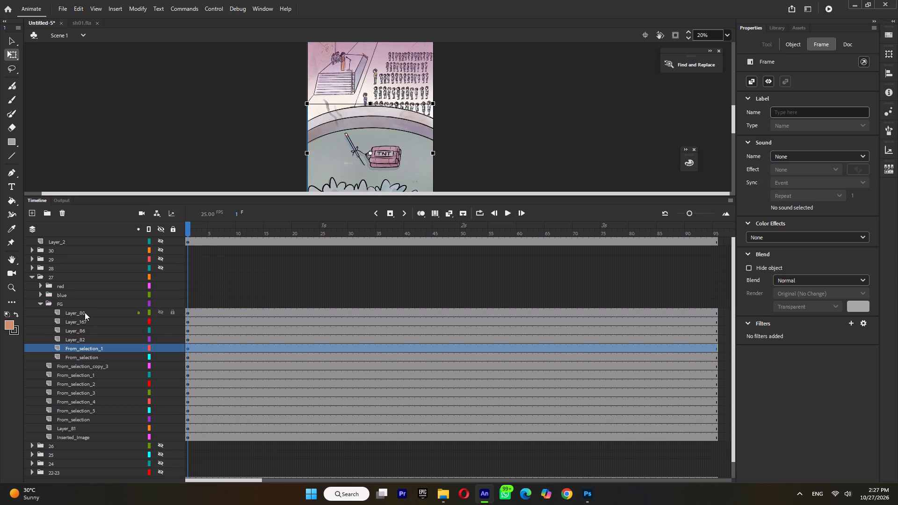
click(85, 310)
drag(79, 312, 78, 341)
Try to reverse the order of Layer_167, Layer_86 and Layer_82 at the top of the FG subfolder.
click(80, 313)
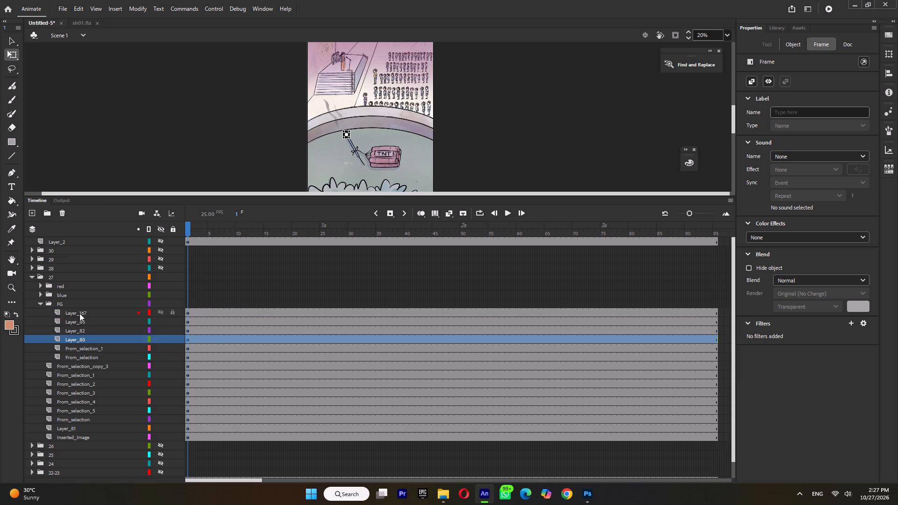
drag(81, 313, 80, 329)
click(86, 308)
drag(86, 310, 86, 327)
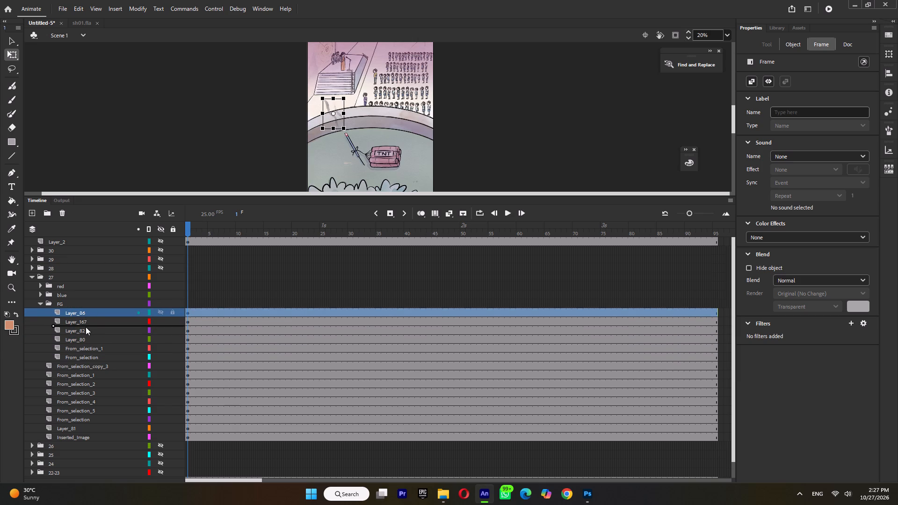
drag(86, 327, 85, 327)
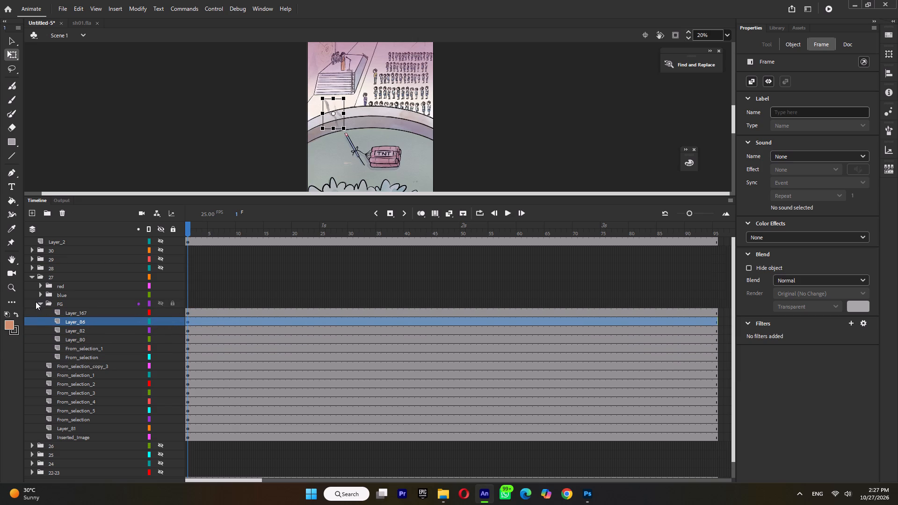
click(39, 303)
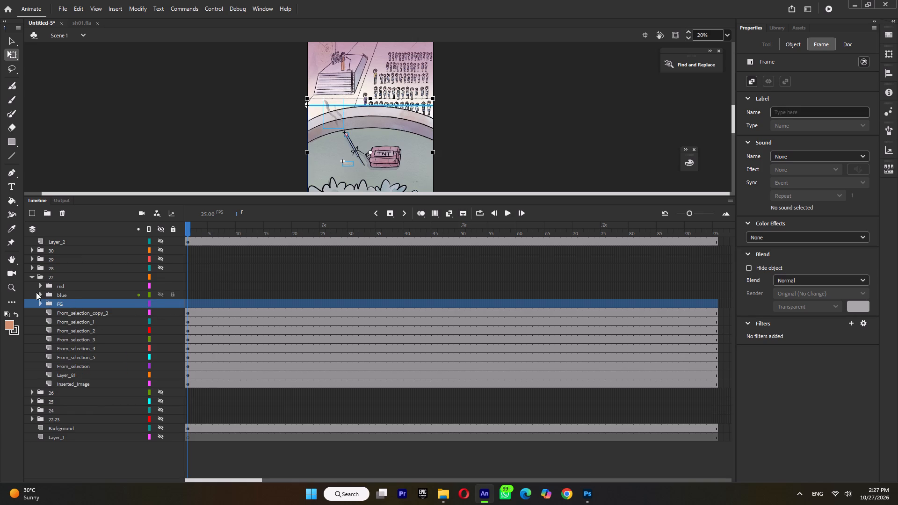
Move Layer_80 below Layer_81 in folder 27's blue subfolder, leaving the subfolder collapsed.
click(40, 294)
click(67, 305)
drag(68, 304, 68, 305)
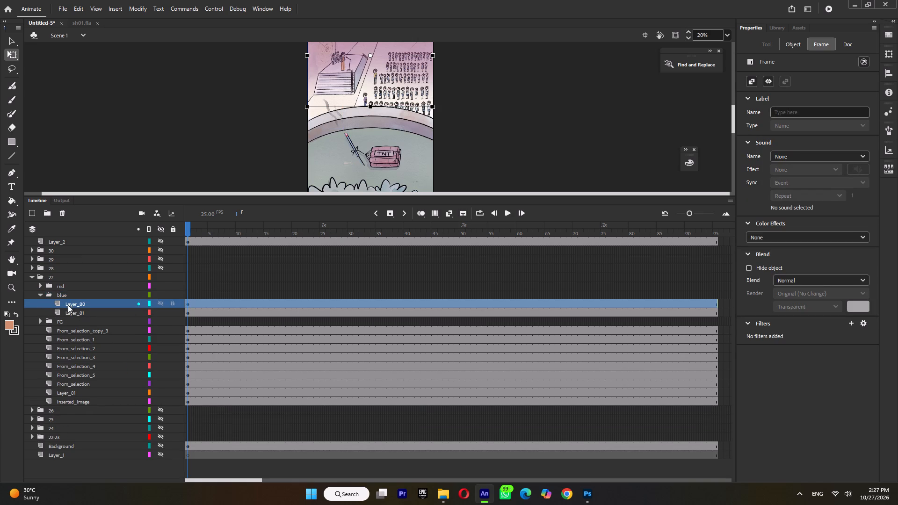
drag(68, 305, 67, 318)
click(39, 295)
Move Layer_80 below Layer_129 in folder 27's red subfolder, leaving the subfolder collapsed.
click(37, 283)
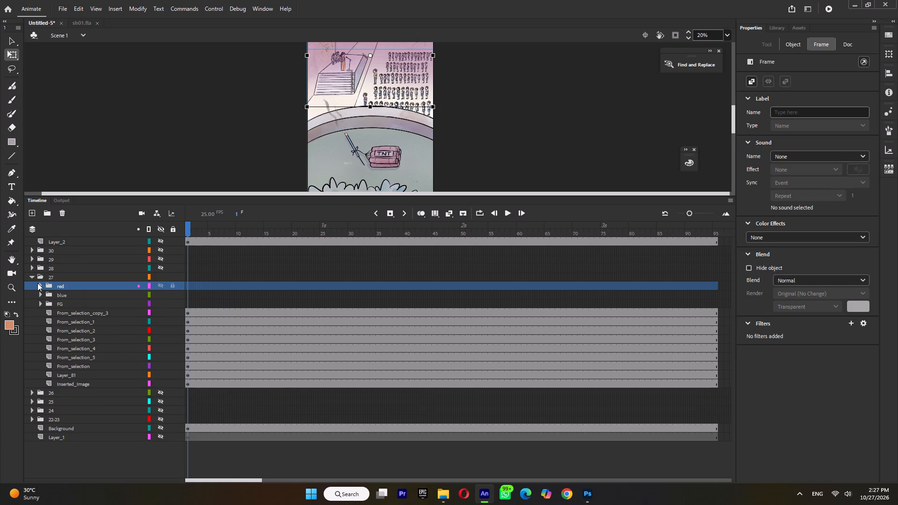
click(39, 286)
click(62, 294)
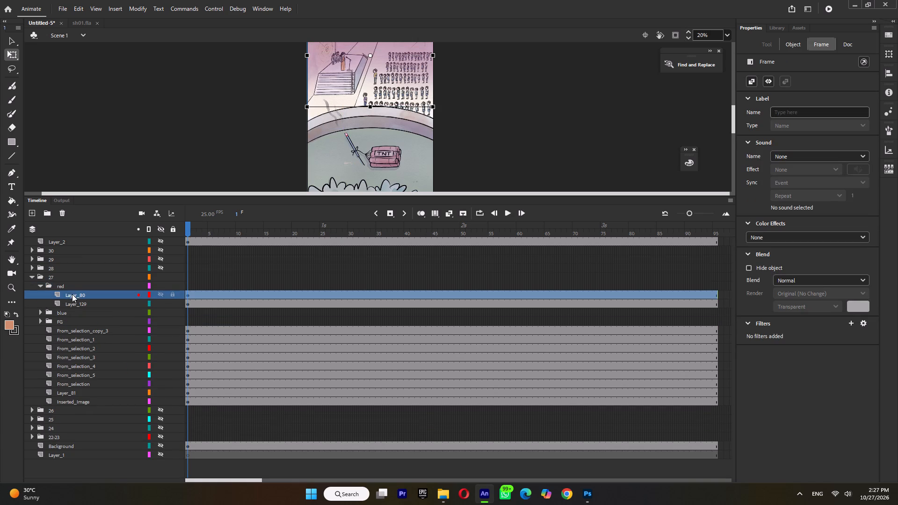
drag(72, 294, 71, 305)
click(39, 286)
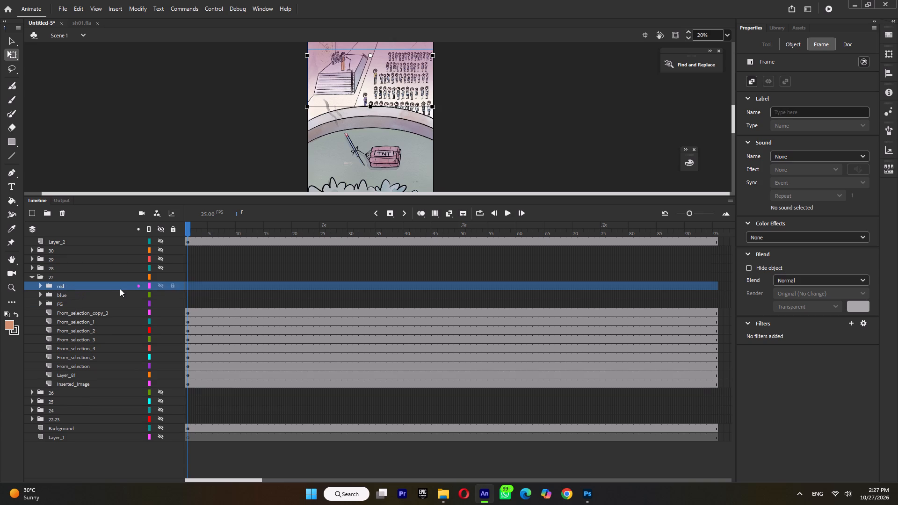
Using group 27 of 22-30.psd in Photoshop as reference, order Layer_82, Layer_86 and Layer_167 above Layer_80 in Animate's FG subfolder.
click(68, 304)
click(589, 496)
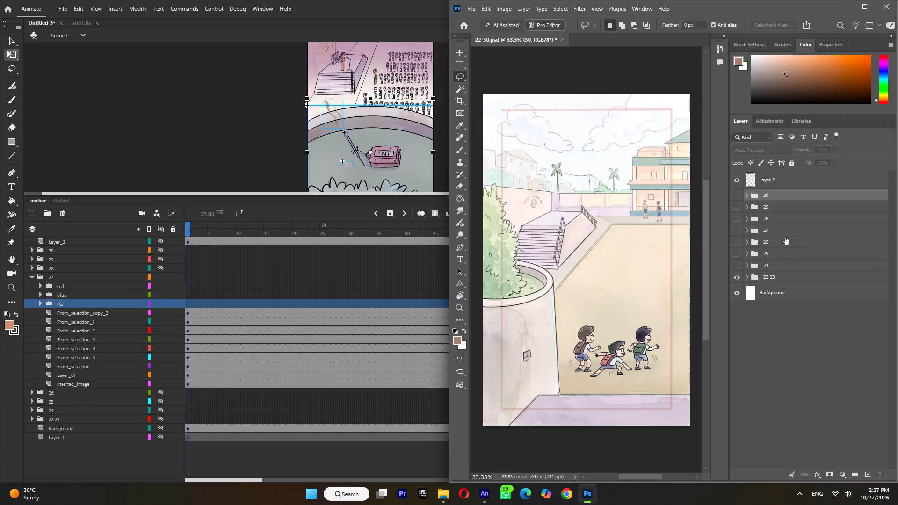
click(746, 232)
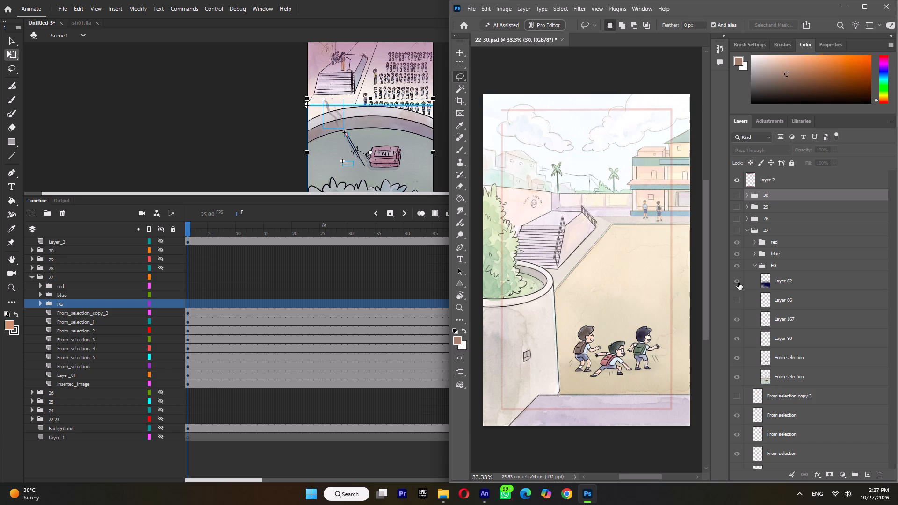
click(41, 306)
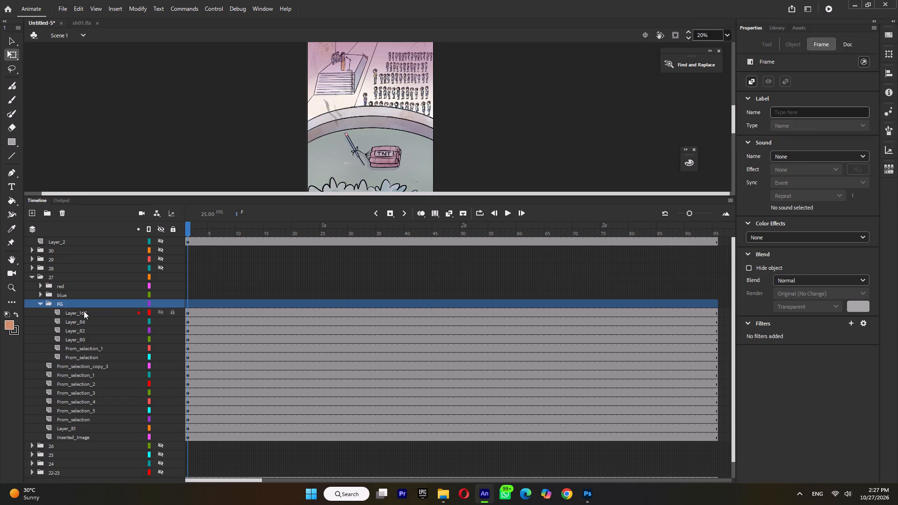
click(589, 498)
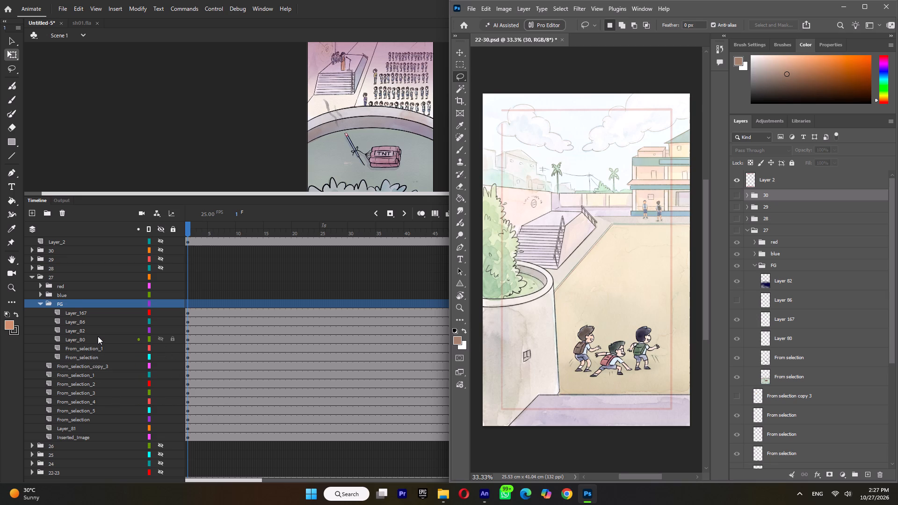
click(90, 311)
drag(87, 311, 85, 334)
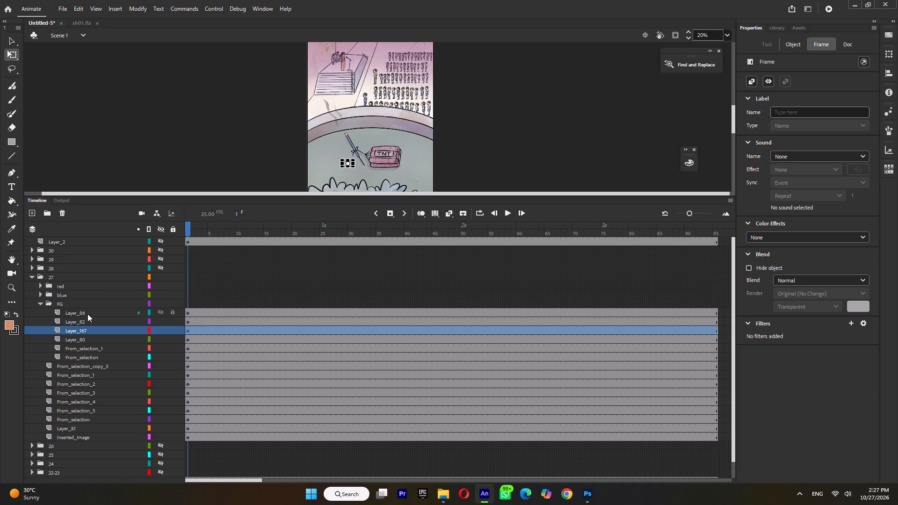
click(87, 313)
drag(89, 312, 88, 327)
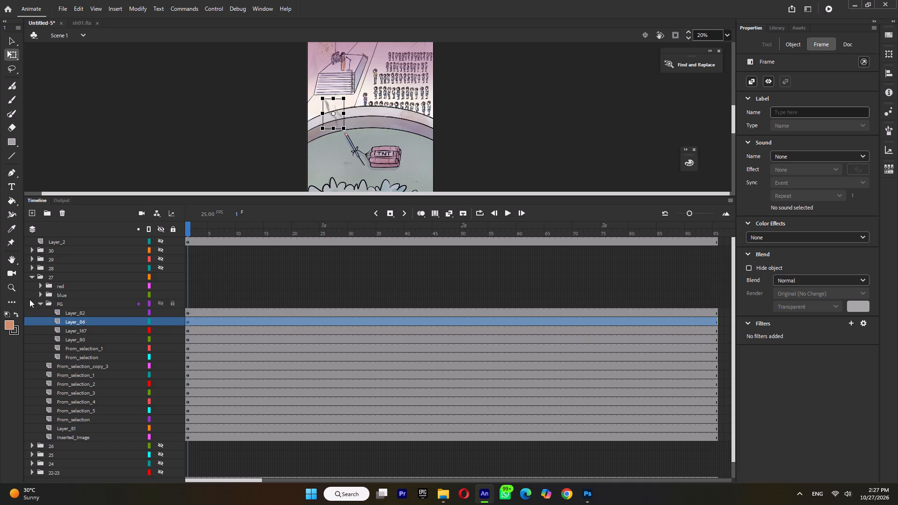
click(40, 303)
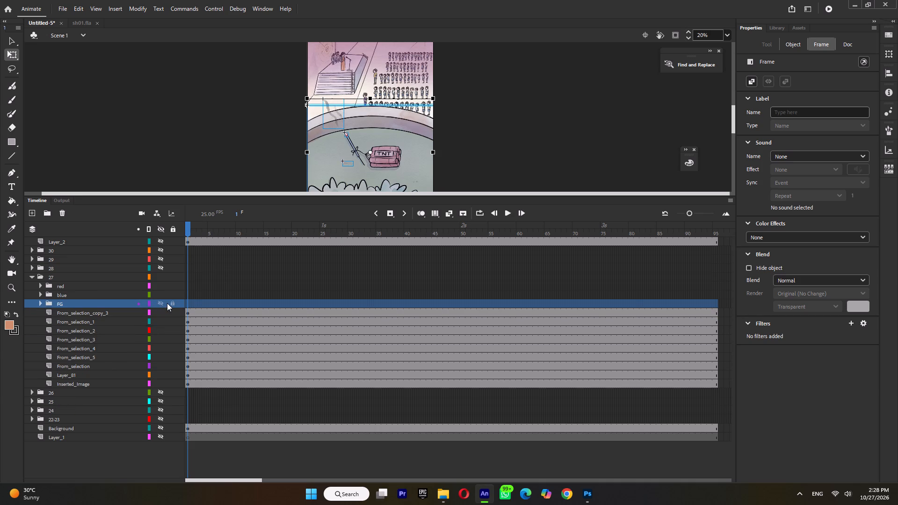
Switch to Photoshop and compare the layer order of group 27 in 22-30.psd with folder 27, then collapse the group.
click(589, 495)
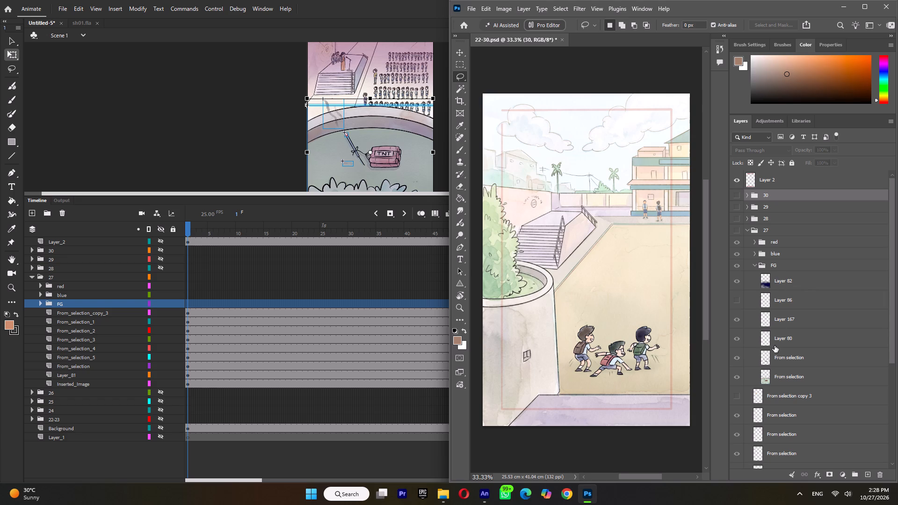
scroll(775, 348, down, 7)
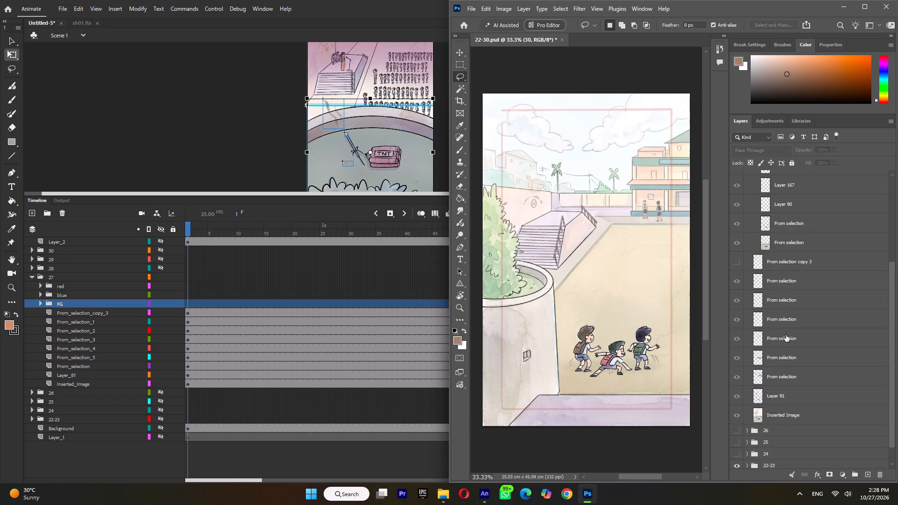
scroll(786, 334, up, 10)
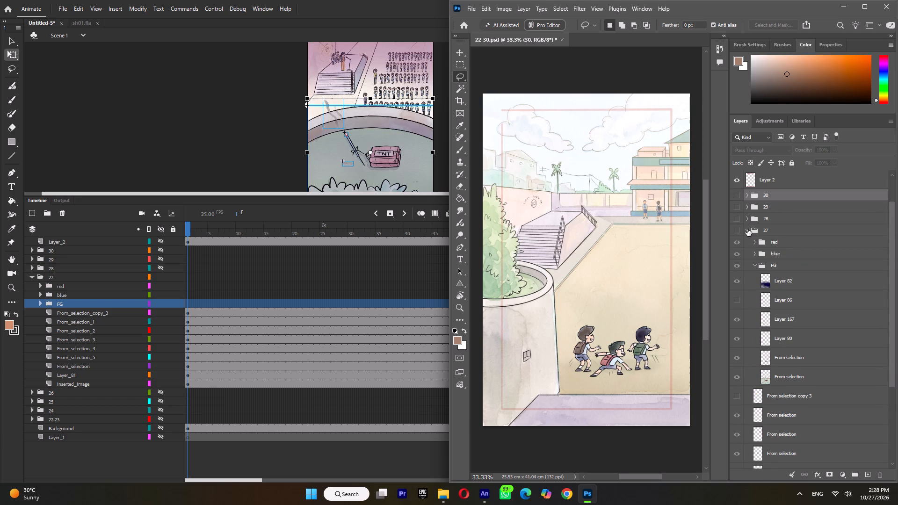
click(746, 229)
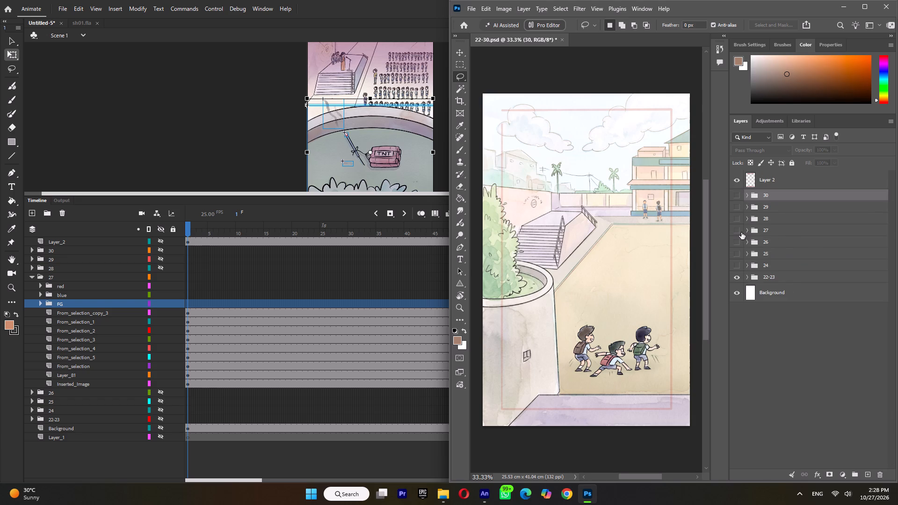
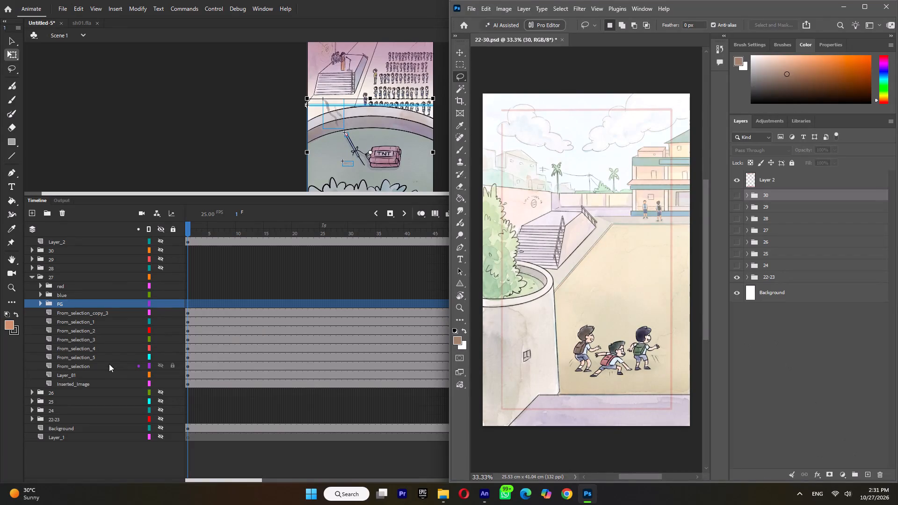
Collapse folder 27 and hide it, making folder 28 visible instead.
click(29, 276)
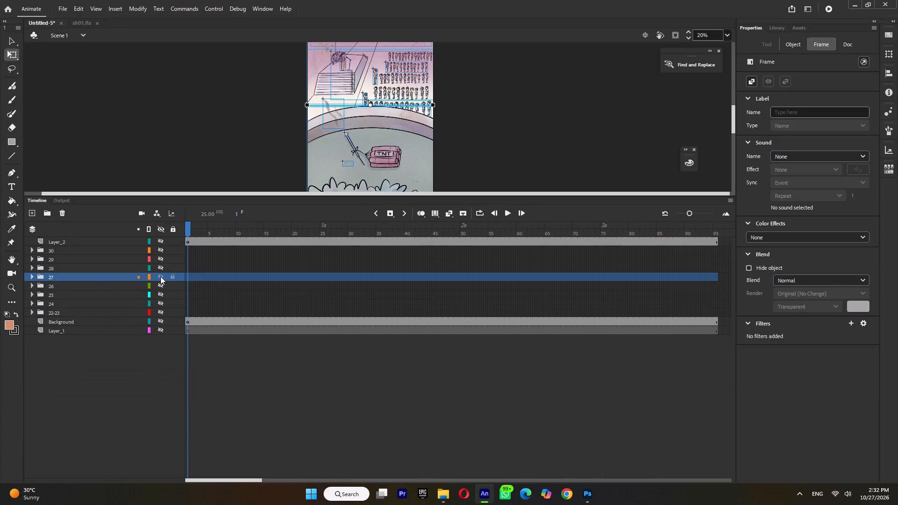
click(160, 276)
click(160, 268)
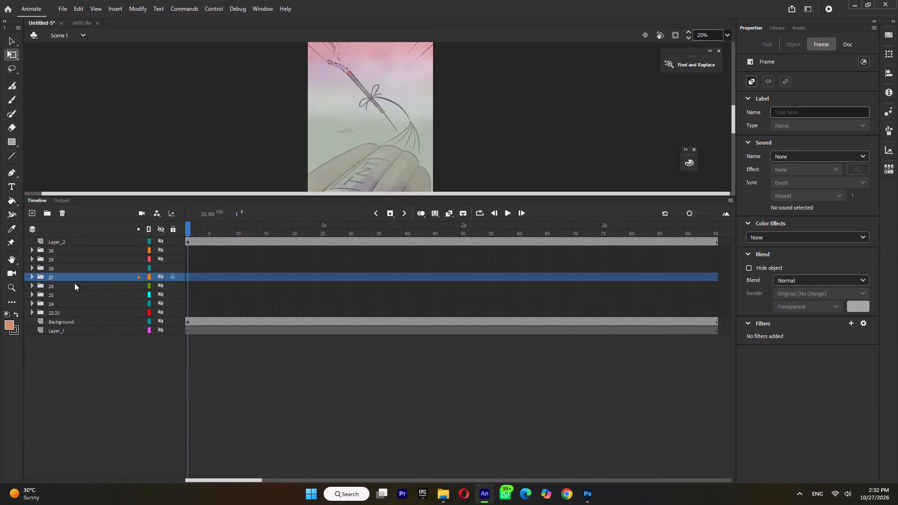
Reverse the layers in folder 28's New group: Layer_134, Layer_129, Layer_95_1, Layer_95_2, Layer_95_3, Layer_95 from top to bottom.
click(33, 267)
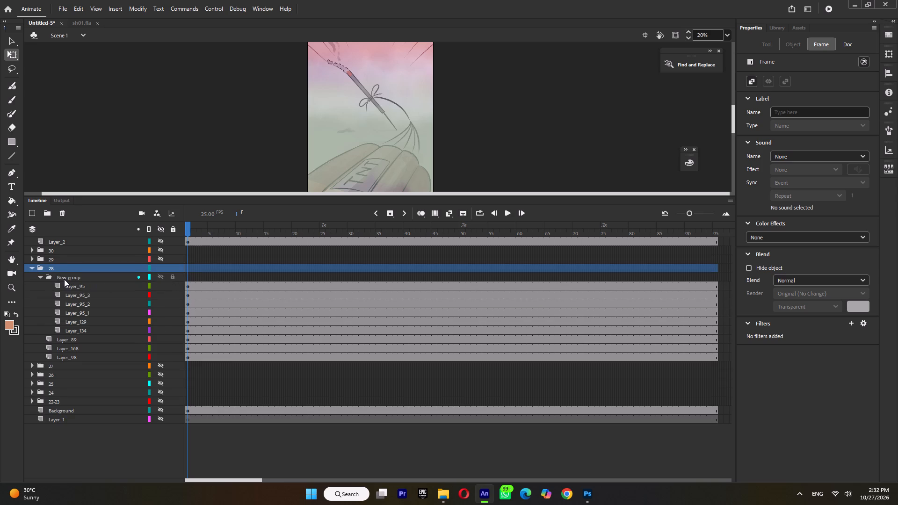
click(74, 285)
drag(77, 286, 71, 329)
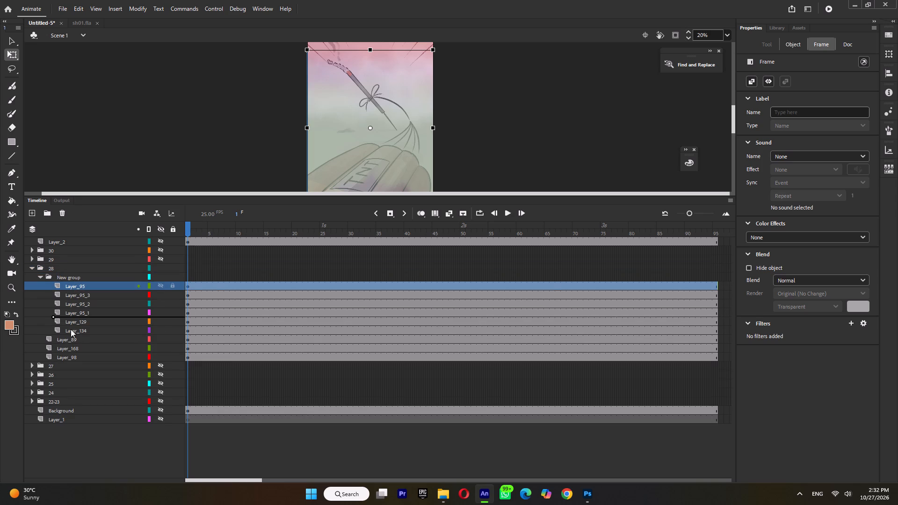
drag(71, 329, 71, 332)
click(87, 284)
drag(80, 286, 75, 321)
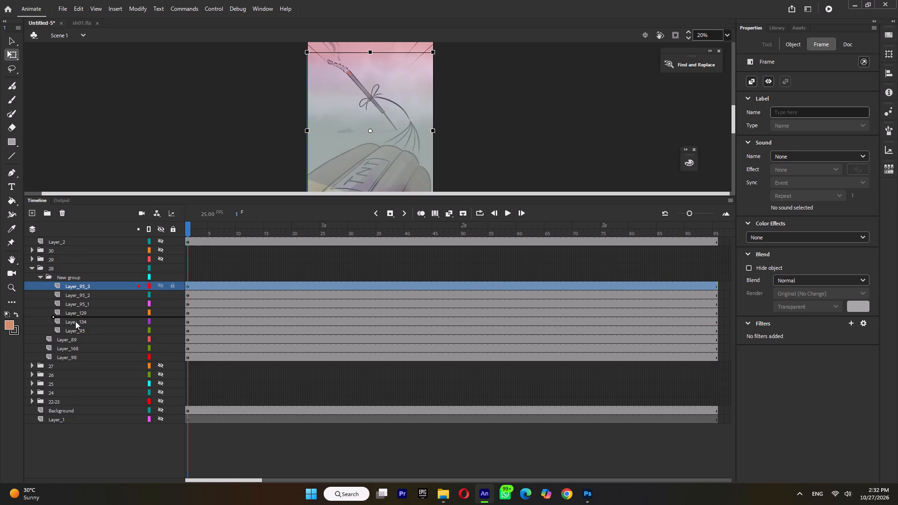
drag(75, 321, 75, 325)
click(85, 287)
drag(85, 285, 81, 317)
click(89, 286)
drag(89, 285, 85, 312)
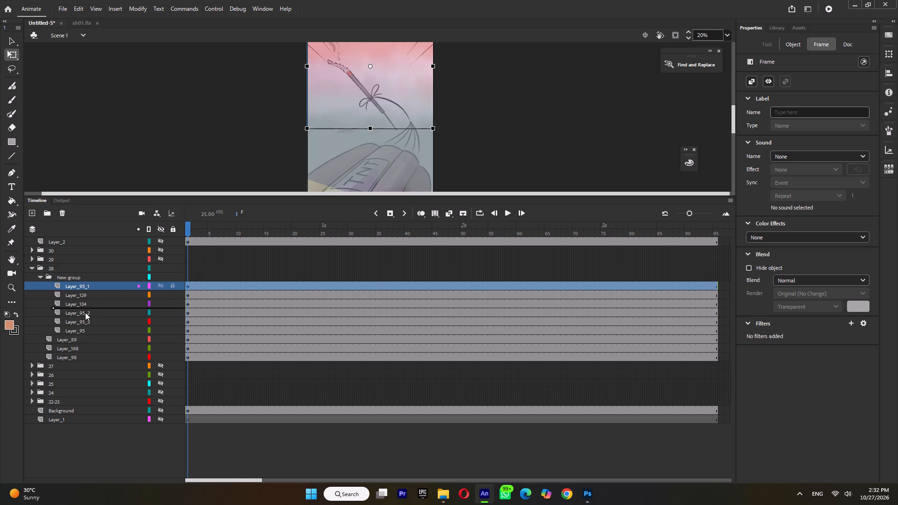
drag(85, 312, 85, 305)
click(93, 285)
drag(94, 285, 94, 299)
Reorder folder 28's contents from top to bottom as Layer_98, Layer_168, Layer_89, New group, and collapse the folder.
click(42, 276)
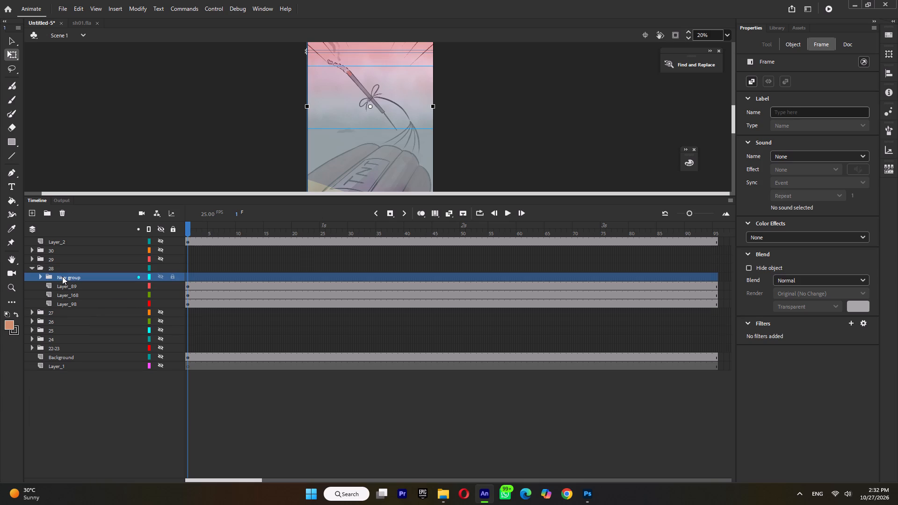
drag(63, 276, 58, 304)
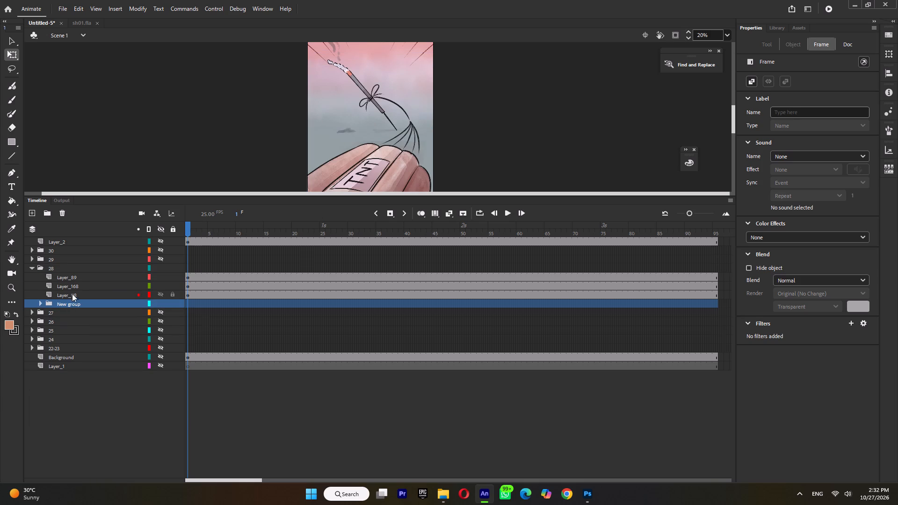
click(68, 275)
drag(72, 275, 66, 298)
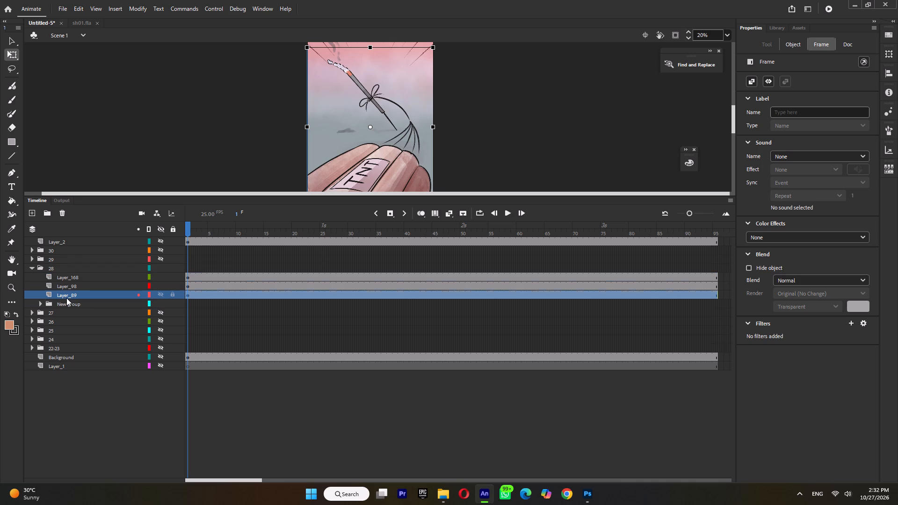
click(72, 279)
drag(74, 276, 72, 290)
click(31, 268)
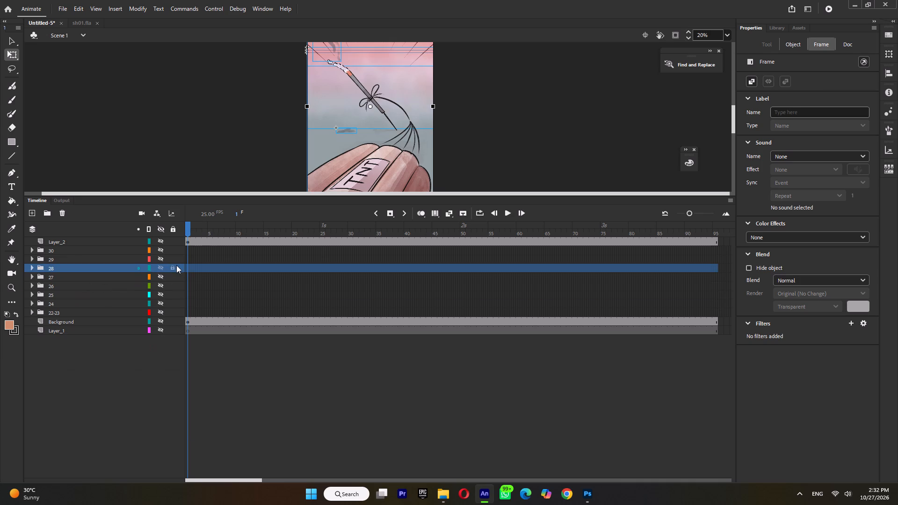
Hide folder 28, show and expand folder 29, and collapse its New group, Group 3 and Group 2 subfolders.
click(159, 266)
click(161, 259)
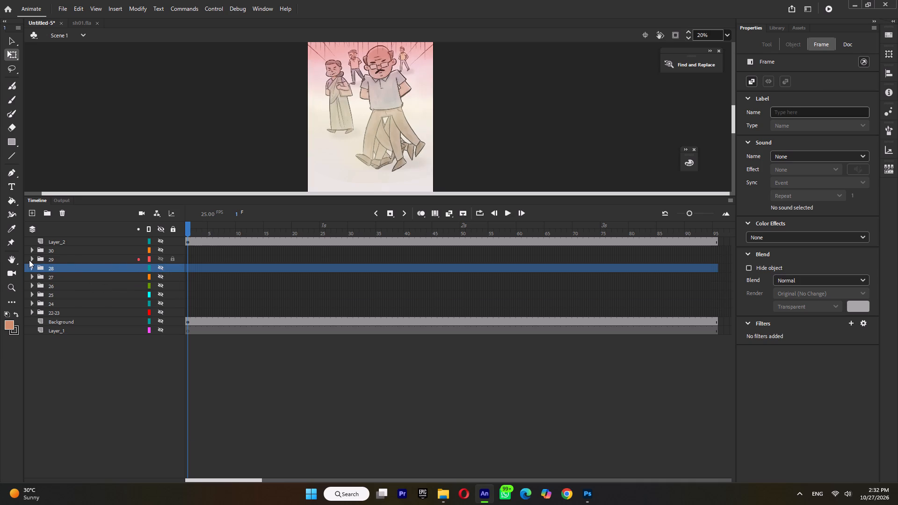
click(32, 260)
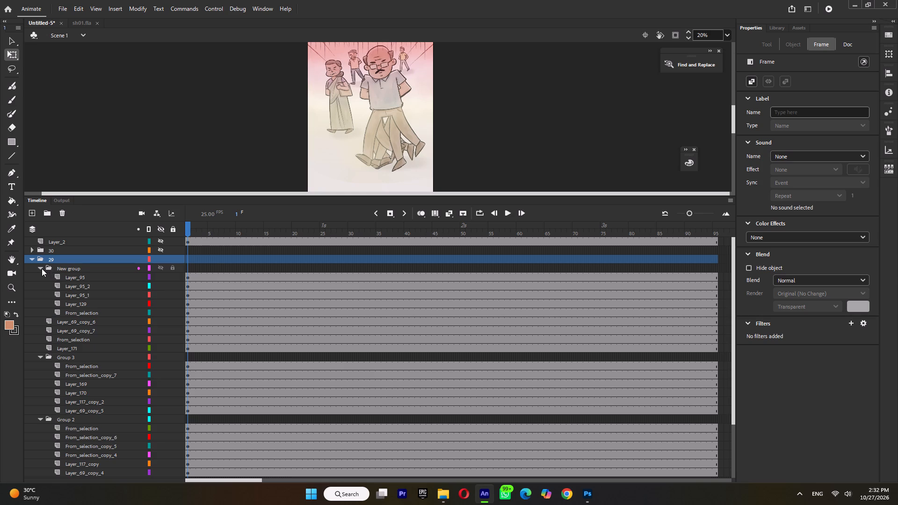
click(42, 266)
click(38, 311)
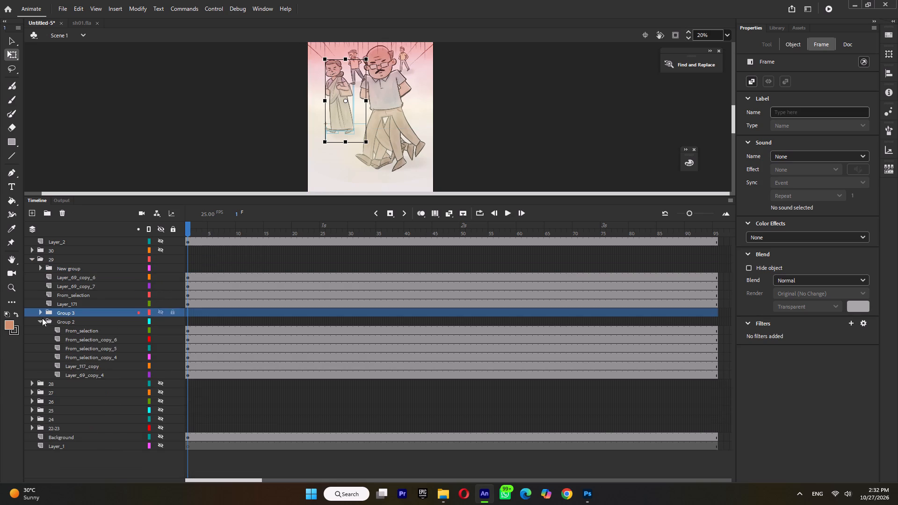
click(40, 322)
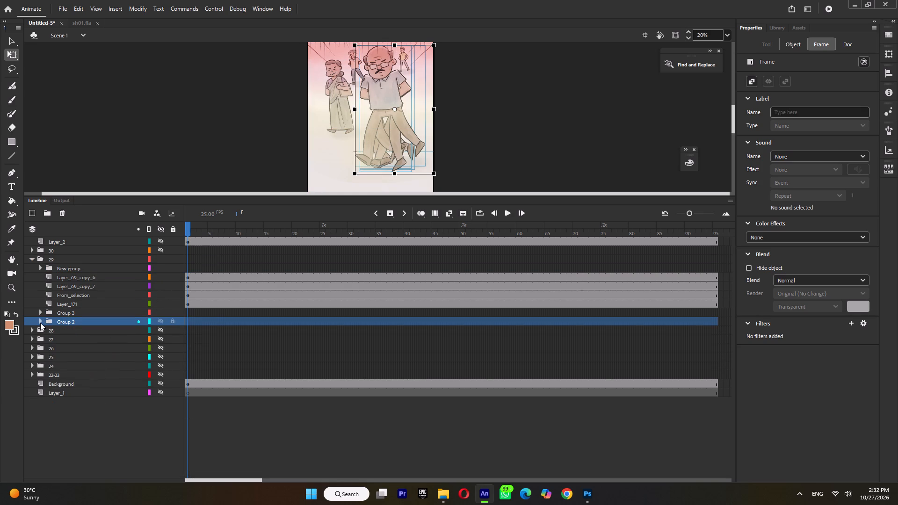
Reorder Group 2 in folder 29: Layer_117_copy, From_selection_copy_4, From_selection_copy_5, From_selection_copy_6, From_selection, with Layer_69_copy_4 at the bottom.
click(40, 323)
click(73, 330)
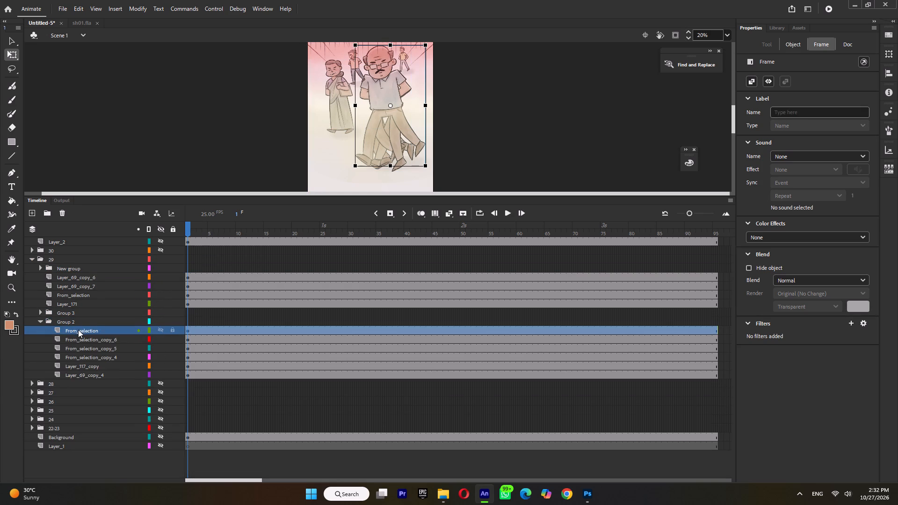
drag(76, 330, 71, 379)
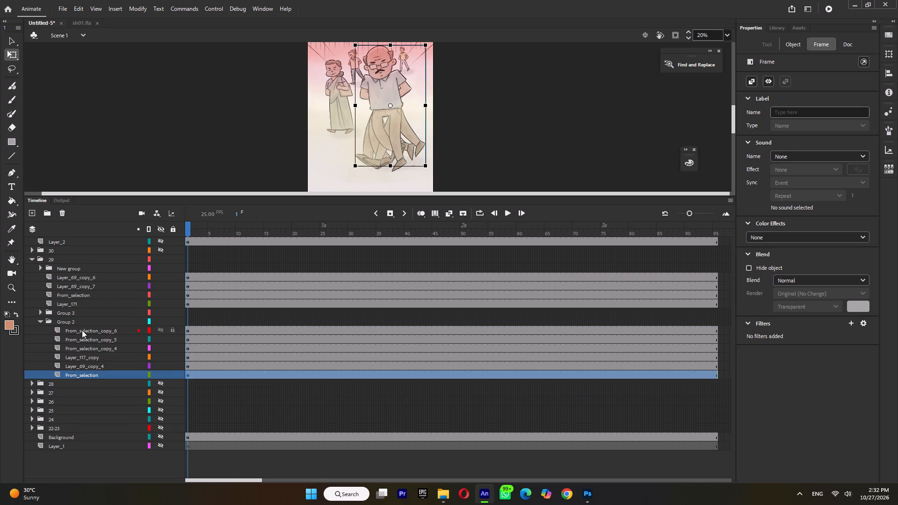
click(82, 330)
drag(85, 330, 82, 368)
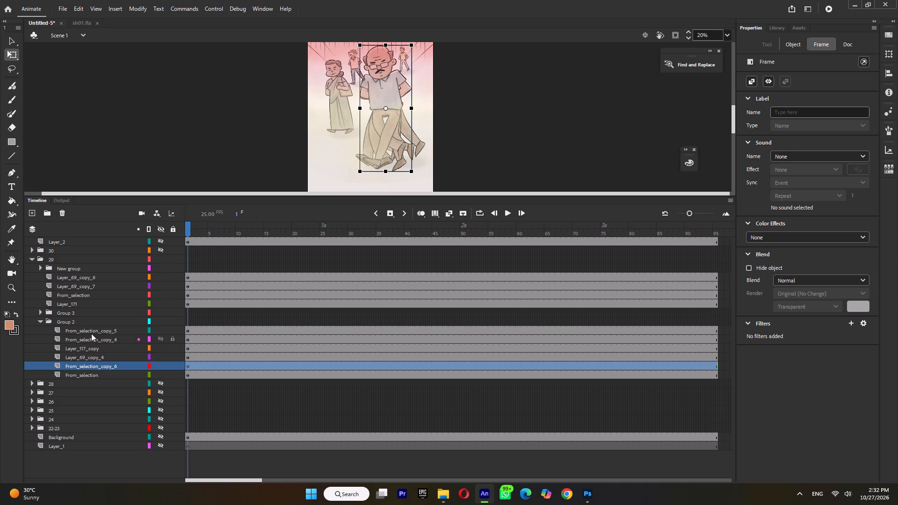
click(91, 329)
drag(93, 329, 91, 361)
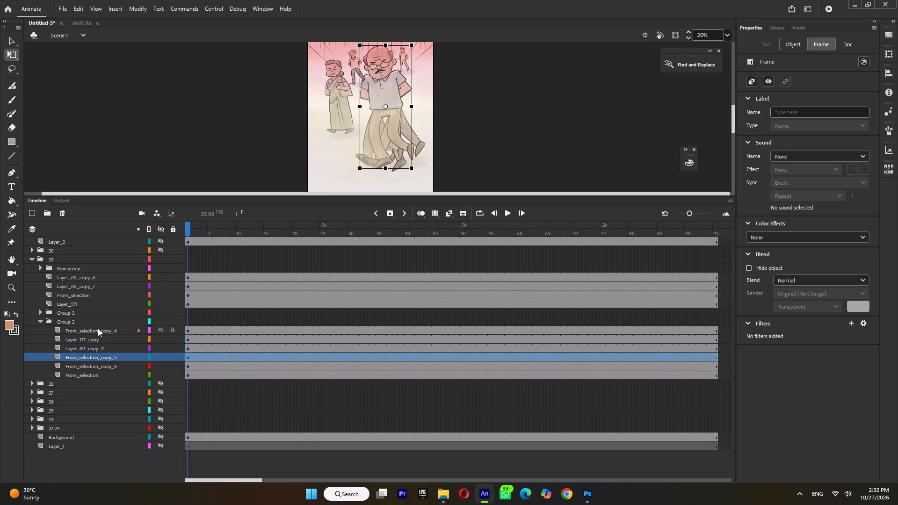
click(98, 328)
drag(98, 329, 96, 351)
click(95, 328)
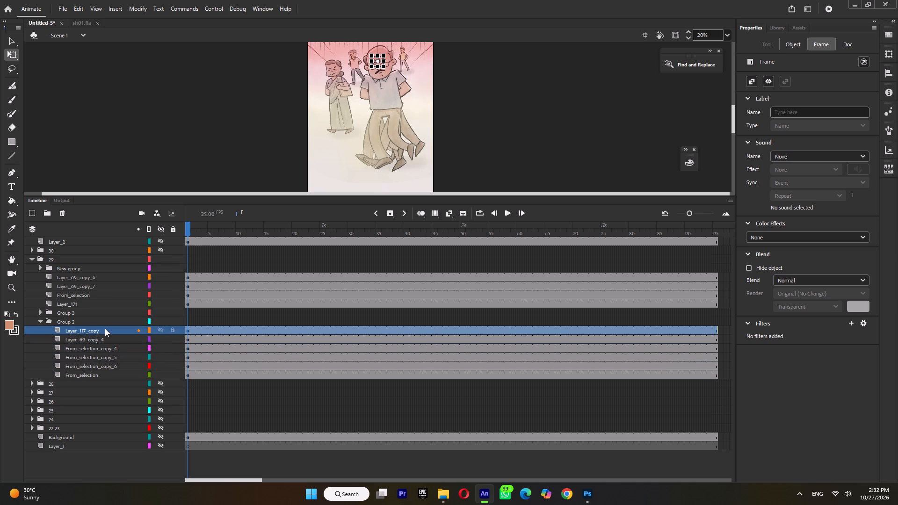
drag(99, 329, 98, 346)
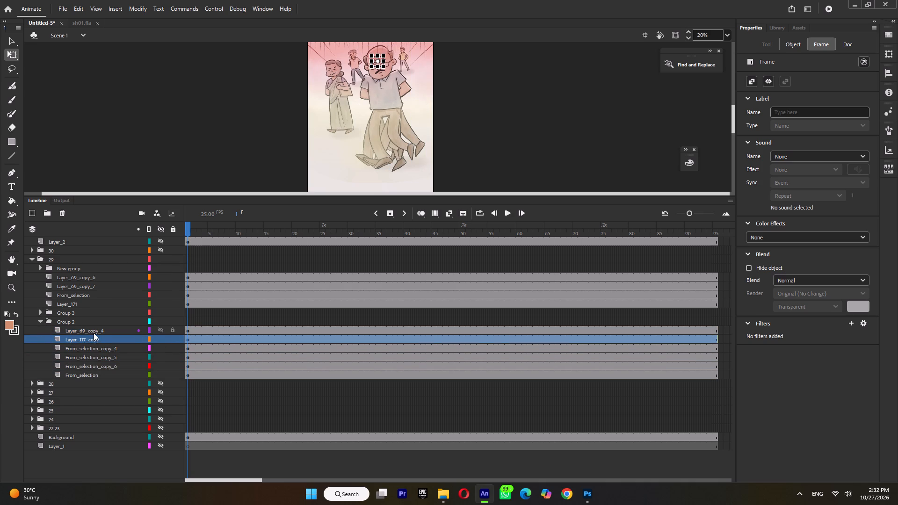
click(94, 331)
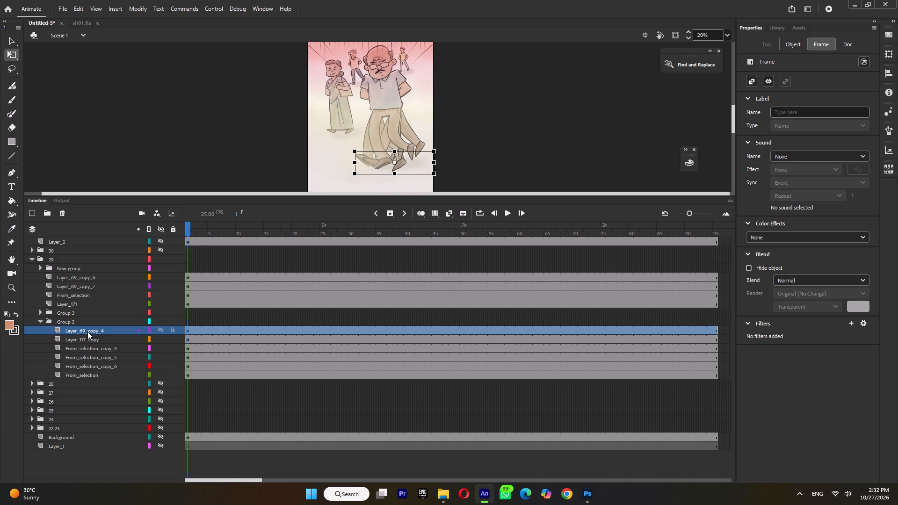
drag(87, 331, 78, 371)
click(41, 319)
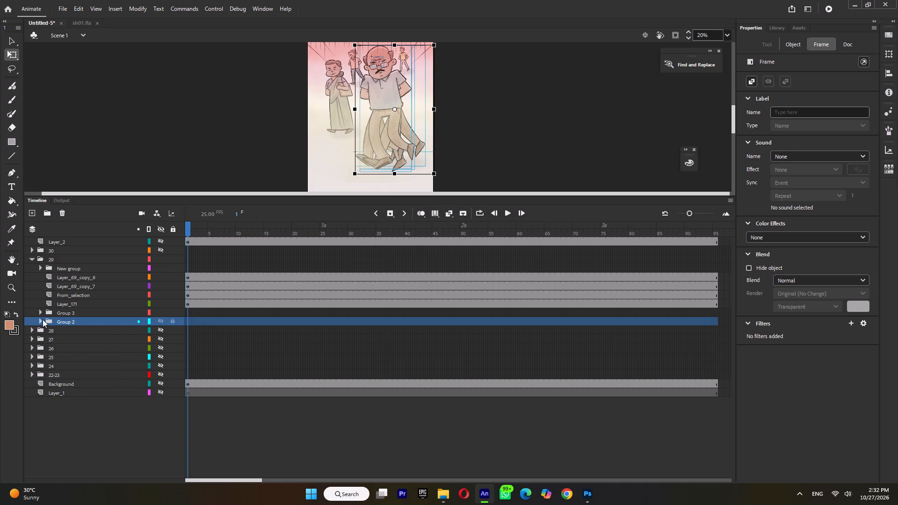
Reorder Group 3 in folder 29 from top to bottom as Layer_117_copy_2, Layer_170, Layer_169, From_selection_copy_7, From_selection, Layer_69_copy_5, and collapse the group.
click(41, 312)
click(77, 322)
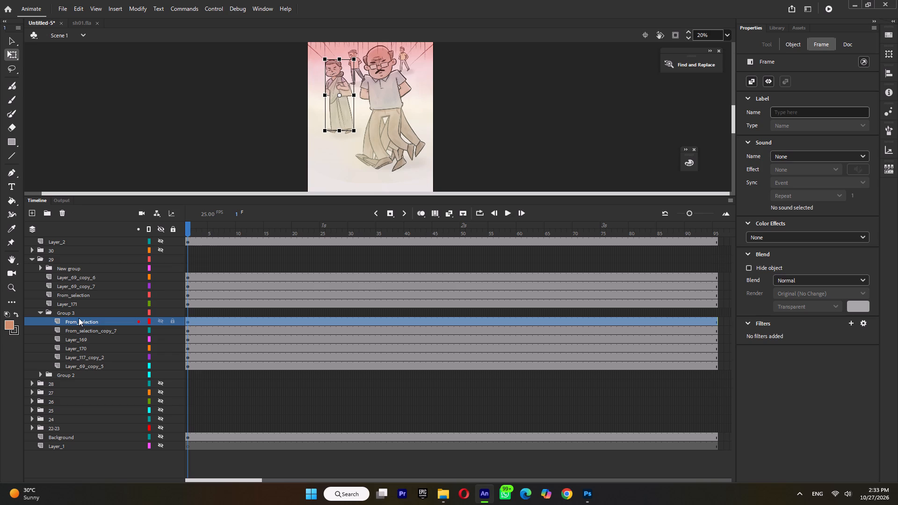
drag(65, 318, 63, 369)
click(84, 320)
drag(87, 319, 84, 361)
click(91, 321)
drag(90, 321, 89, 353)
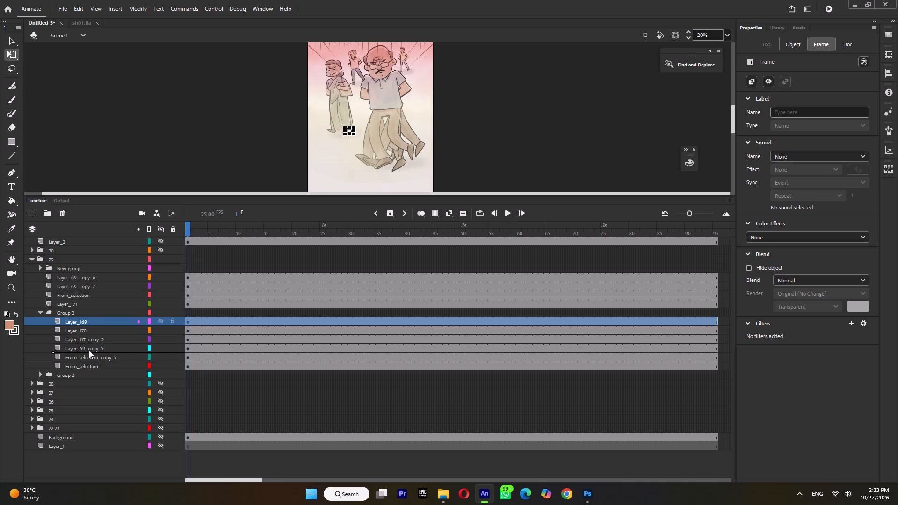
click(89, 319)
drag(87, 319, 86, 344)
click(87, 321)
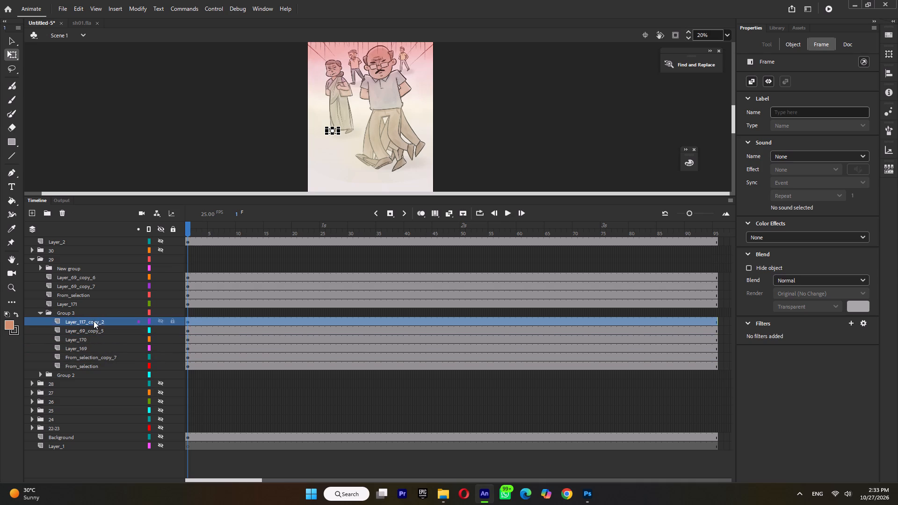
drag(92, 320, 92, 335)
click(90, 320)
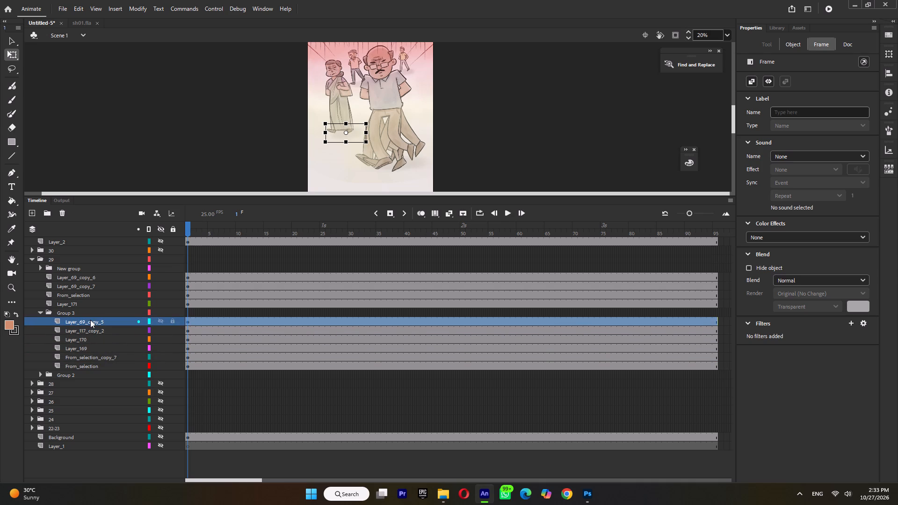
drag(90, 320, 80, 368)
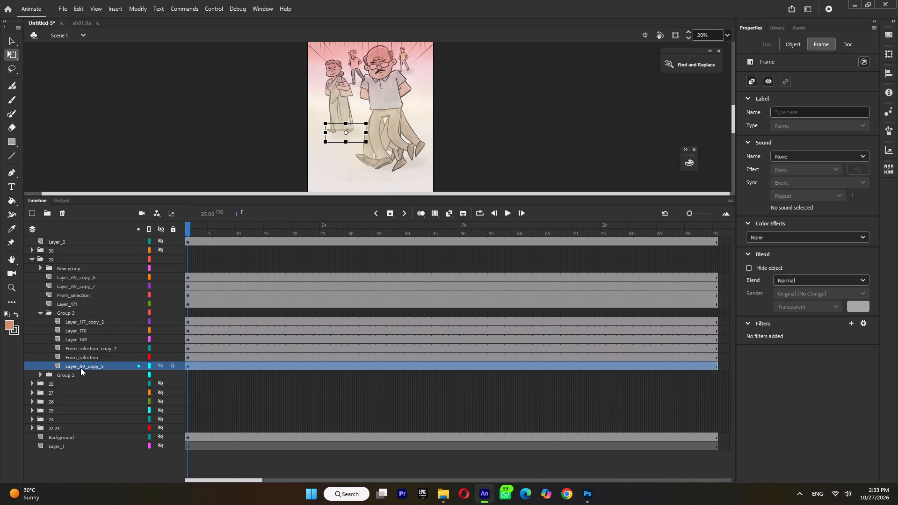
click(39, 311)
Expand Group 2 in folder 29 to check its layer order, and collapse it again.
click(39, 320)
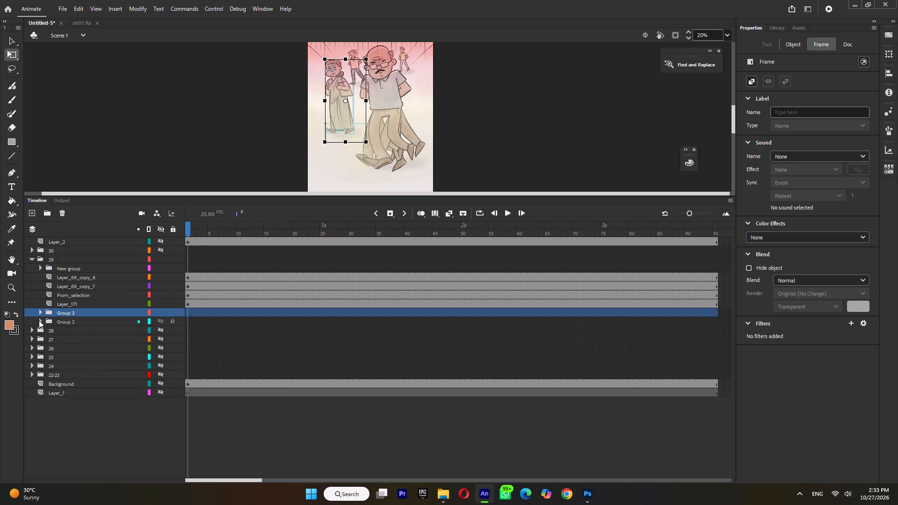
click(73, 332)
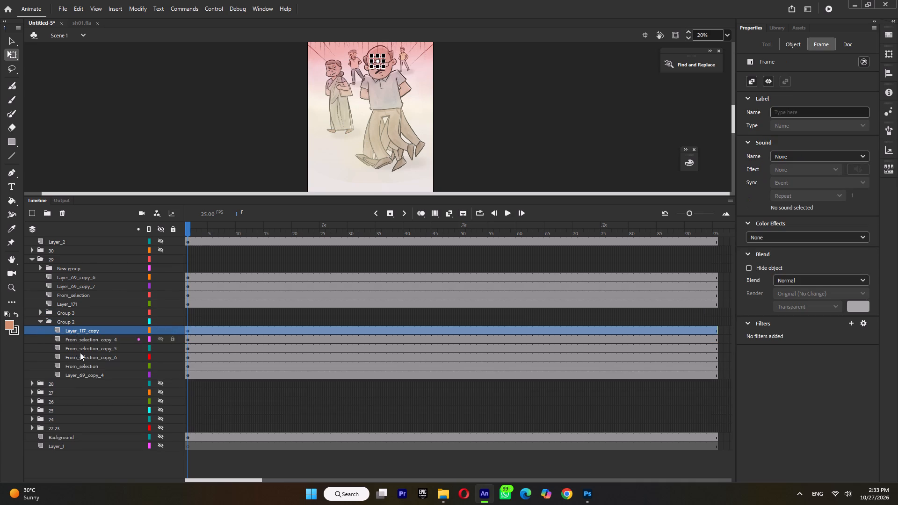
click(41, 321)
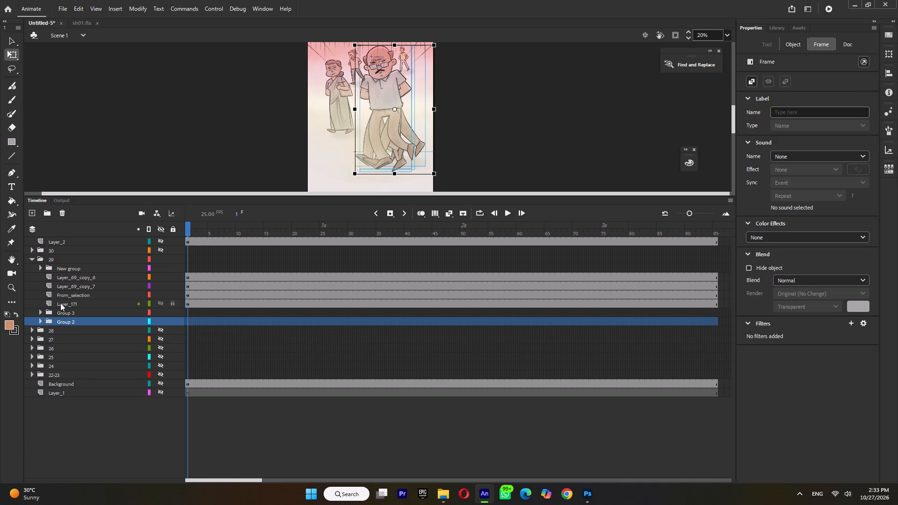
Reverse the layers in folder 29's New group: From_selection, Layer_129, Layer_95_1, Layer_95_2, Layer_95 from top to bottom.
click(56, 267)
click(37, 267)
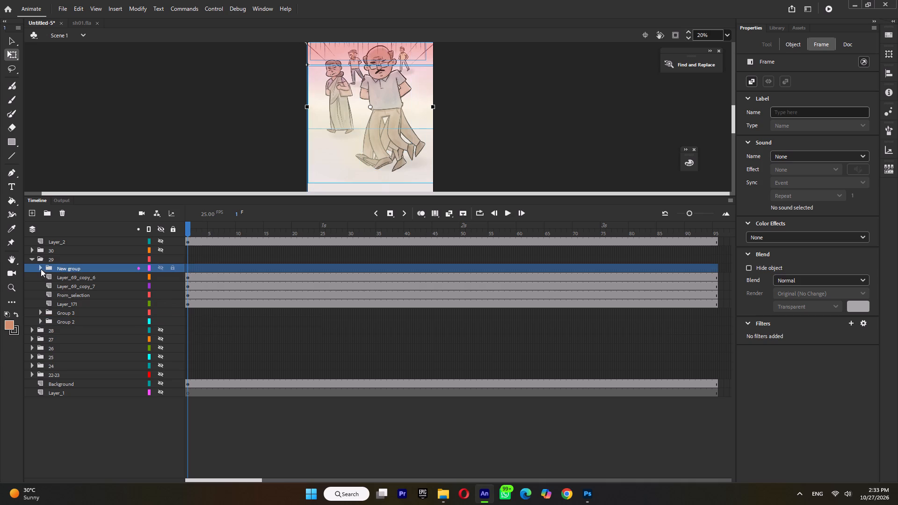
click(41, 269)
click(78, 276)
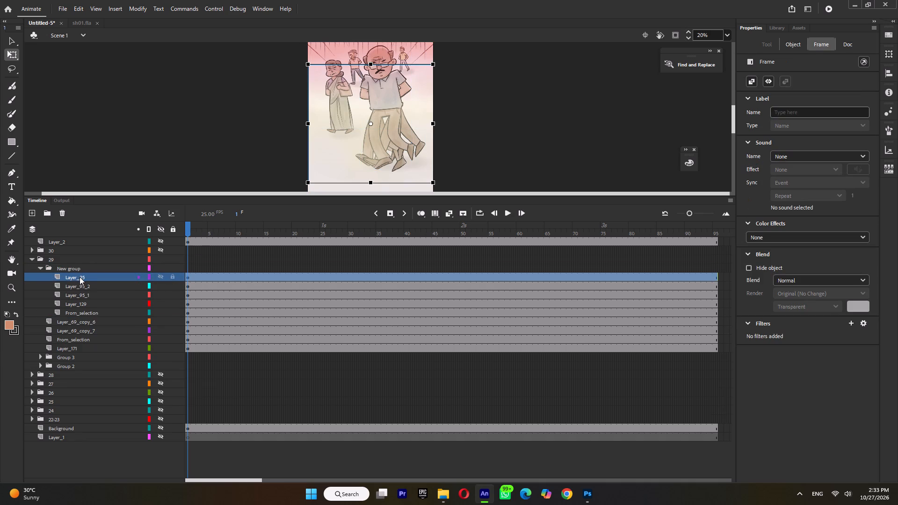
drag(80, 275, 79, 316)
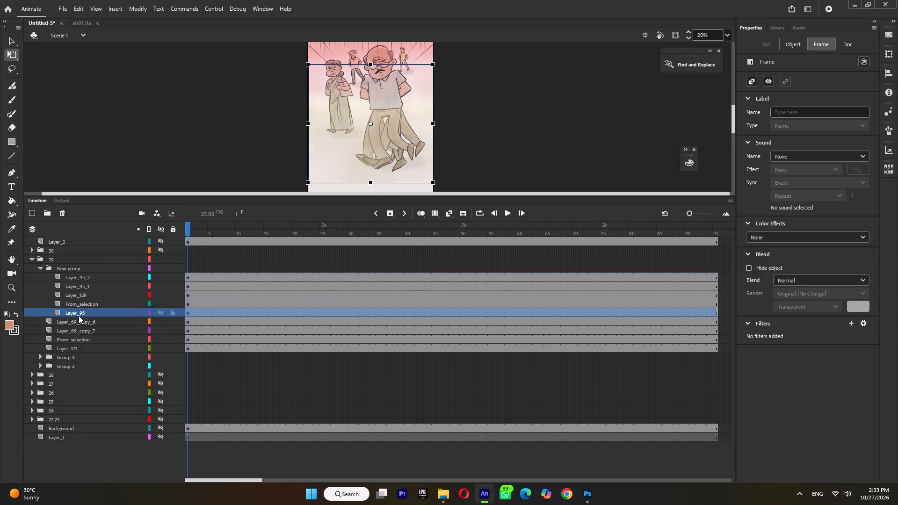
click(73, 276)
drag(77, 275, 76, 303)
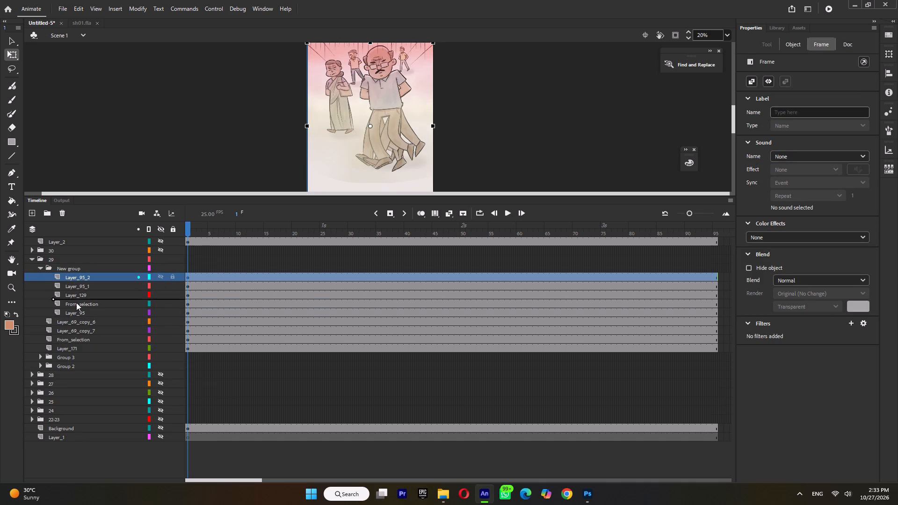
drag(76, 303, 76, 308)
click(81, 276)
drag(87, 276, 85, 297)
click(88, 277)
drag(87, 275, 87, 290)
click(89, 275)
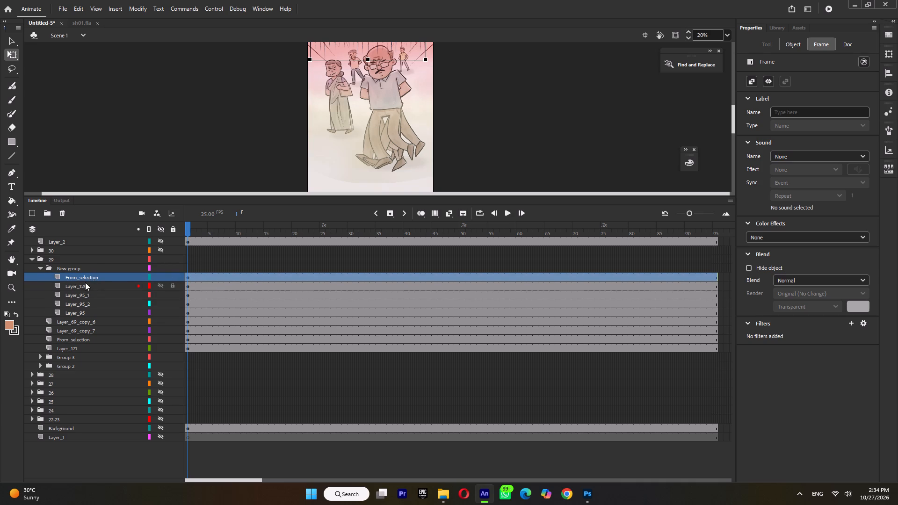
click(85, 282)
click(83, 293)
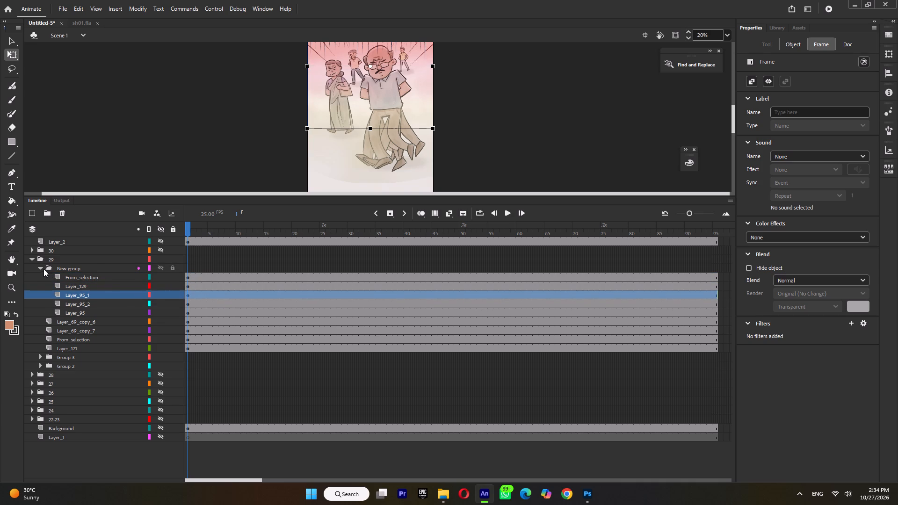
Collapse New group and move it to the bottom of folder 29, below Group 2.
click(41, 268)
drag(69, 268, 44, 325)
Reverse folder 29's items above New group: Group 2, Group 3, Layer_171, From_selection, Layer_69_copy_7, Layer_69_copy_6 from top to bottom.
click(70, 265)
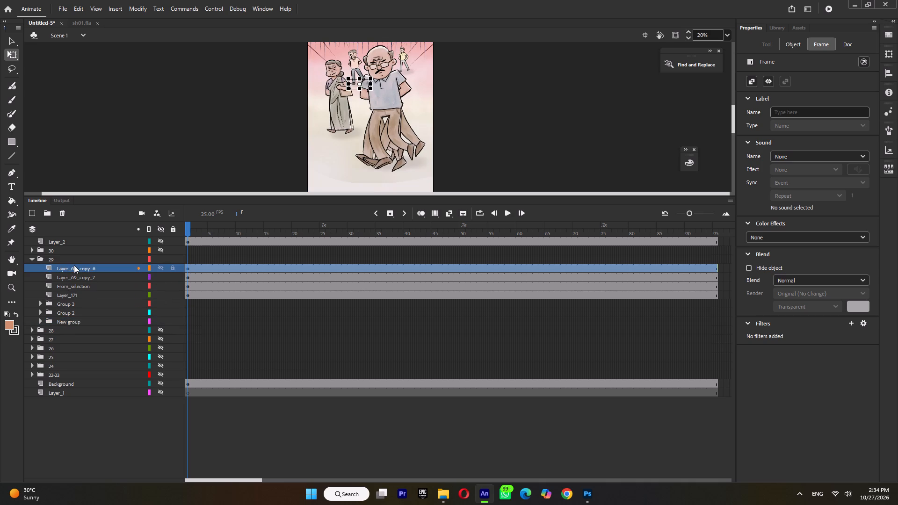
drag(72, 266, 45, 316)
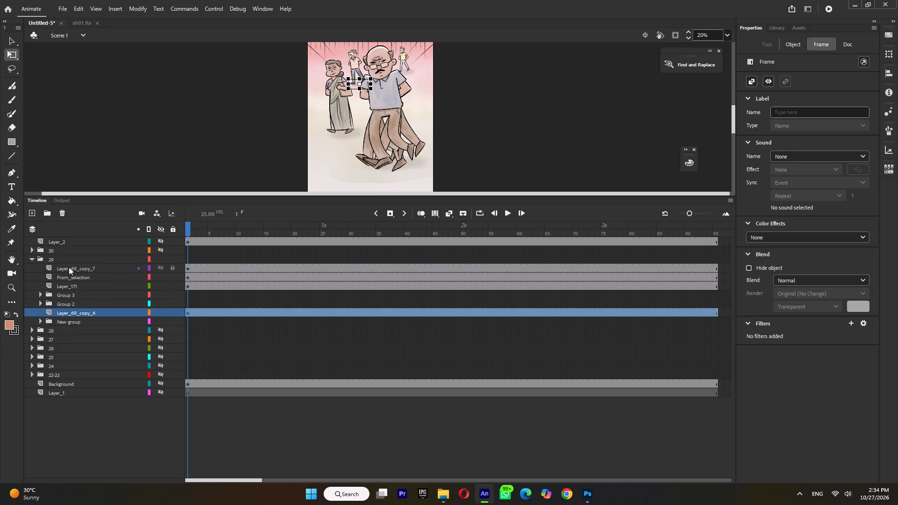
click(71, 267)
drag(71, 266, 46, 308)
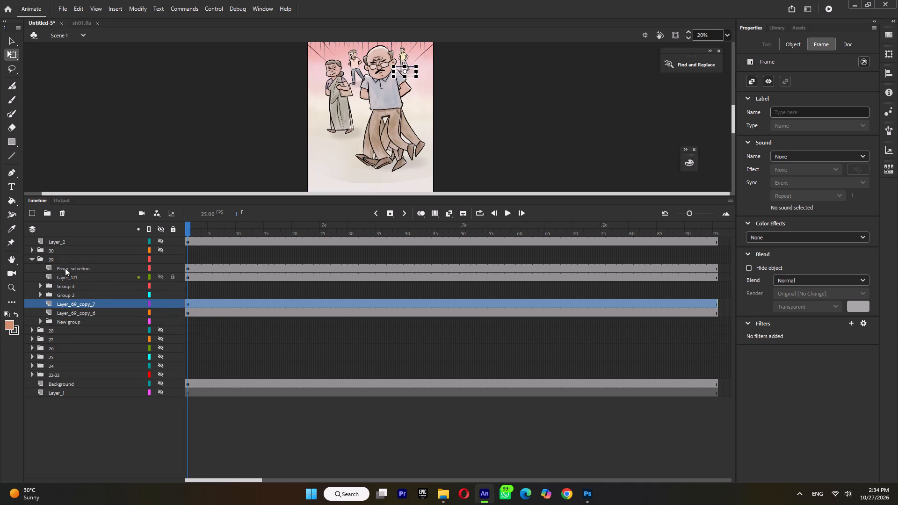
click(65, 268)
drag(68, 268, 44, 301)
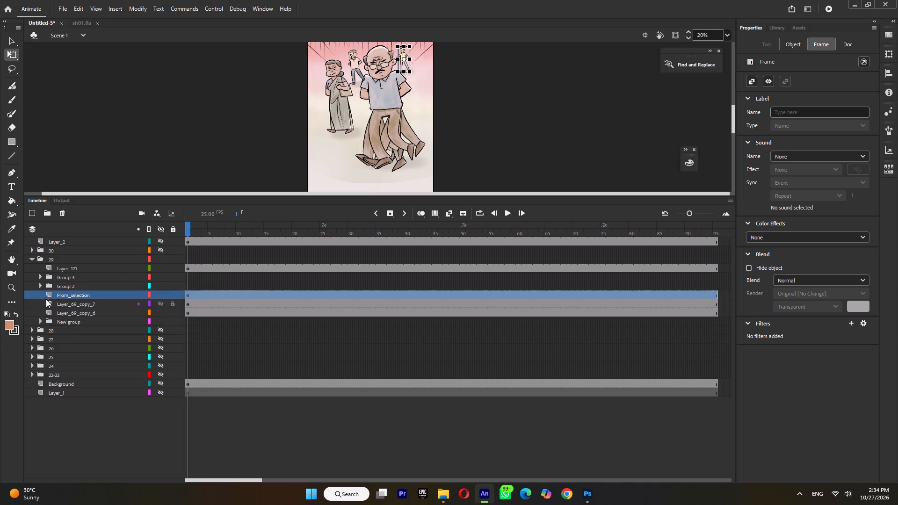
click(65, 265)
drag(67, 266, 48, 290)
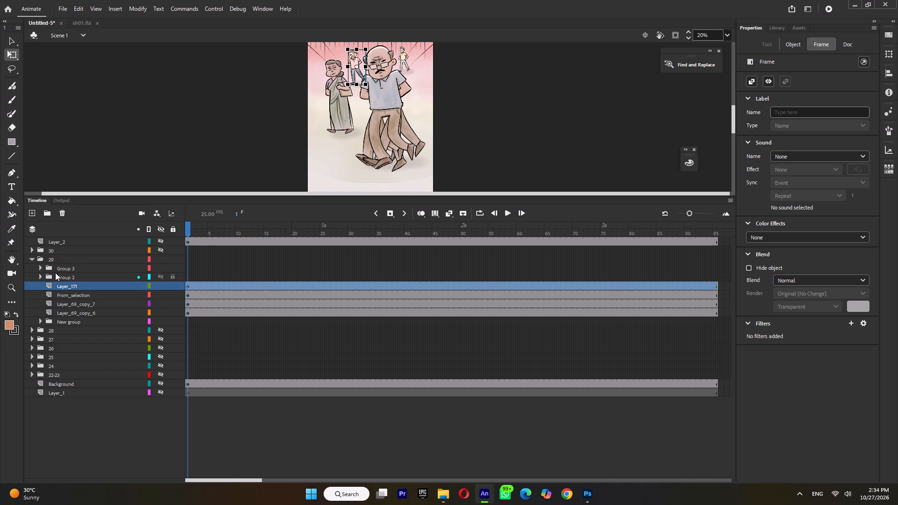
click(59, 268)
drag(63, 267, 54, 281)
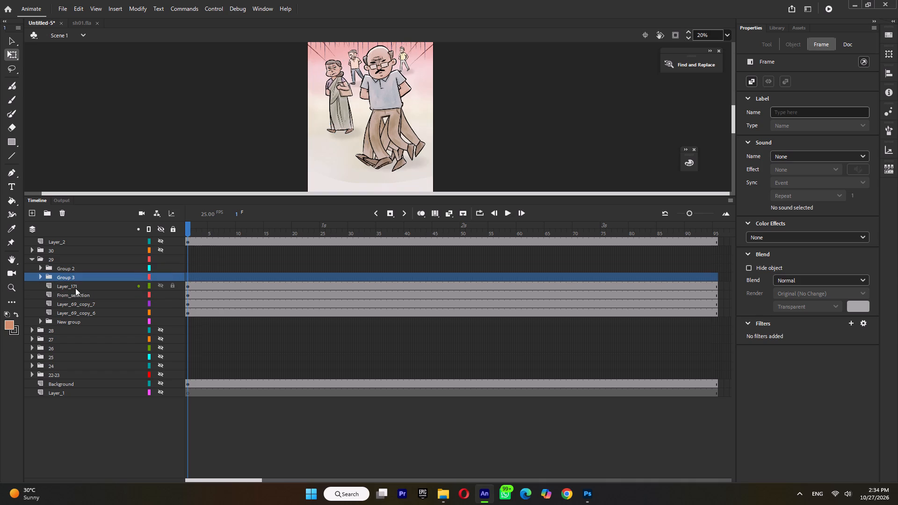
Collapse and hide folder 29, and make folder 30 visible.
click(33, 258)
click(162, 258)
click(162, 250)
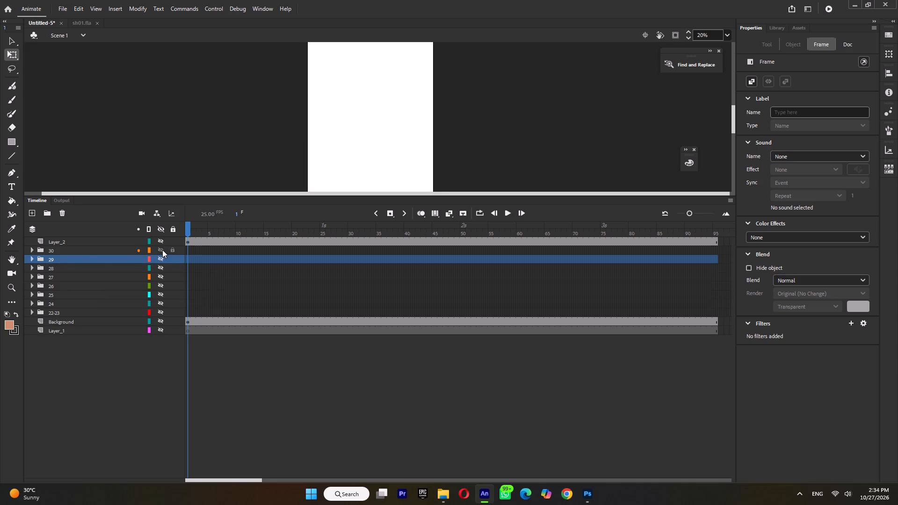
Expand folder 30 and reverse the layers in its New group: From_selection, Layer_129, Layer_95 from top to bottom.
click(32, 247)
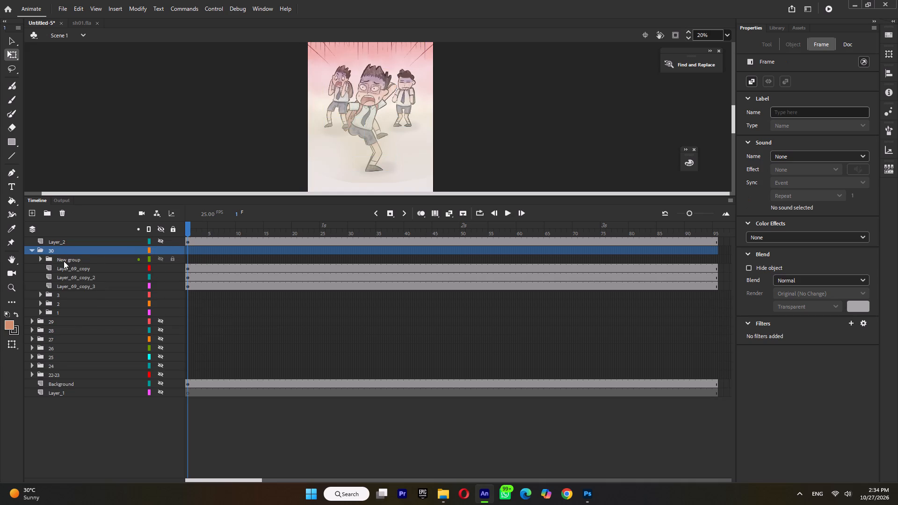
click(40, 257)
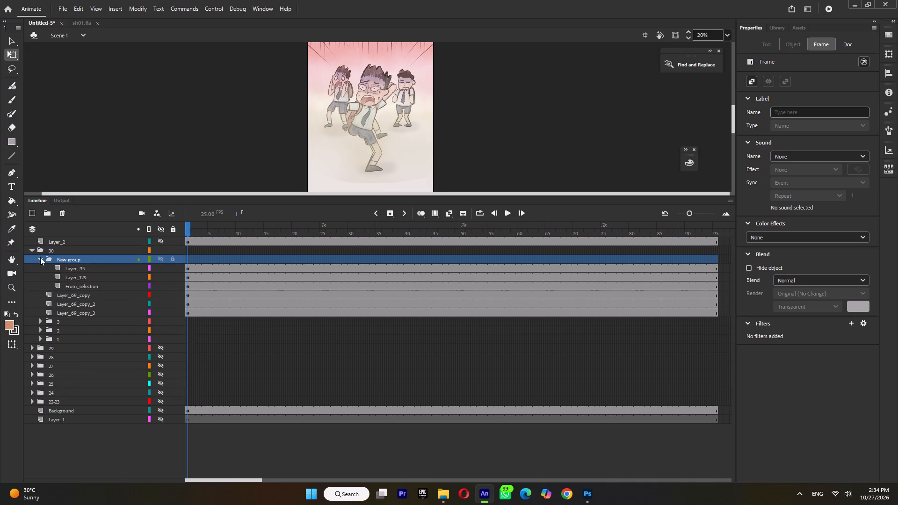
click(76, 269)
drag(77, 268, 74, 286)
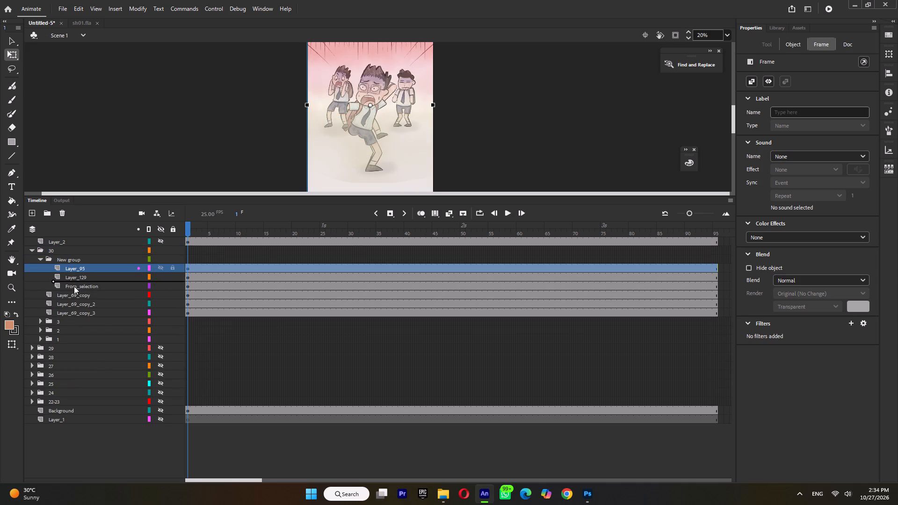
drag(74, 286, 74, 289)
click(80, 267)
drag(84, 267, 83, 274)
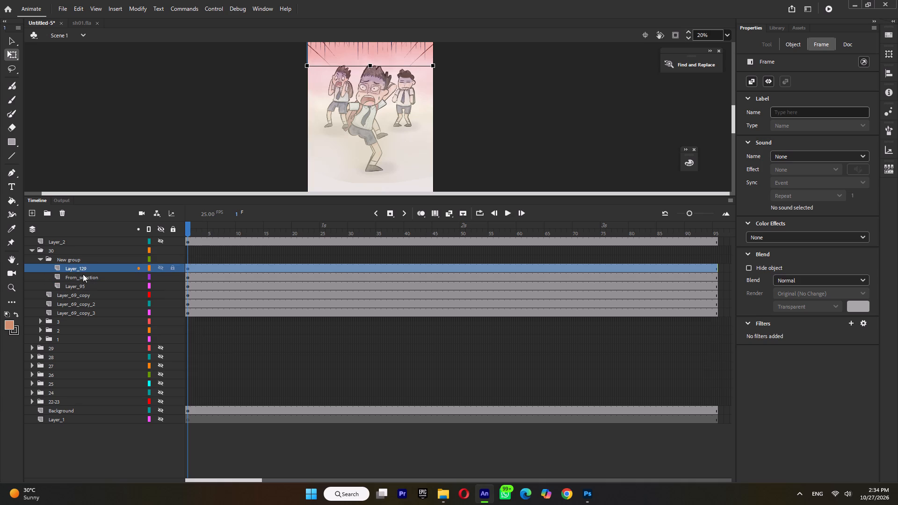
drag(83, 274, 82, 281)
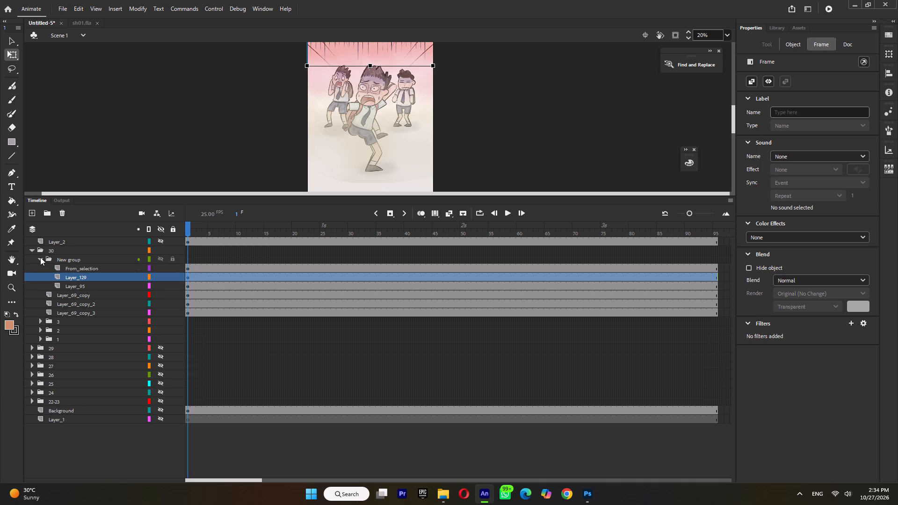
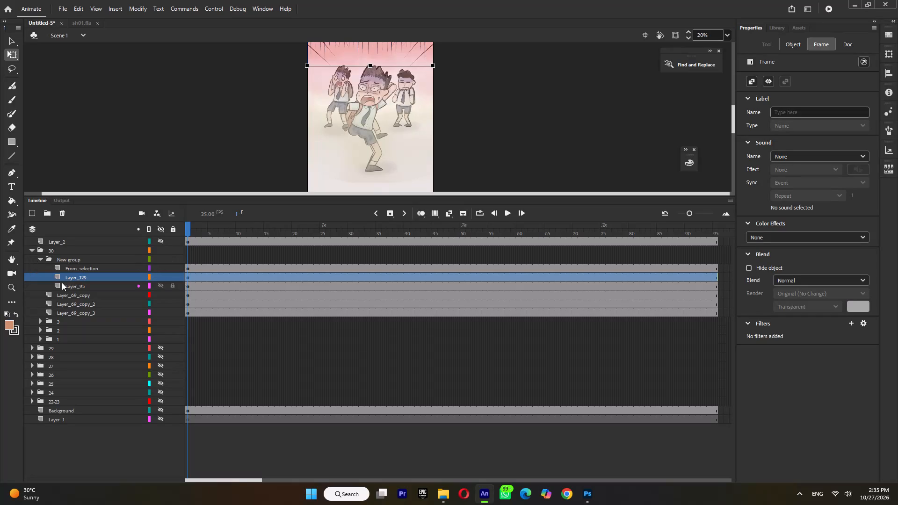
Collapse New group in folder 30 and move it directly below Layer_69_copy_3.
click(77, 286)
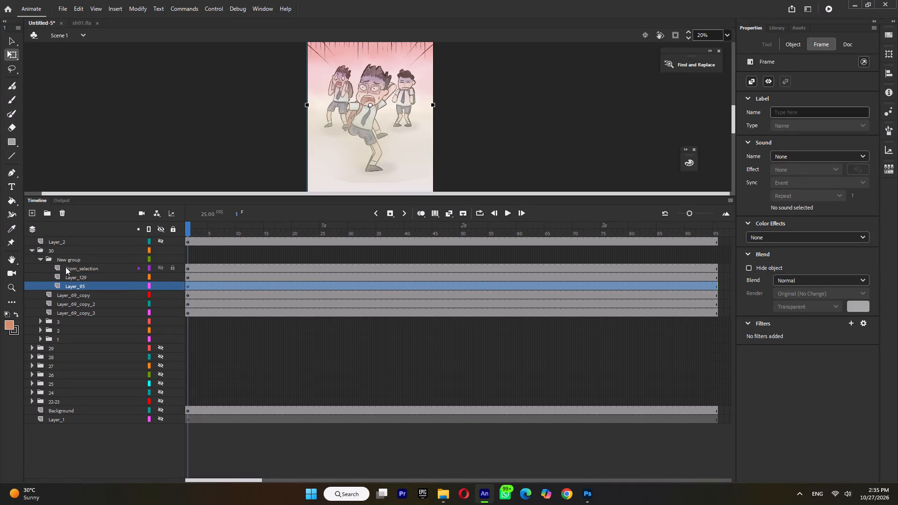
click(74, 268)
click(74, 276)
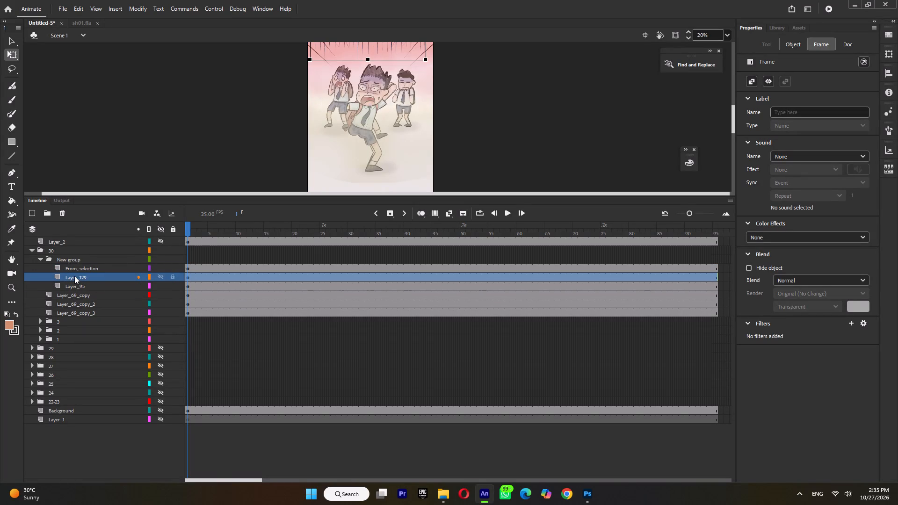
click(72, 285)
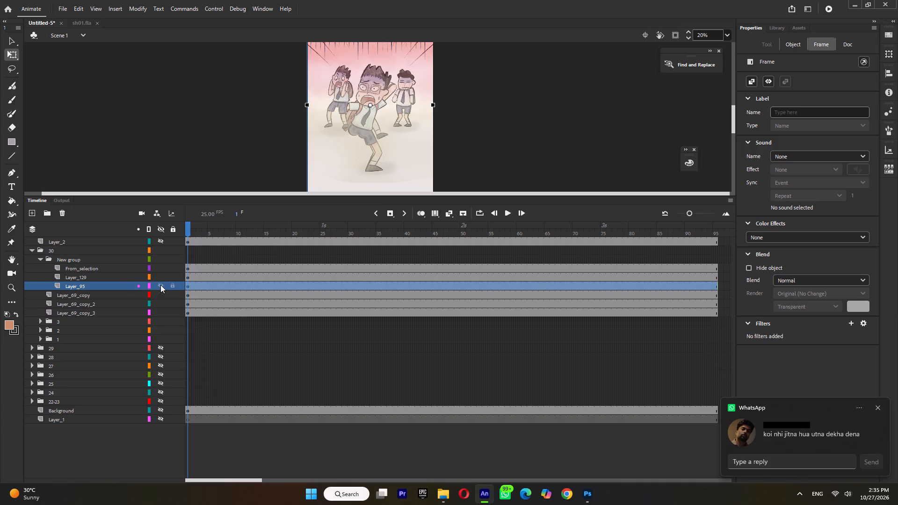
click(159, 285)
click(39, 258)
drag(76, 260, 64, 287)
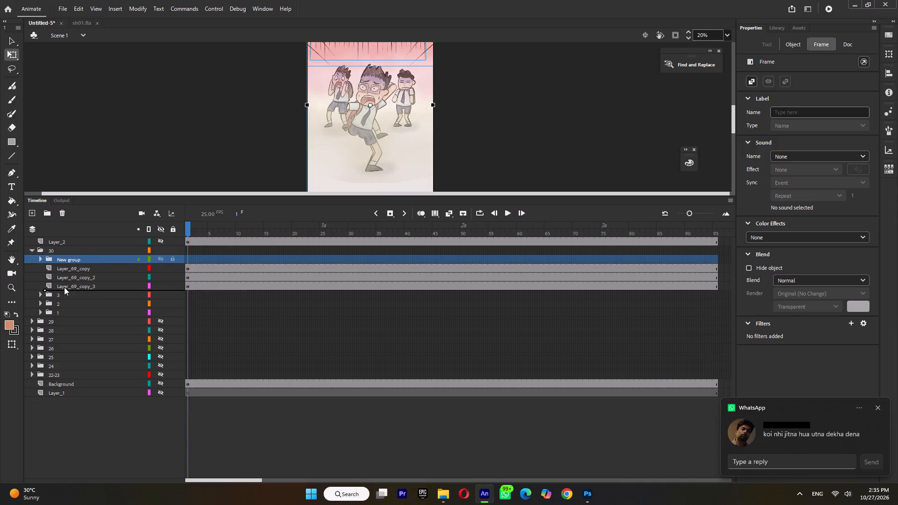
drag(64, 287, 63, 289)
Reverse the Layer_69 copies at the top of folder 30: Layer_69_copy_3, Layer_69_copy_2, Layer_69_copy from top to bottom.
click(77, 259)
drag(75, 259, 63, 279)
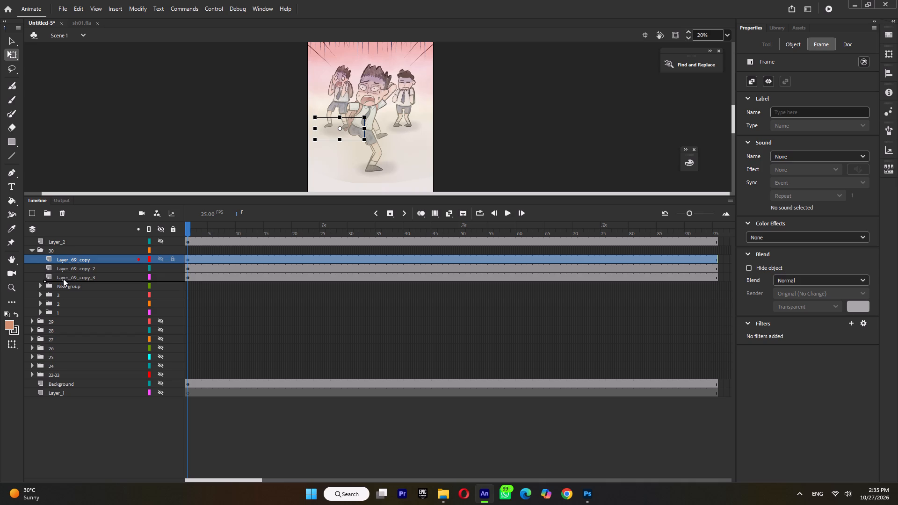
drag(63, 279, 63, 279)
click(72, 259)
drag(78, 258, 75, 270)
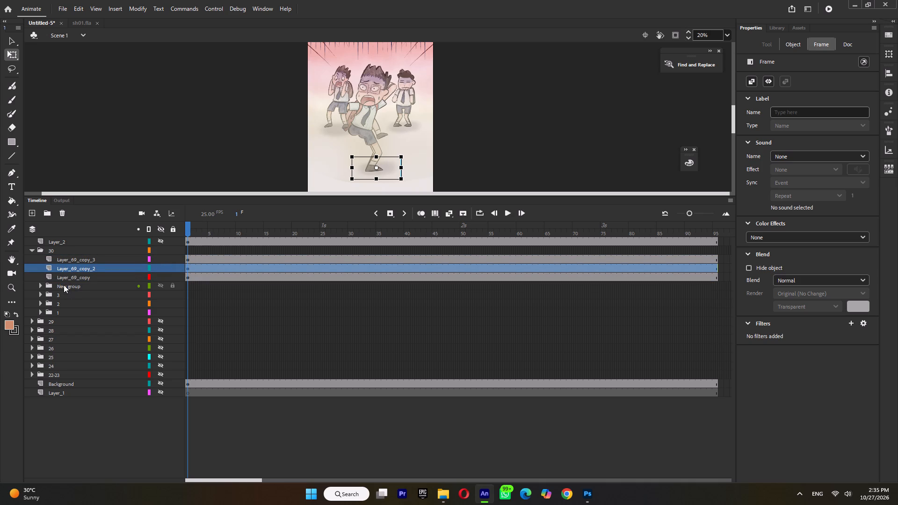
Move New group to the bottom of folder 30, below subfolder 1.
click(64, 285)
drag(64, 286, 64, 287)
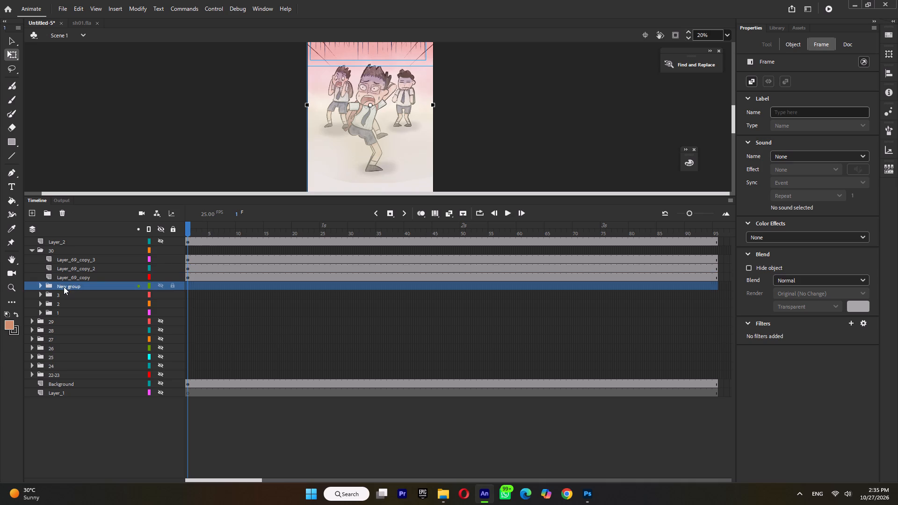
drag(64, 287, 50, 316)
Move Layer_69_copy below subfolder 1 in folder 30, directly above New group.
click(68, 277)
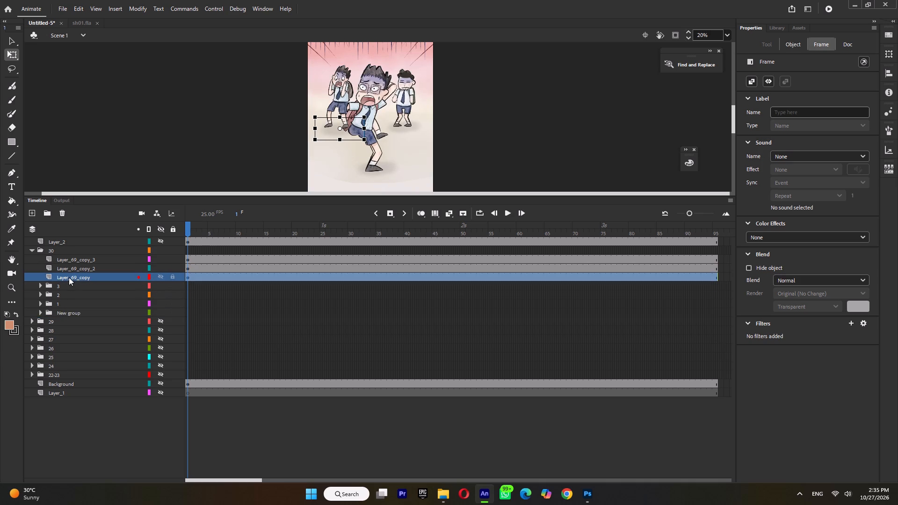
drag(68, 277, 49, 308)
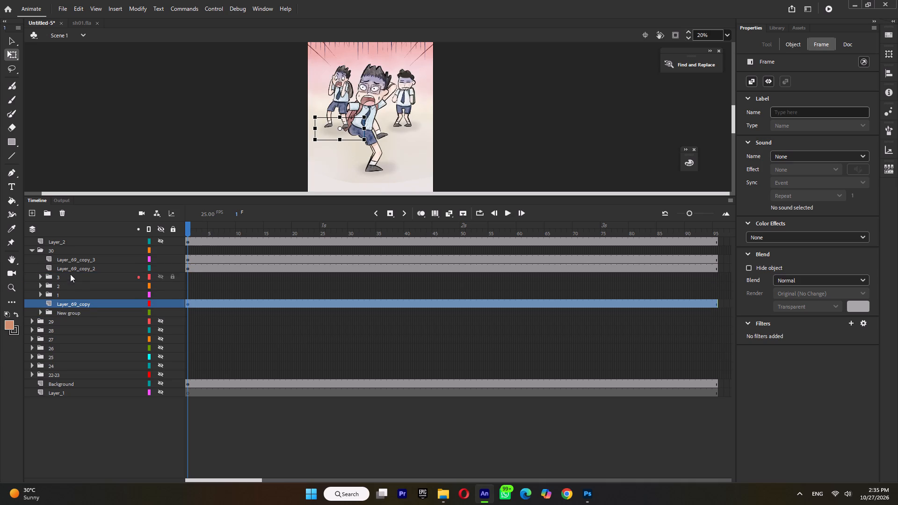
In folder 30, move Layer_69_copy_2 directly above Layer_69_copy, and Layer_69_copy_3 directly above Layer_69_copy_2, below group 1.
click(73, 268)
drag(71, 268, 45, 300)
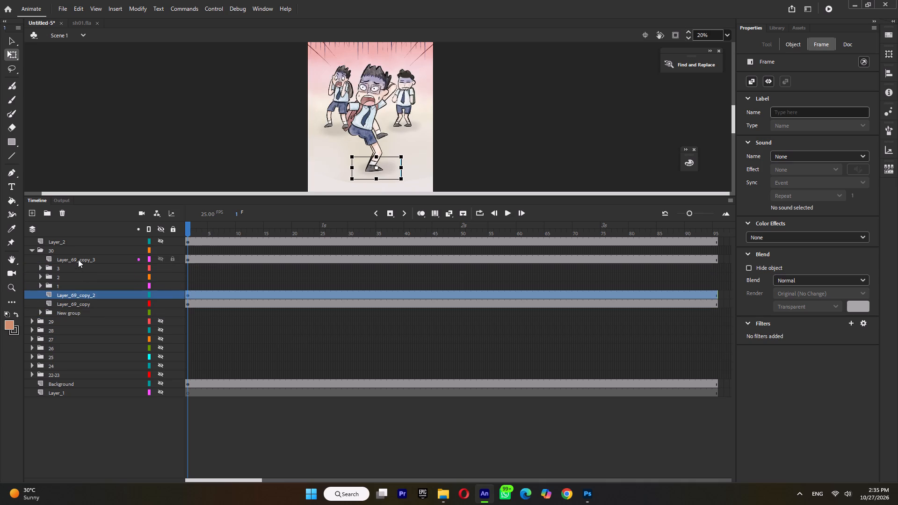
click(78, 260)
drag(80, 259, 55, 290)
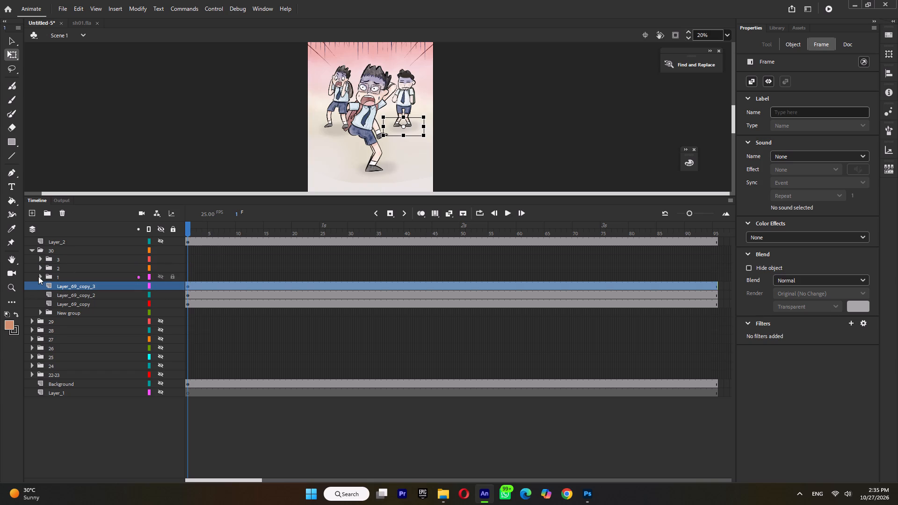
Expand folder 30's group 1 and reverse its layers: From_selection_1, From_selection_2, From_selection, Layer_114, Layer_115_copy, Layer_115 from top to bottom.
click(39, 274)
click(68, 285)
drag(74, 284, 73, 324)
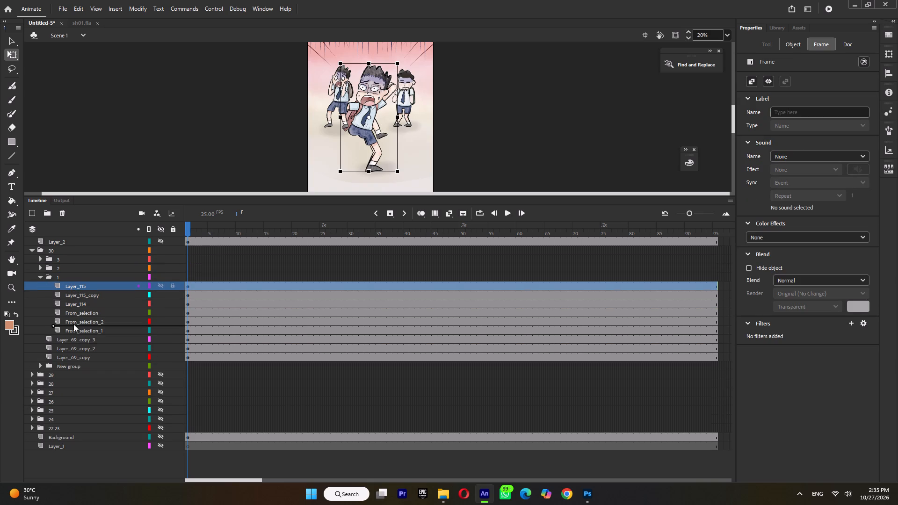
drag(73, 324, 72, 333)
click(80, 284)
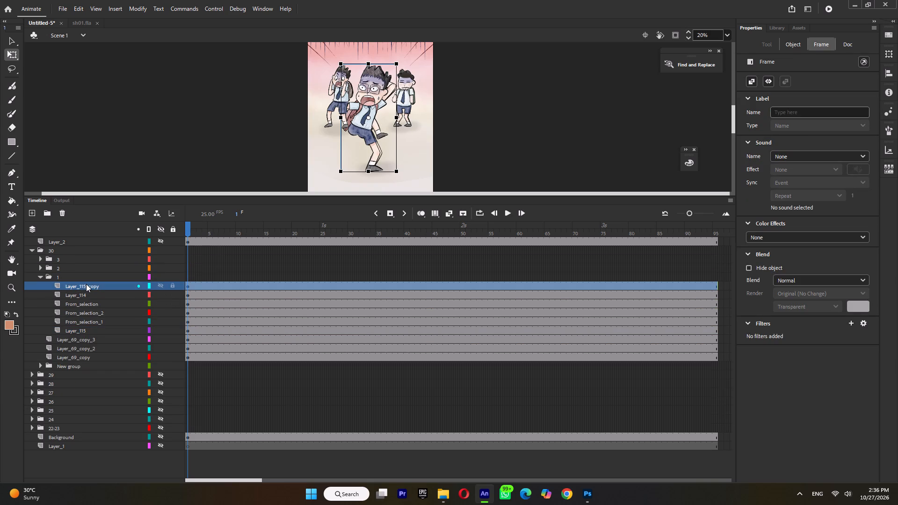
drag(82, 284, 78, 324)
click(80, 285)
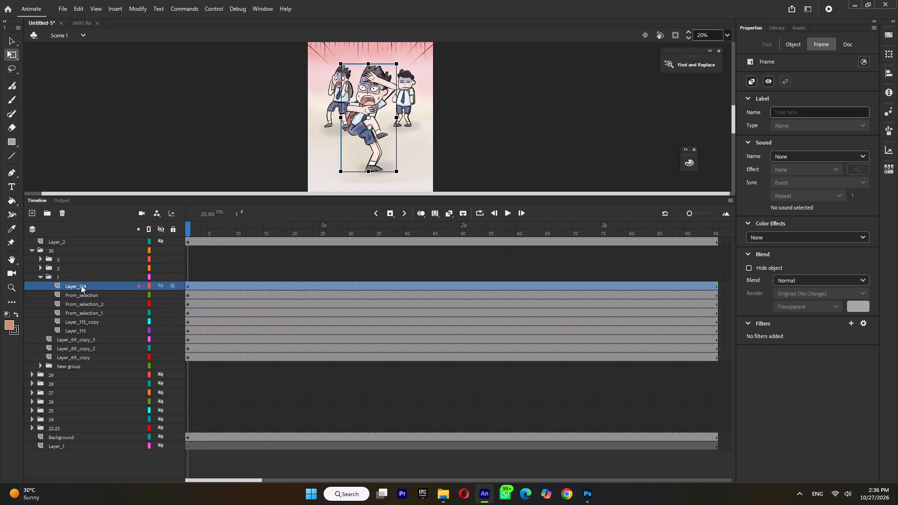
drag(82, 285, 80, 315)
click(80, 289)
drag(85, 287, 83, 306)
click(84, 288)
drag(87, 286, 87, 290)
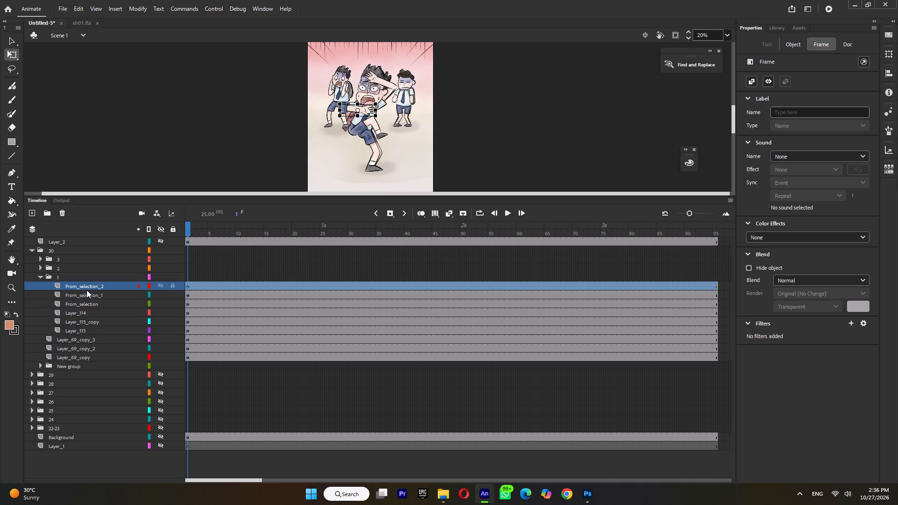
drag(87, 290, 86, 298)
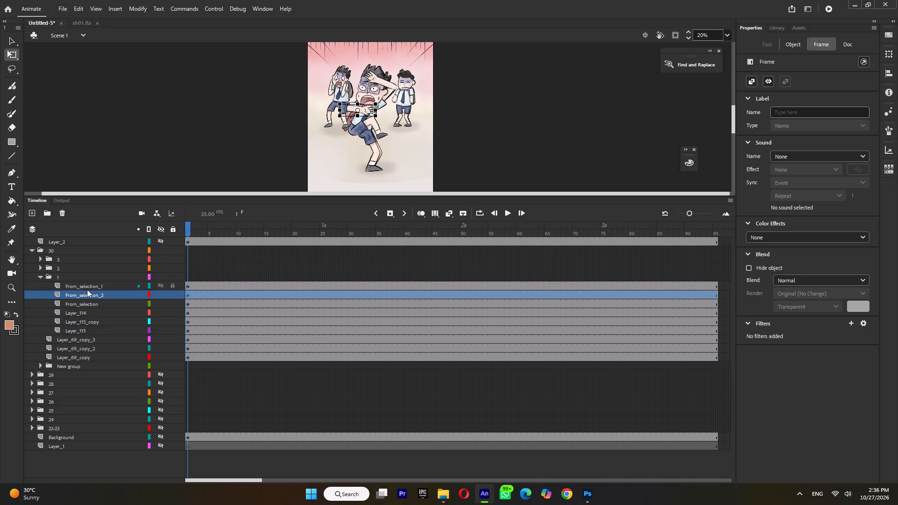
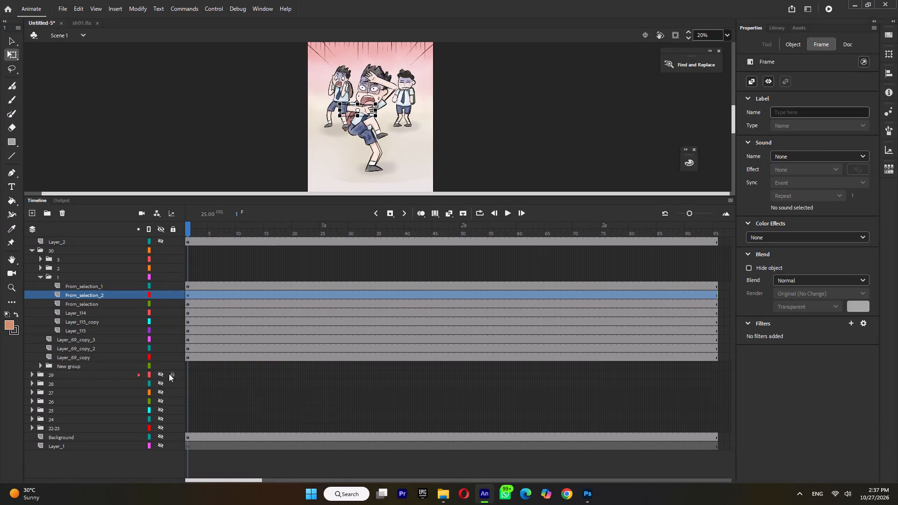
Check each layer of folder 30's group 1 in turn, from From_selection_1 down to Layer_115, and collapse the group.
click(76, 287)
click(78, 293)
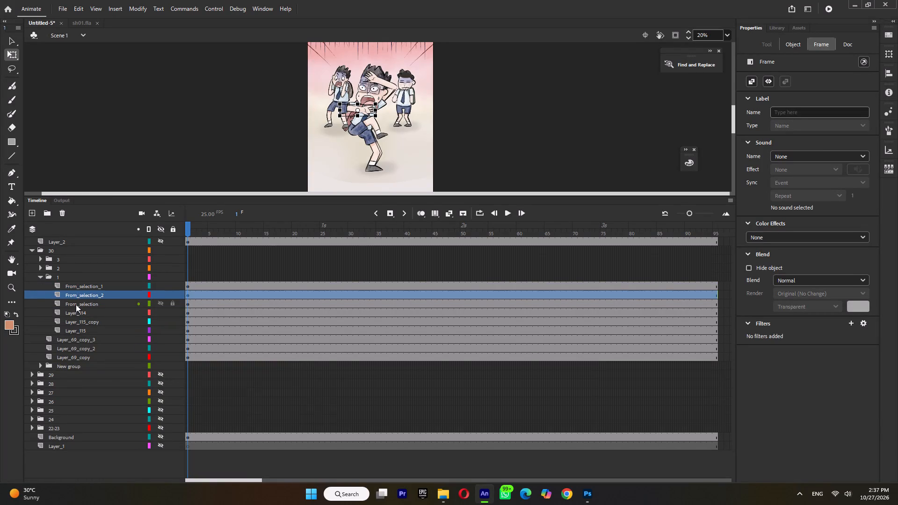
click(76, 304)
click(75, 311)
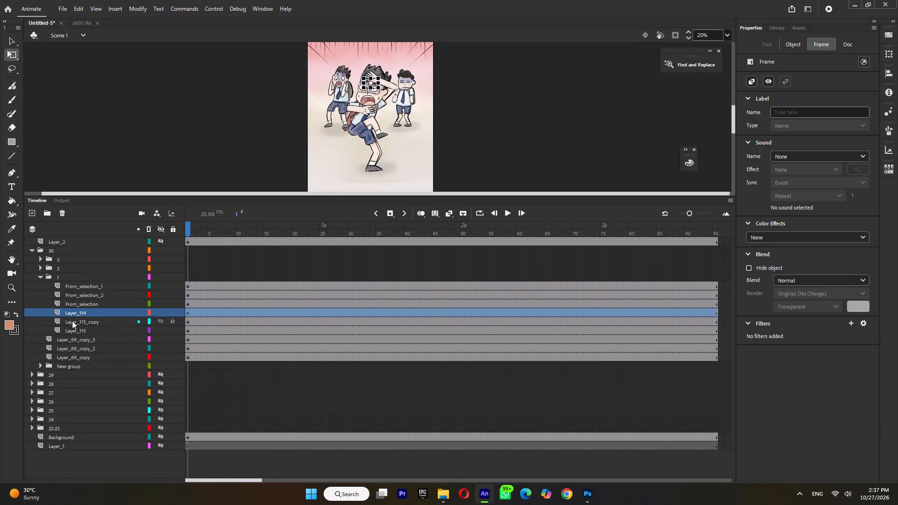
click(73, 323)
click(73, 326)
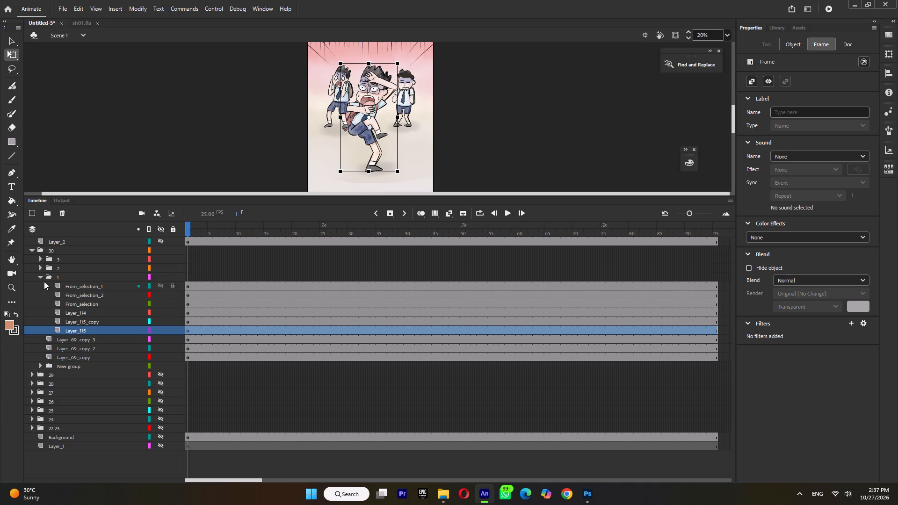
click(39, 277)
Reverse the layers in folder 30's group 2: From_selection, Layer_119, Layer_120_copy, Layer_120 from top to bottom.
click(40, 267)
click(76, 278)
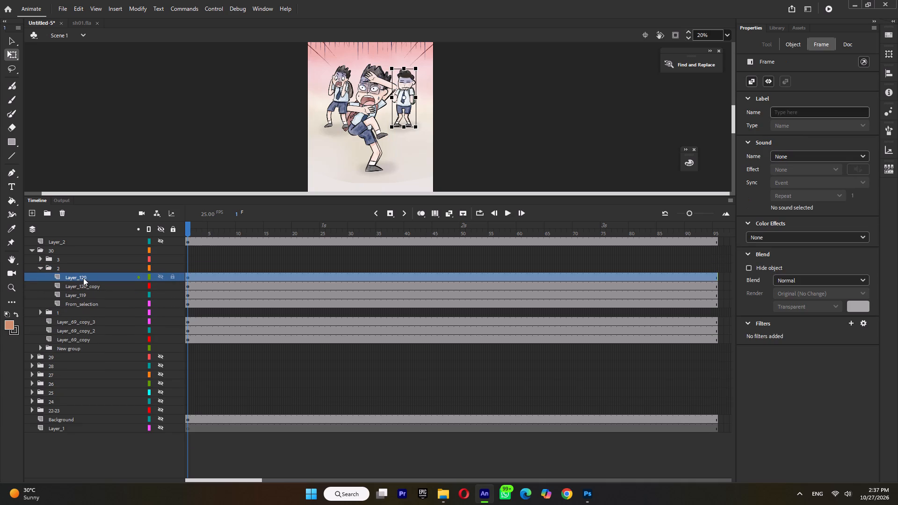
drag(79, 278, 77, 306)
click(78, 277)
drag(83, 277, 82, 293)
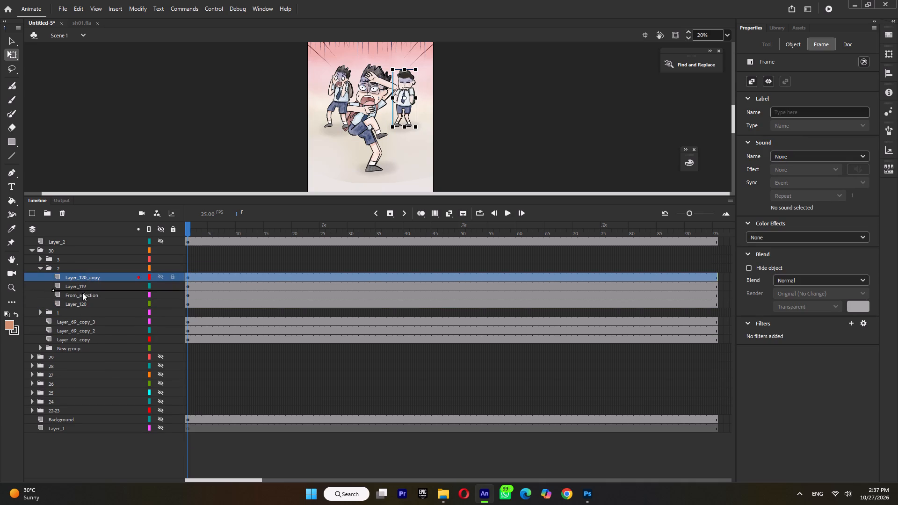
drag(82, 293, 81, 298)
click(83, 278)
drag(83, 276, 83, 290)
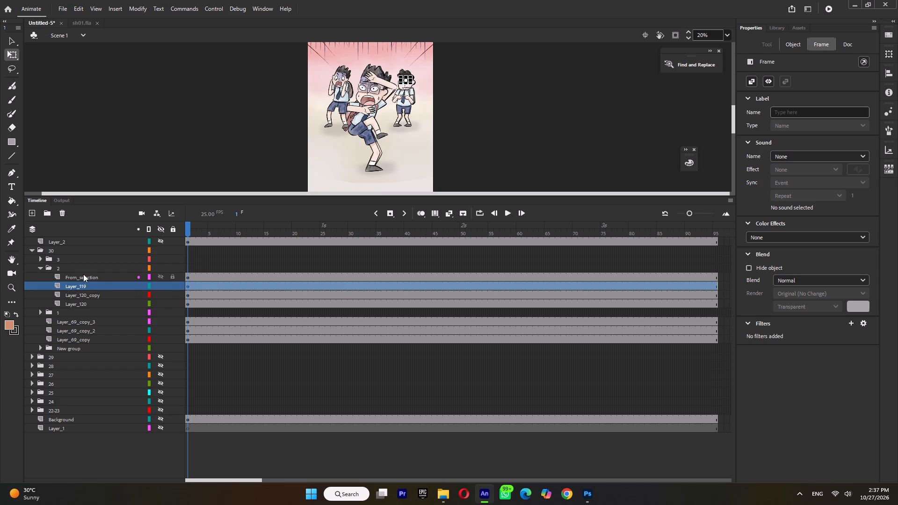
click(83, 274)
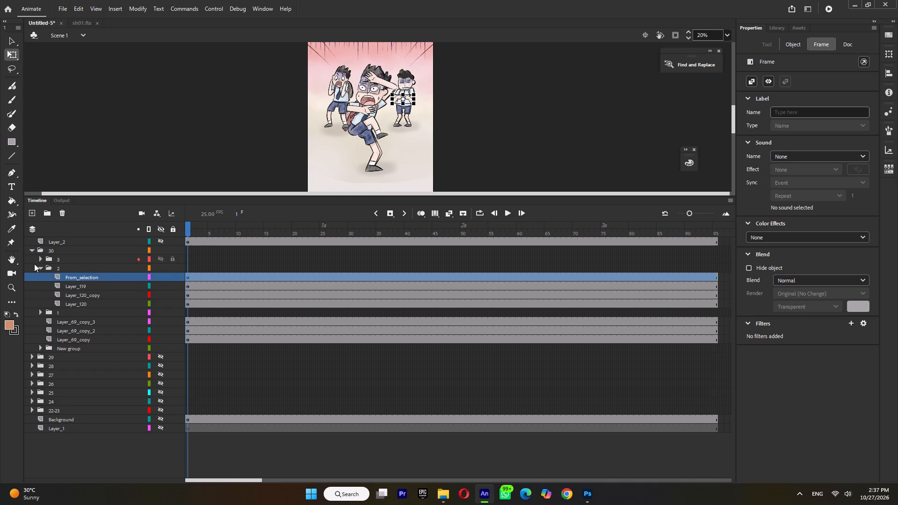
click(40, 268)
Reverse the layers in folder 30's group 3: Layer_117, Layer_116_copy, Layer_116 from top to bottom.
click(39, 259)
click(71, 267)
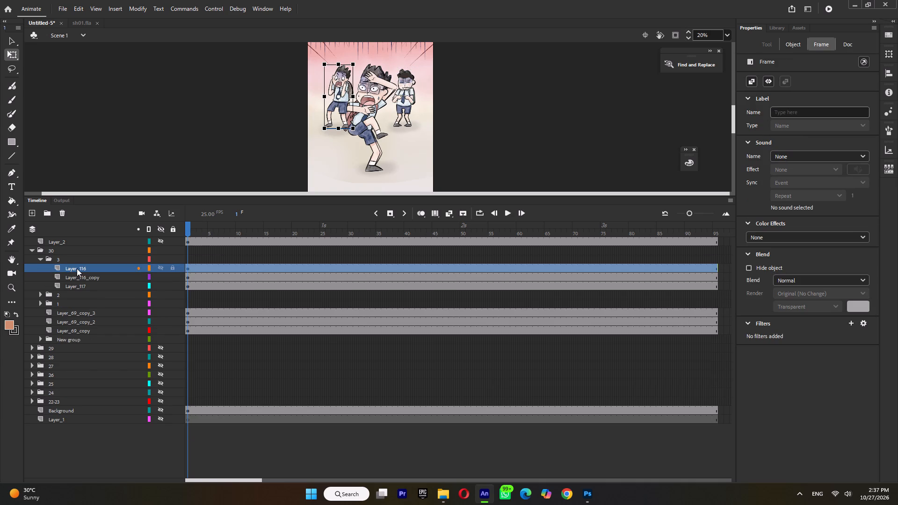
drag(76, 268, 75, 288)
click(76, 267)
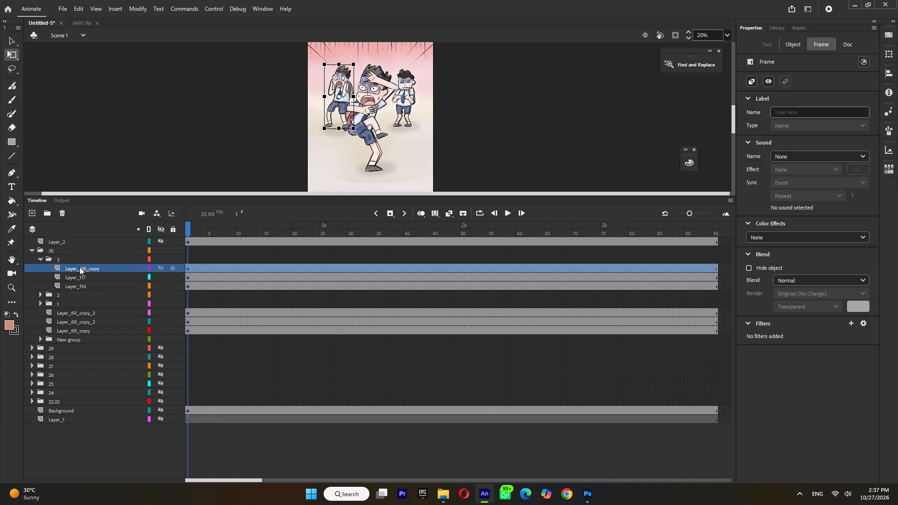
drag(78, 267, 77, 278)
click(77, 268)
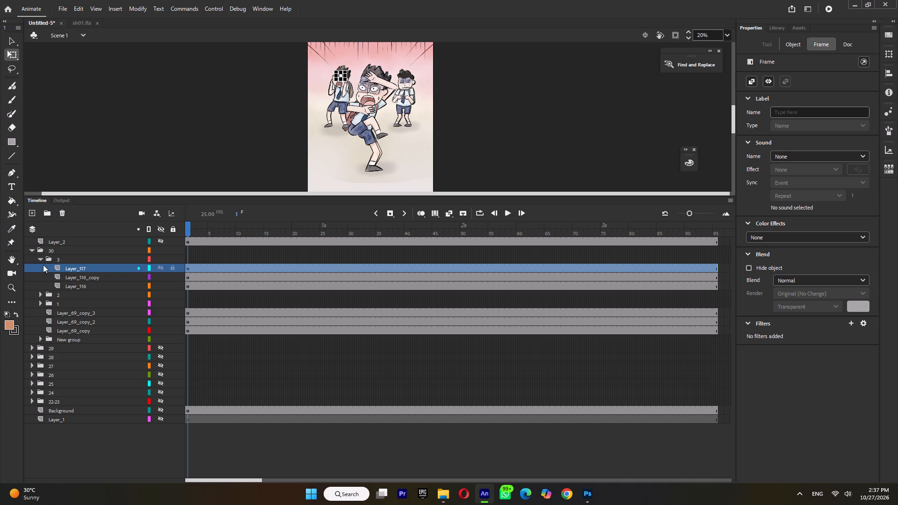
click(40, 260)
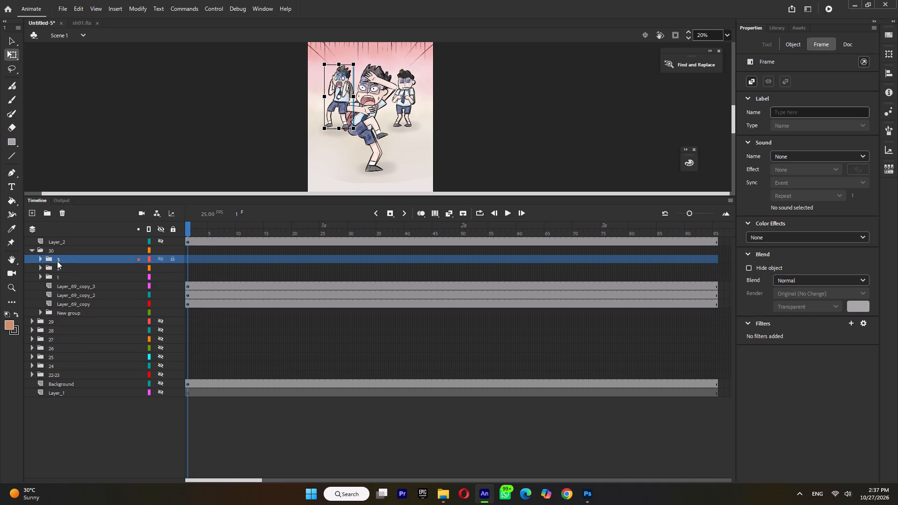
Reorder folder 30's groups to 1, 2, 3 from top to bottom, above Layer_69_copy_3, and collapse and hide folder 30.
drag(58, 259, 40, 285)
click(63, 256)
drag(65, 256, 61, 265)
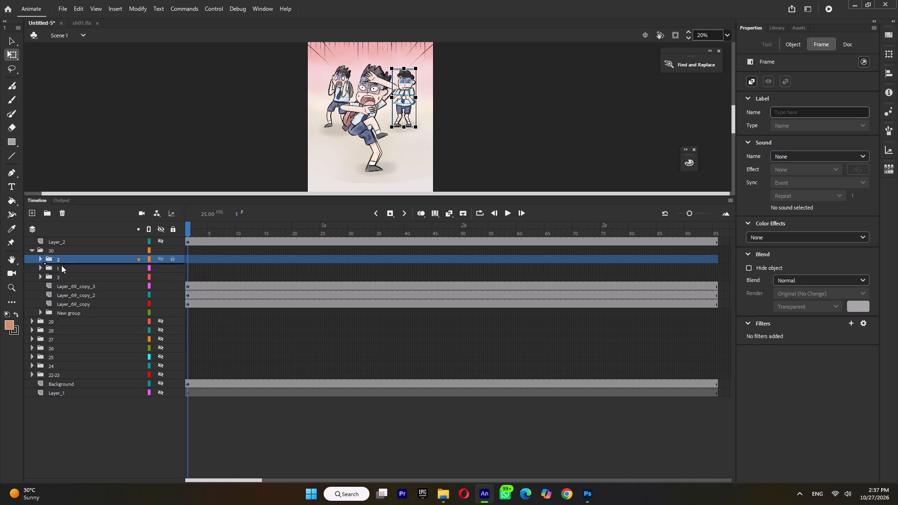
drag(61, 265, 56, 272)
click(59, 259)
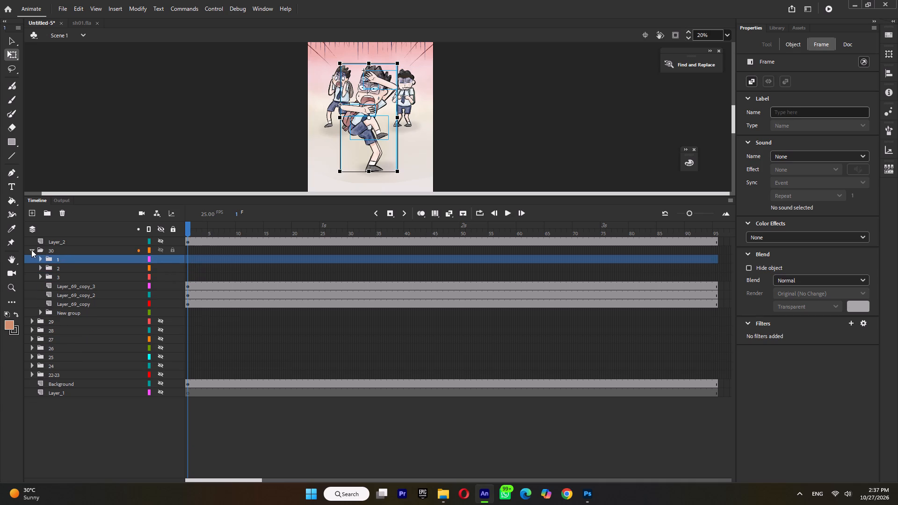
click(31, 250)
click(160, 249)
Show folder 22-23 and convert its layers to a graphic symbol named 22-23.
click(158, 308)
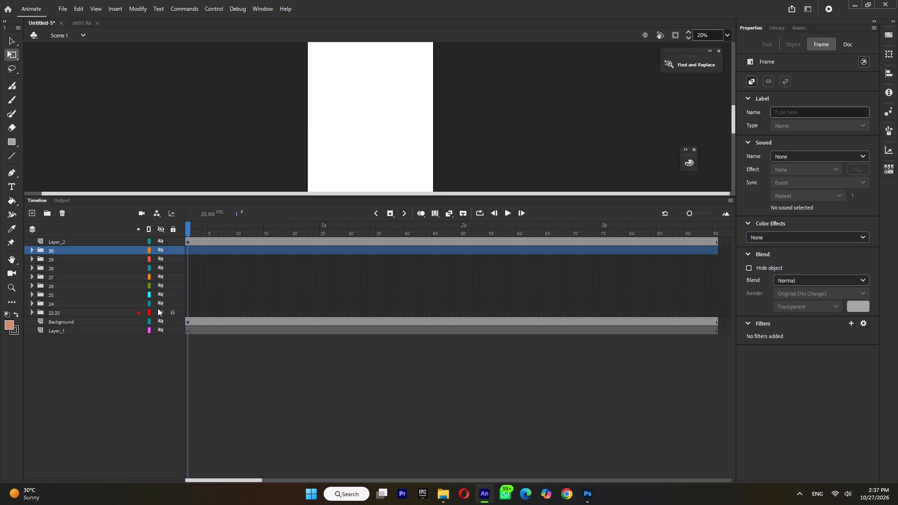
click(90, 313)
right_click(89, 313)
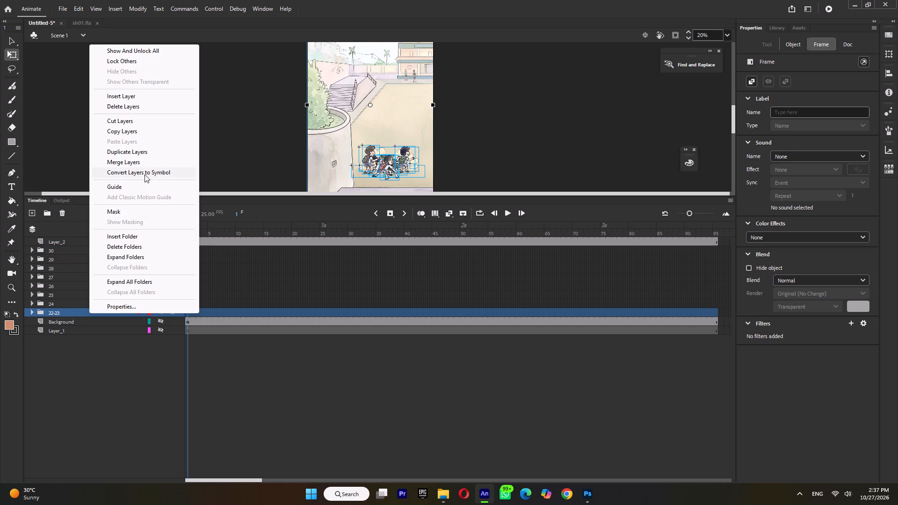
click(145, 174)
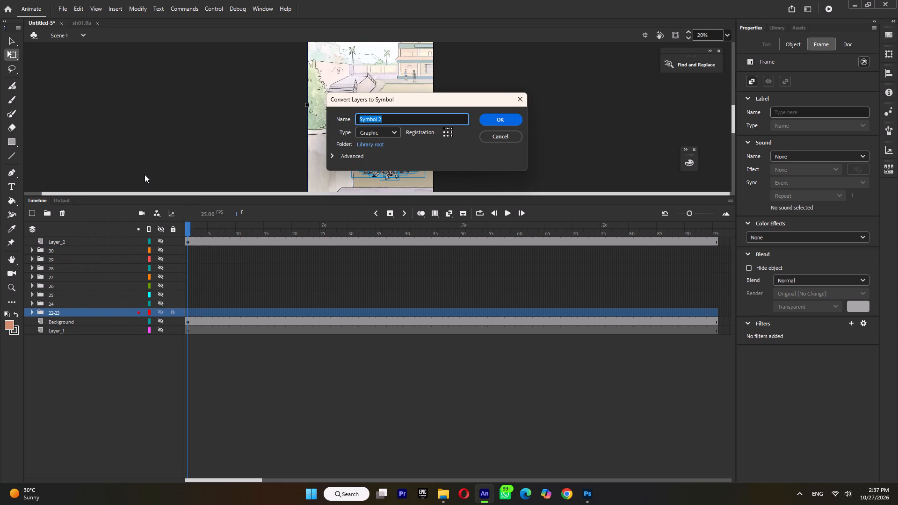
text(22-23)
key(Return)
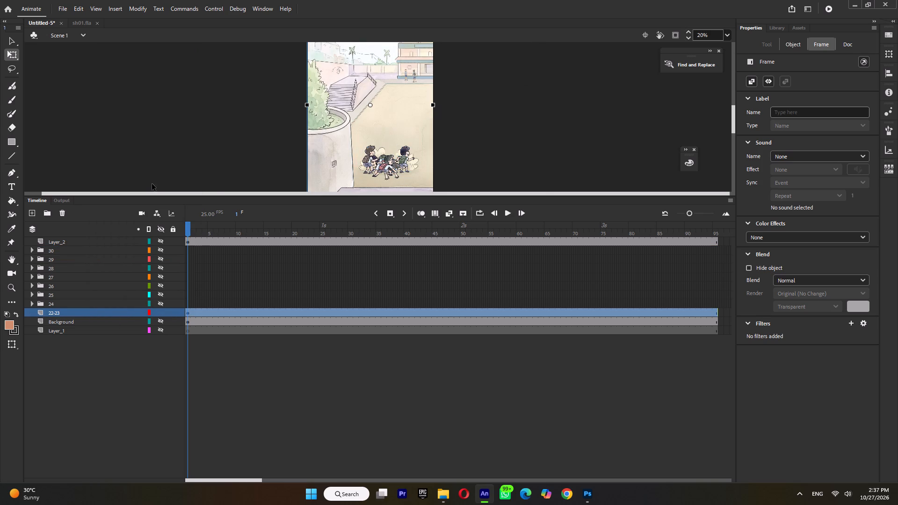
Show folder 24 and convert its layers to a graphic symbol named 24.
click(161, 300)
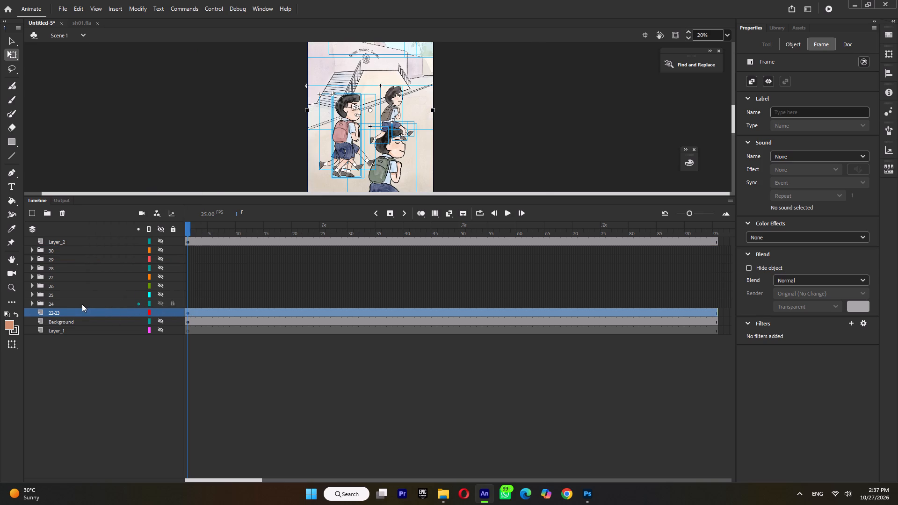
right_click(81, 304)
click(120, 166)
text(24)
key(Return)
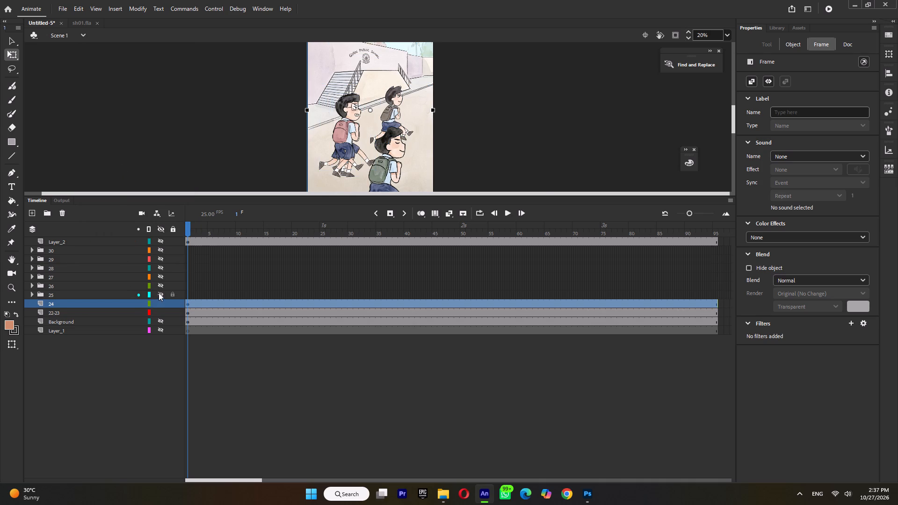
Show folder 25 and convert its layers to a graphic symbol named 25.
click(159, 293)
click(85, 295)
right_click(85, 295)
click(133, 155)
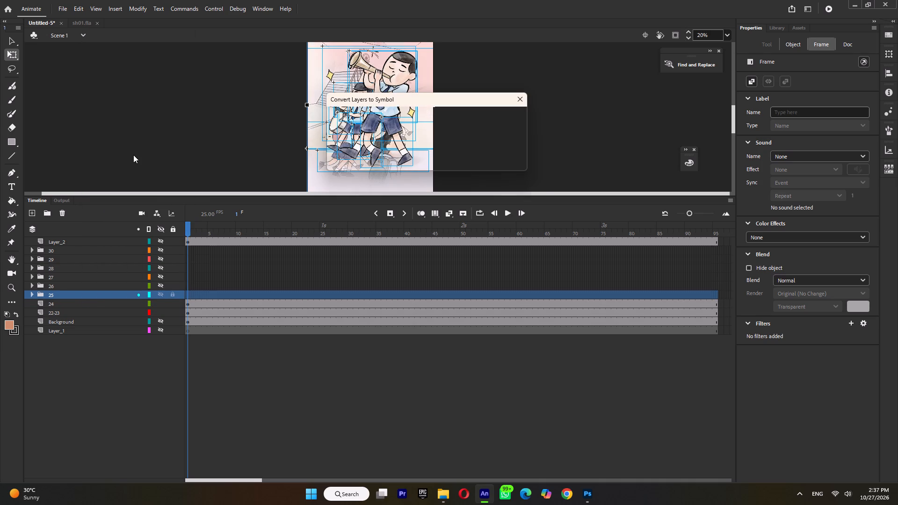
text(25)
key(Return)
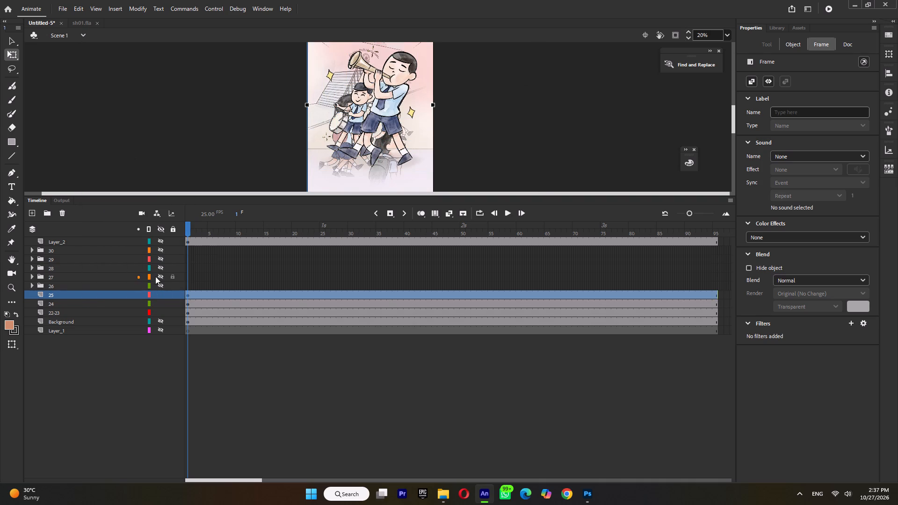
Show folder 26 and convert its layers to a graphic symbol named 26.
click(161, 285)
click(70, 284)
right_click(70, 284)
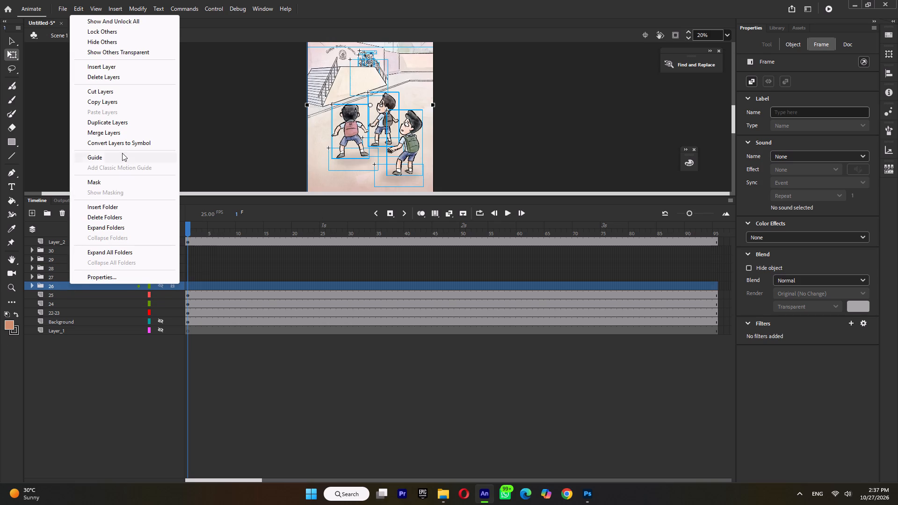
click(127, 141)
text(26)
key(Return)
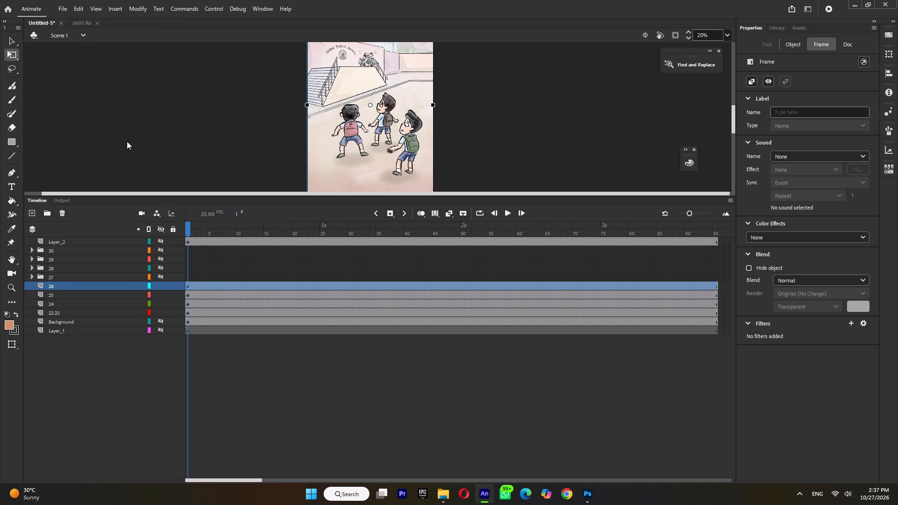
Show folder 27 and convert its layers to a graphic symbol named 27.
click(162, 274)
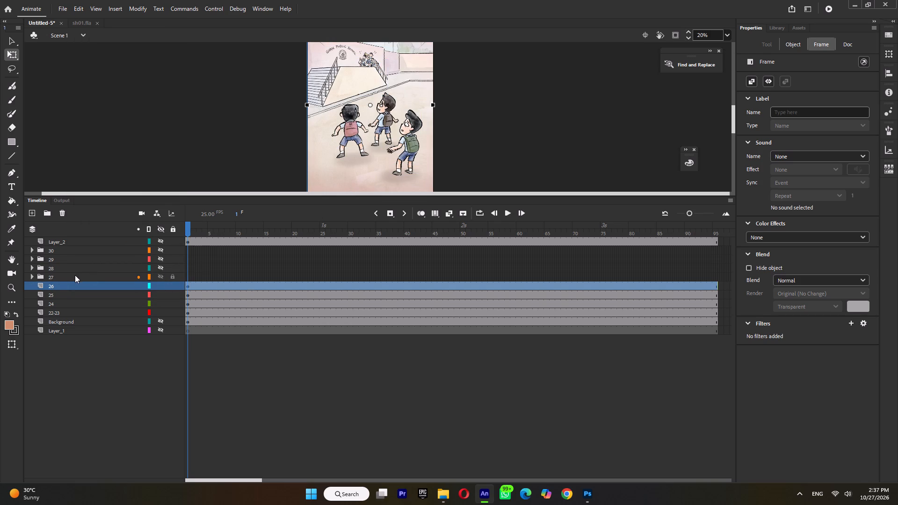
click(75, 275)
right_click(75, 275)
click(128, 135)
text(27)
key(Return)
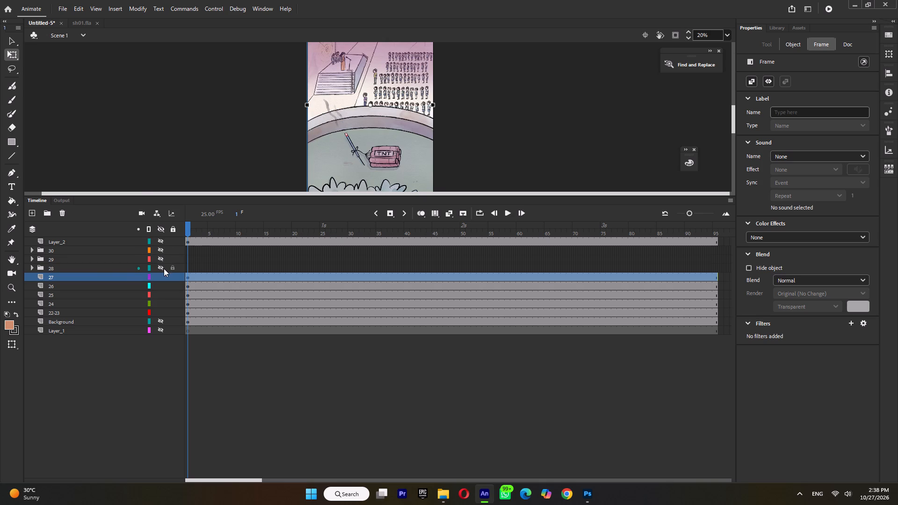
Show folder 28 and convert its layers to a graphic symbol named 28.
click(161, 268)
click(85, 269)
right_click(85, 269)
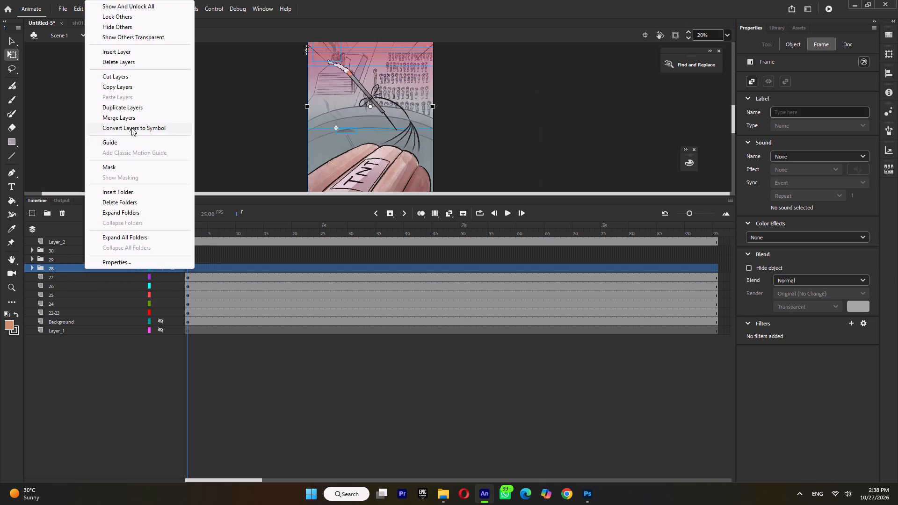
click(131, 127)
text(28)
key(Return)
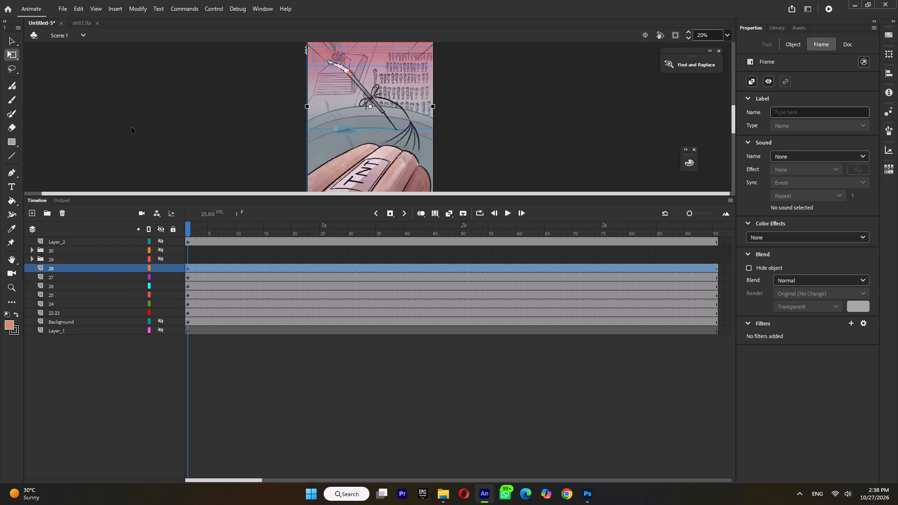
Show folder 29 and convert its layers to a graphic symbol named 29.
click(160, 258)
click(75, 257)
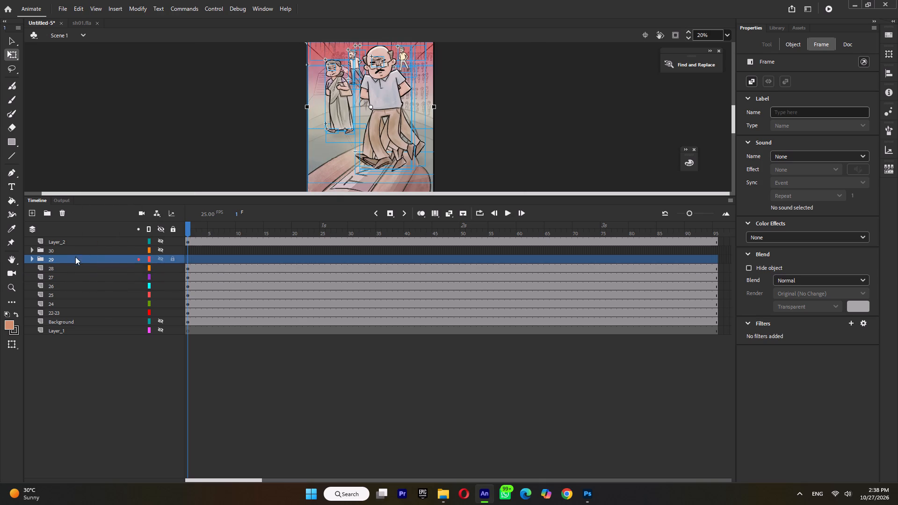
right_click(75, 257)
click(117, 346)
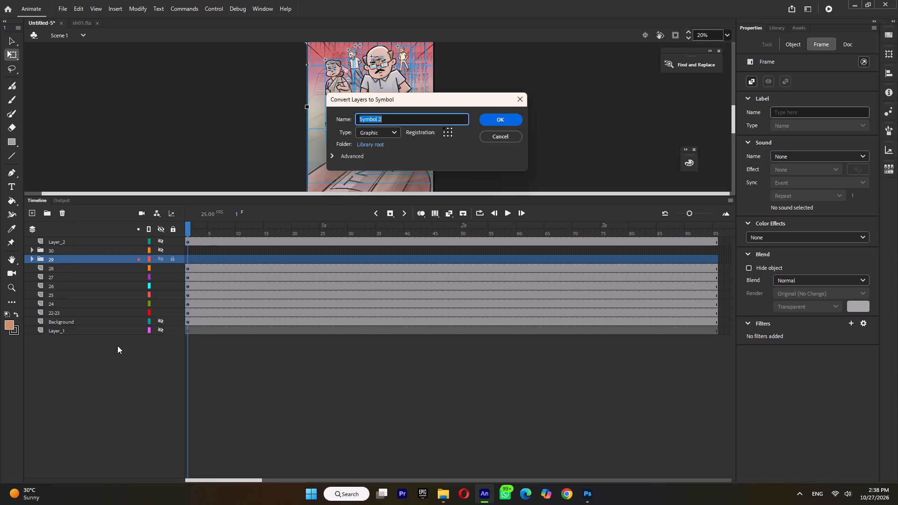
text(29)
key(Return)
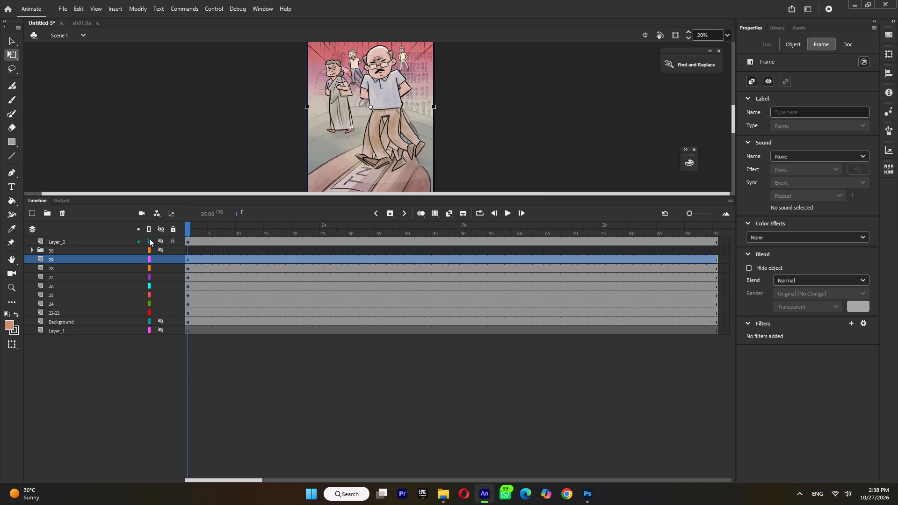
Make folder 30 visible.
click(159, 249)
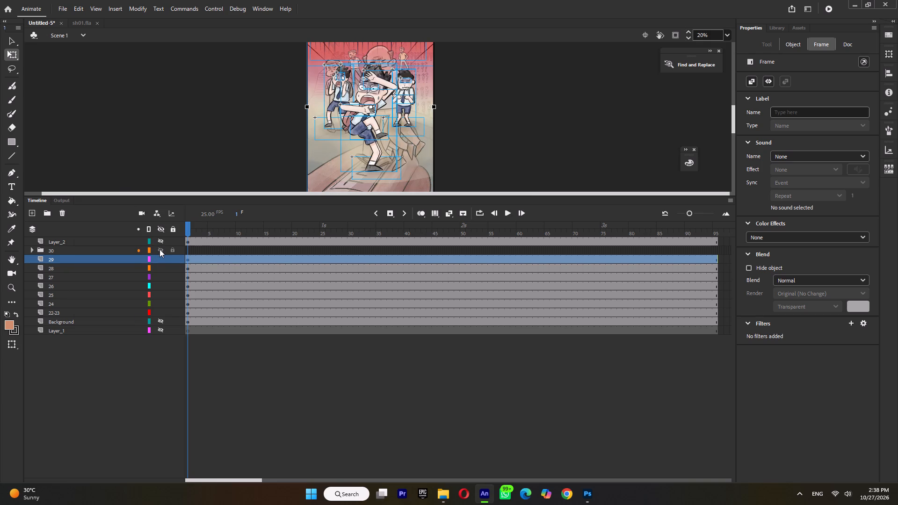
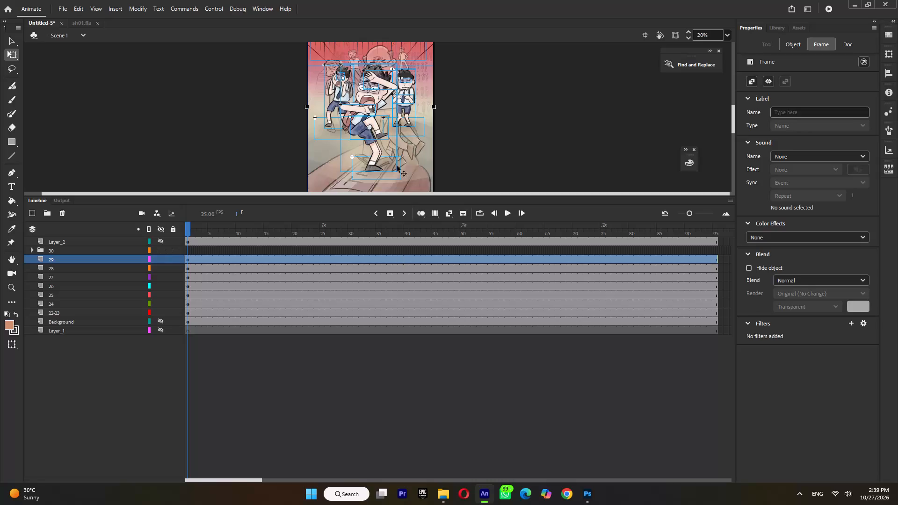
Convert folder 30's layers to a graphic symbol named 30.
click(56, 260)
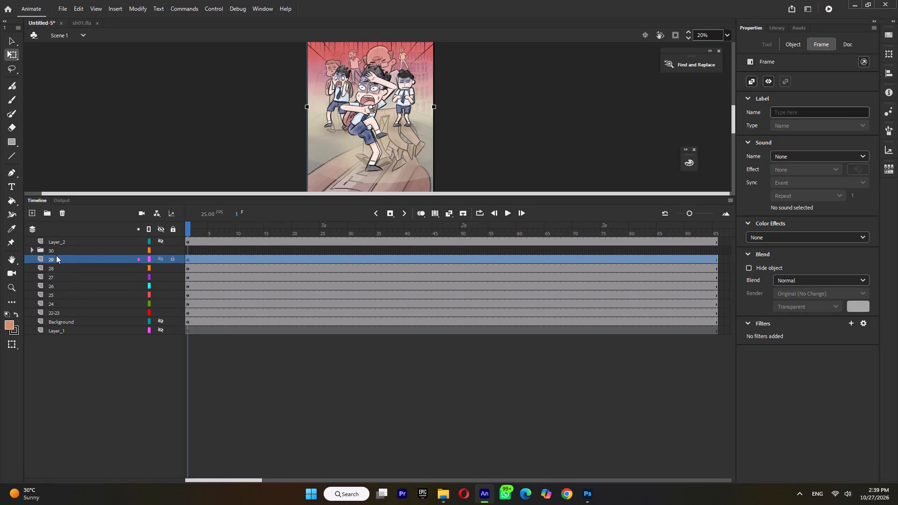
click(68, 246)
right_click(68, 246)
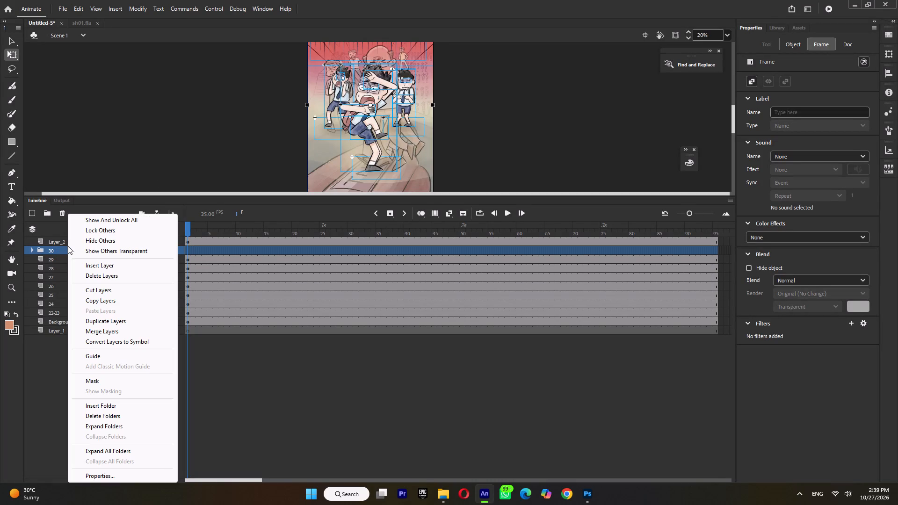
click(63, 247)
right_click(60, 248)
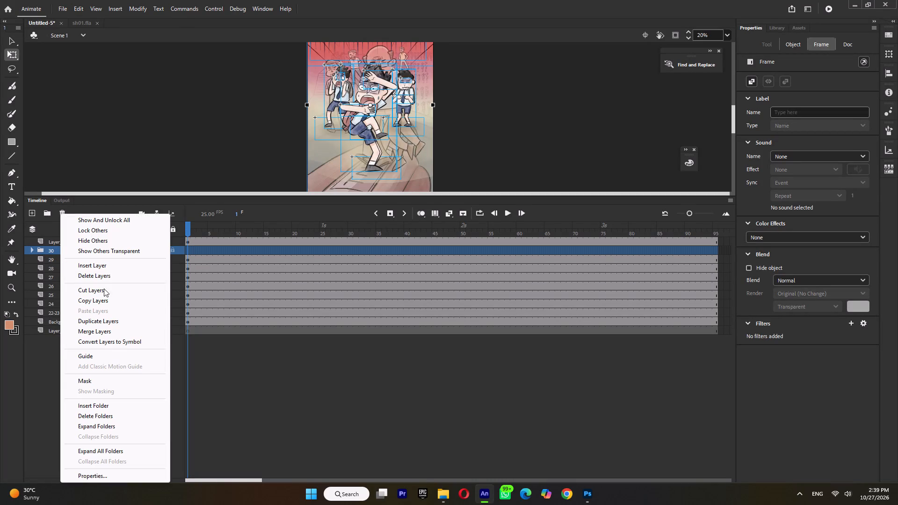
click(101, 338)
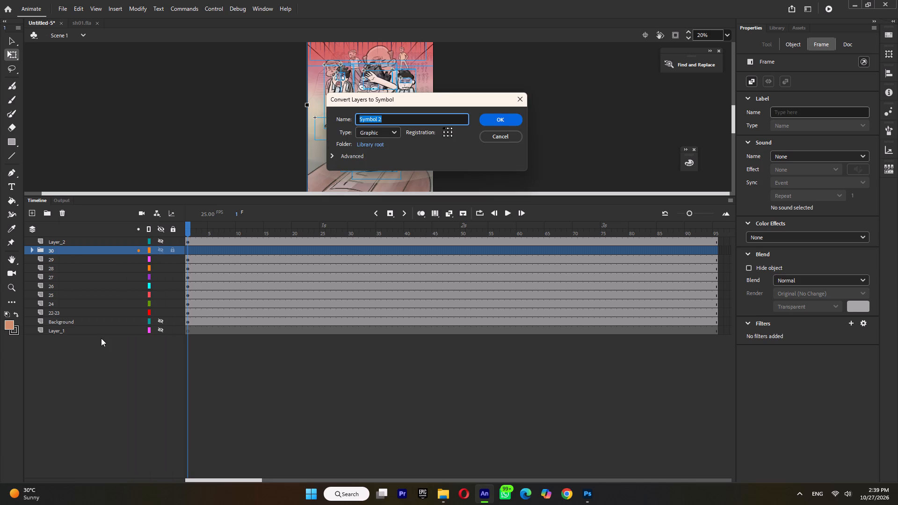
text(30)
key(Return)
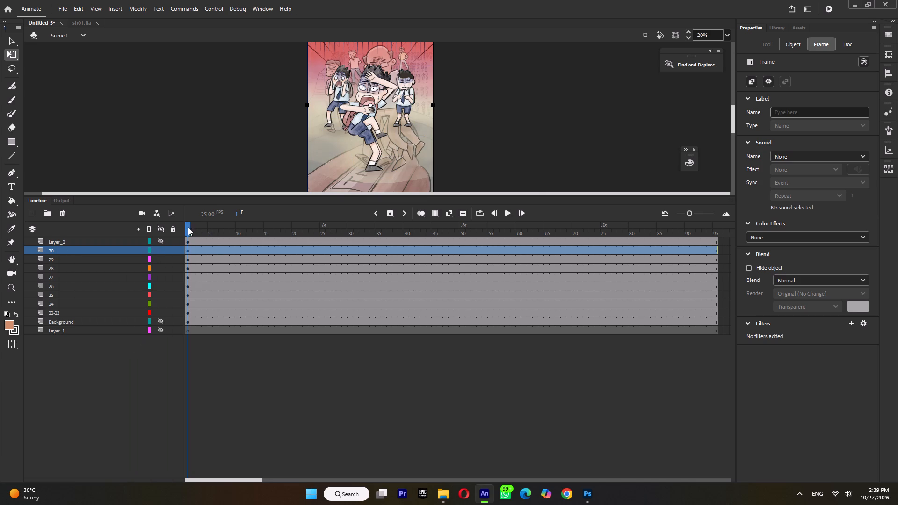
Hide all layers, show only layer 22-23, and copy its symbol.
click(159, 226)
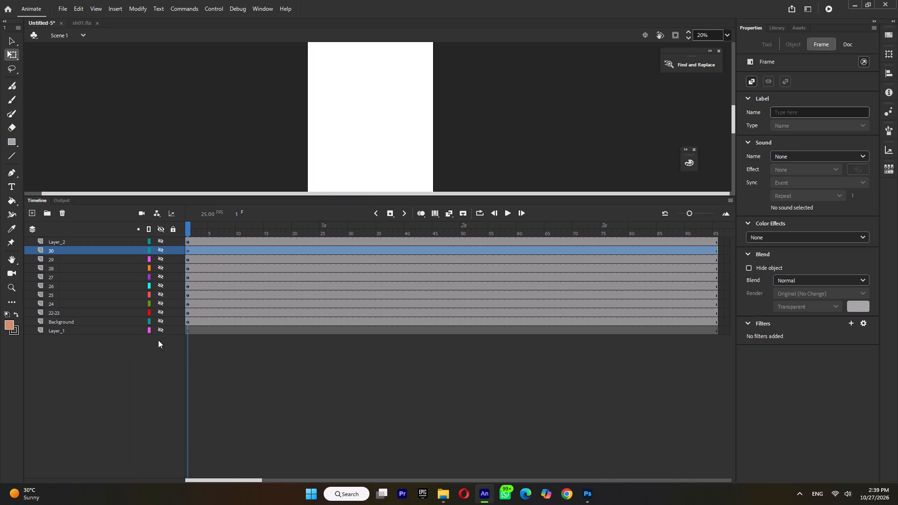
click(160, 313)
click(94, 312)
right_click(374, 94)
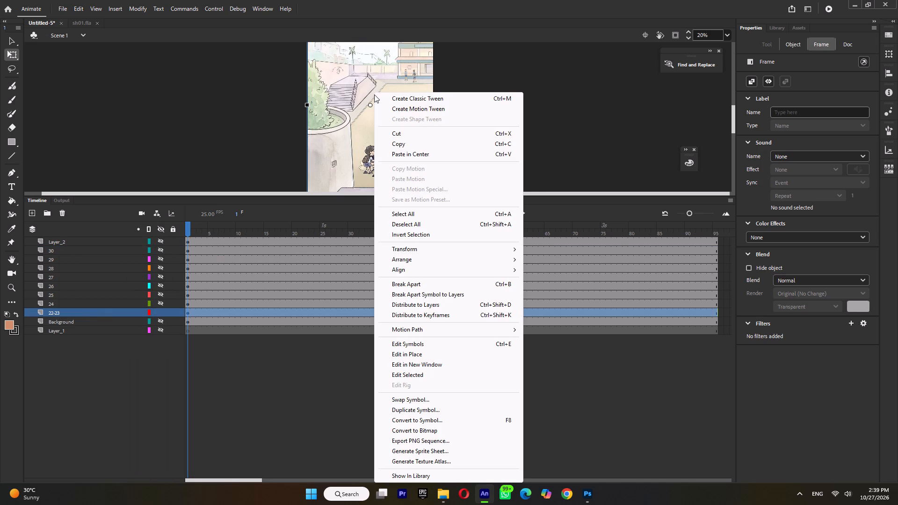
click(409, 140)
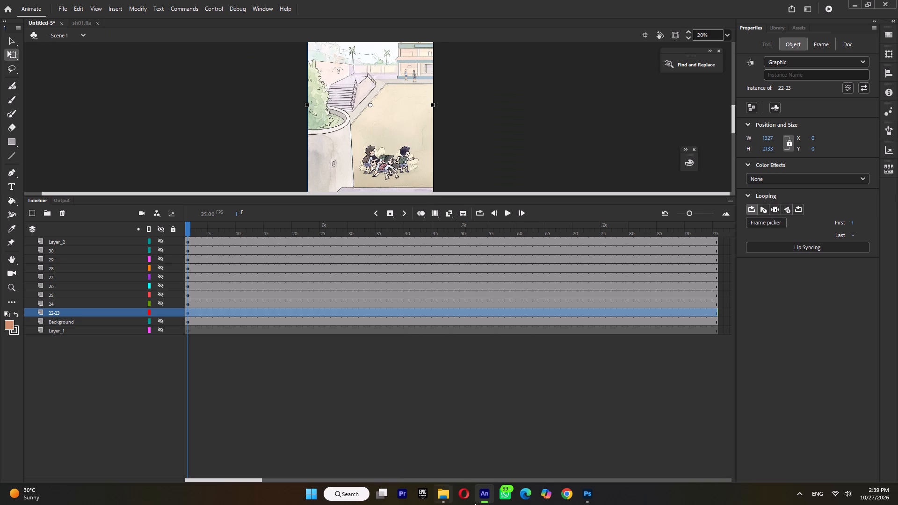
Open sh02.fla from the Diwali km folder.
click(444, 492)
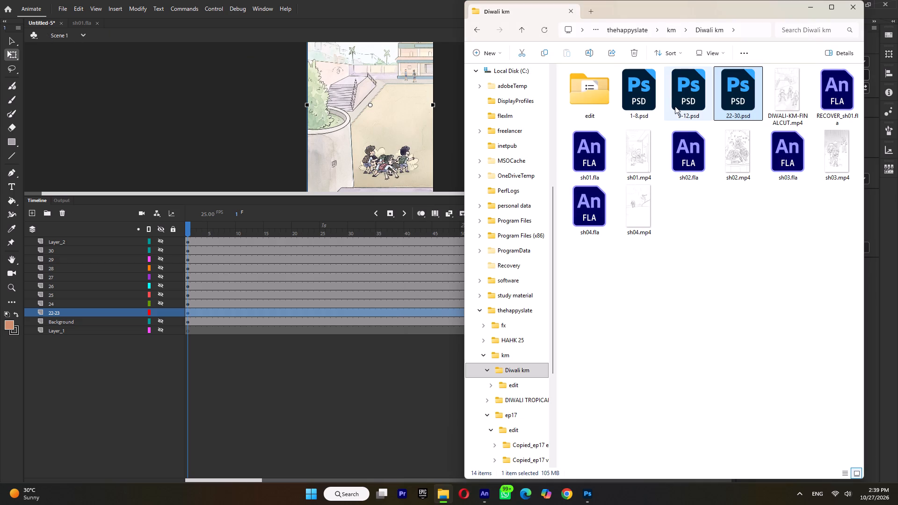
double_click(690, 166)
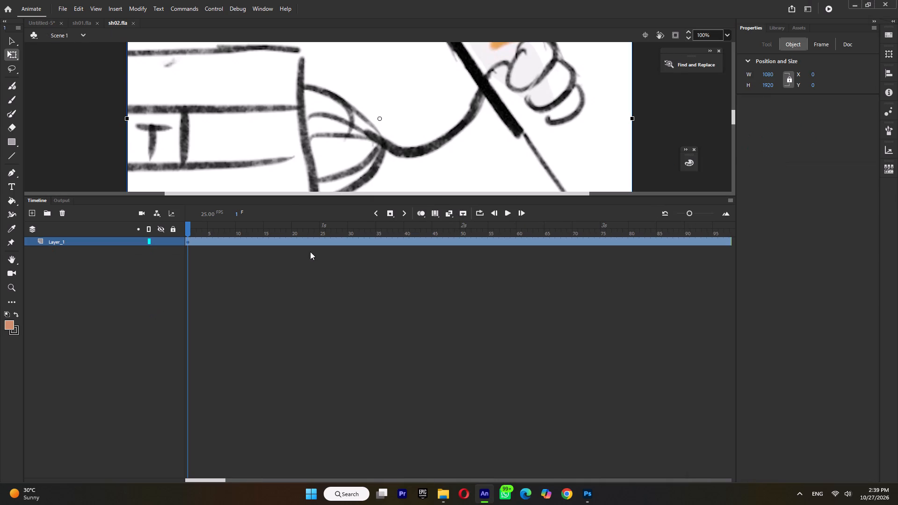
Add four new layers above Layer_1 in sh02.fla.
ctrl+scroll(356, 134, down, 8)
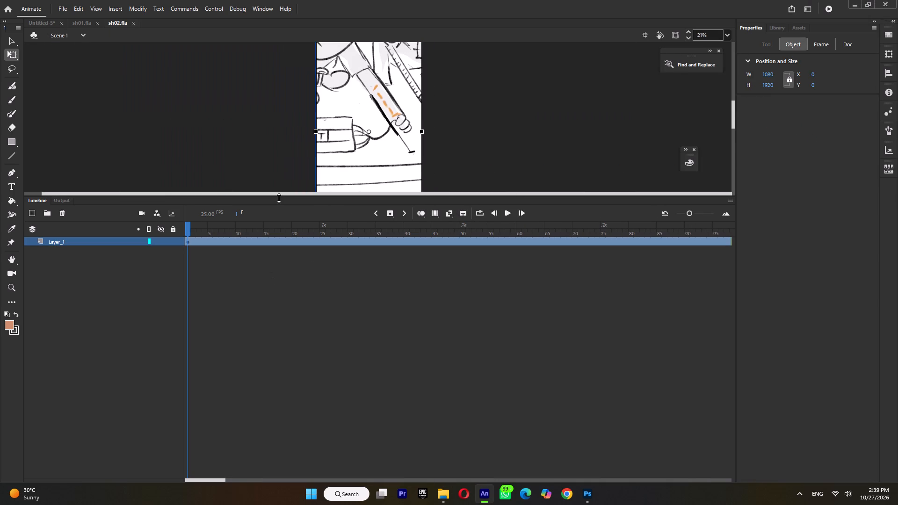
triple_click(32, 214)
click(32, 214)
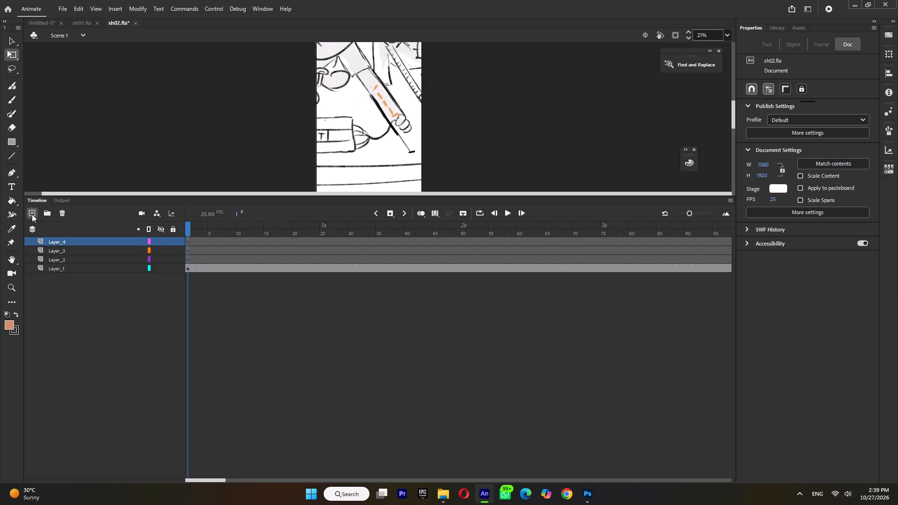
Move the storyboard video on Layer_1 off the stage to sit beside its left edge, at X about -1105.
click(414, 104)
drag(392, 135, 302, 139)
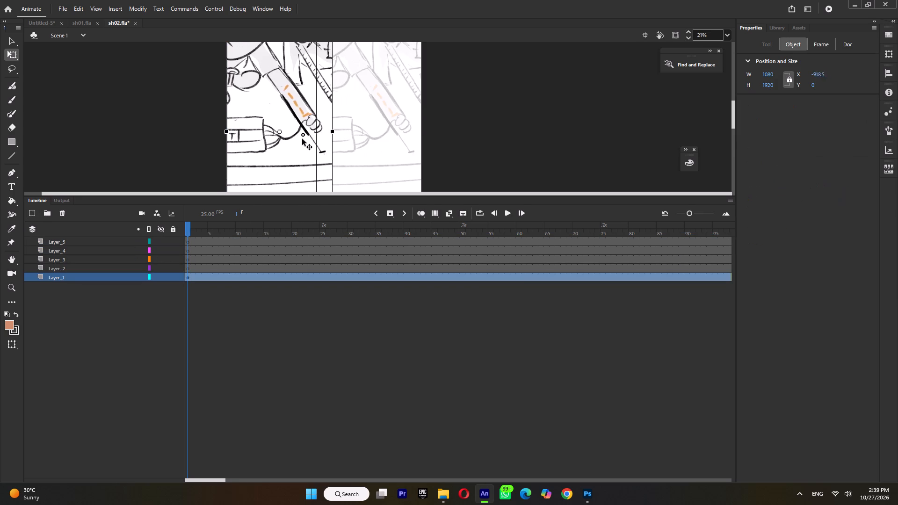
drag(302, 139, 284, 139)
ctrl+scroll(284, 139, down, 5)
ctrl+scroll(356, 159, up, 2)
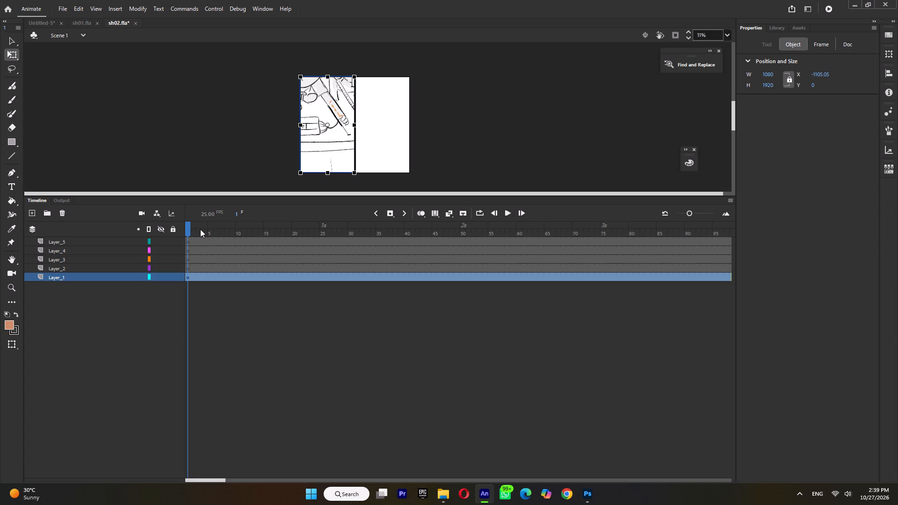
Insert a keyframe at frame 263 on Layer_2, paste the 22-23 symbol there, and position it over the stage.
drag(200, 229, 623, 267)
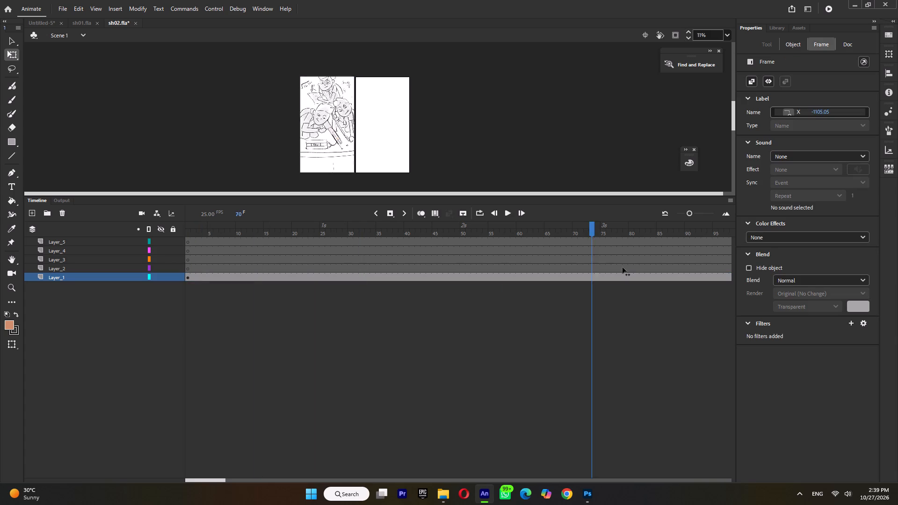
drag(623, 267, 783, 270)
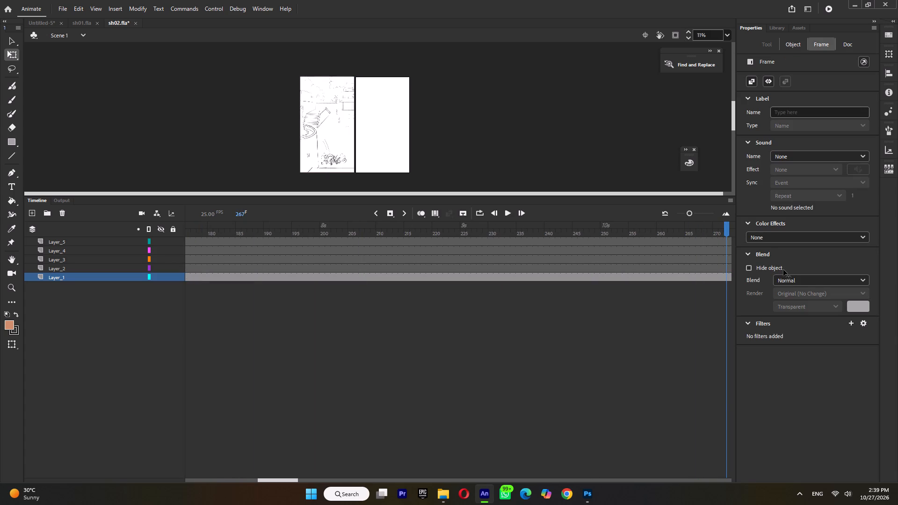
drag(783, 270, 416, 291)
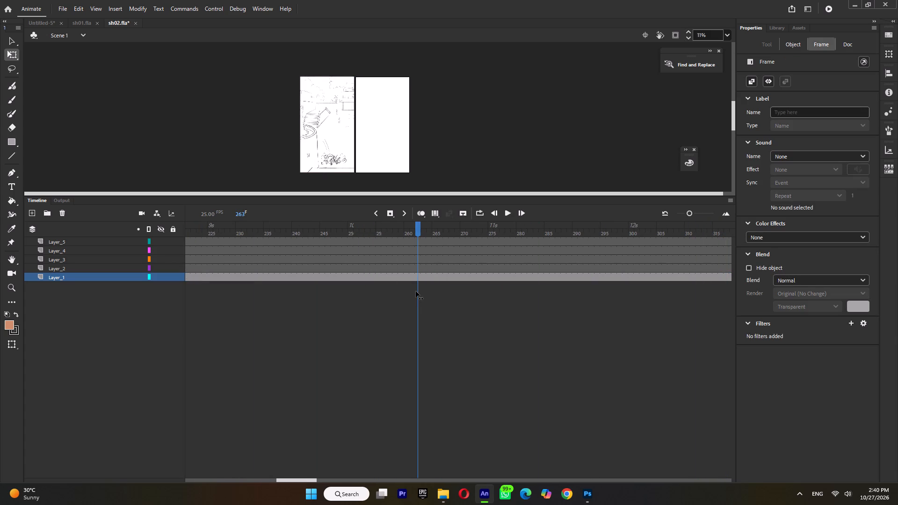
drag(416, 291, 422, 293)
click(423, 268)
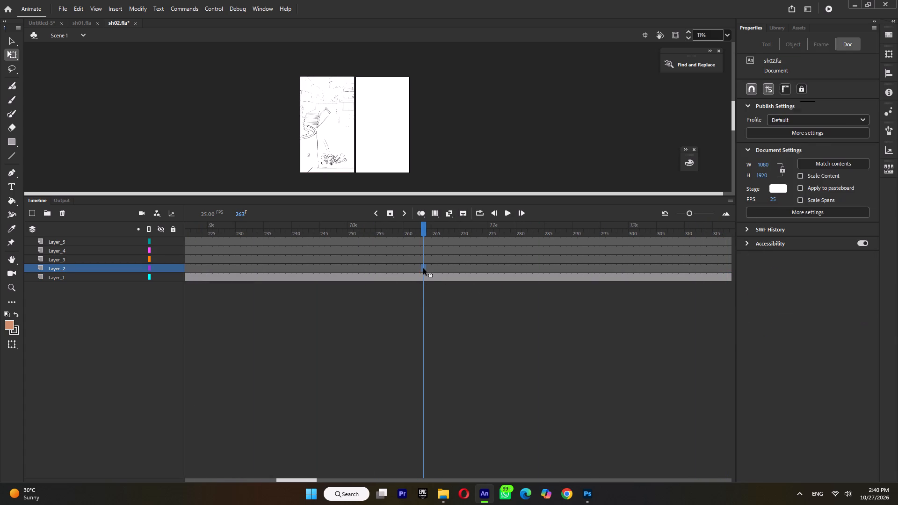
key(F6)
right_click(482, 123)
click(503, 159)
drag(402, 156, 394, 149)
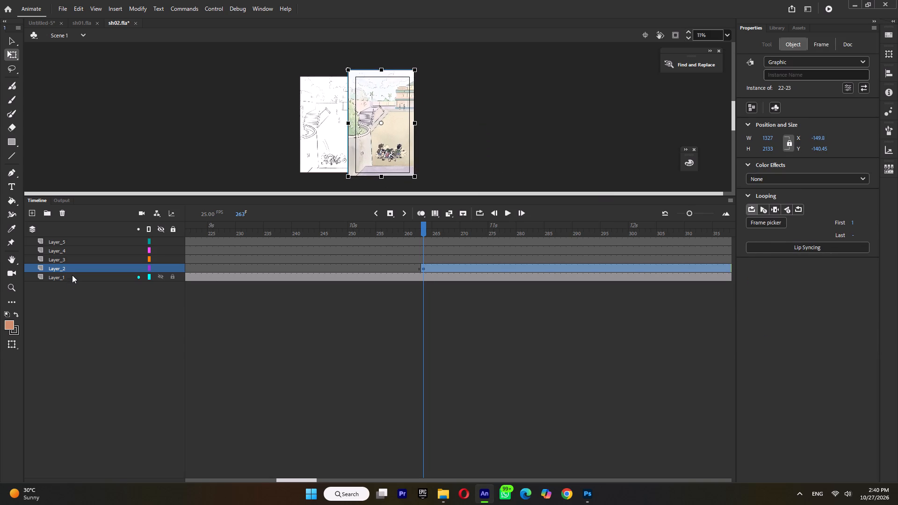
Move Layer_1 with the storyboard video to the top of the layer stack.
click(72, 275)
drag(62, 275, 68, 238)
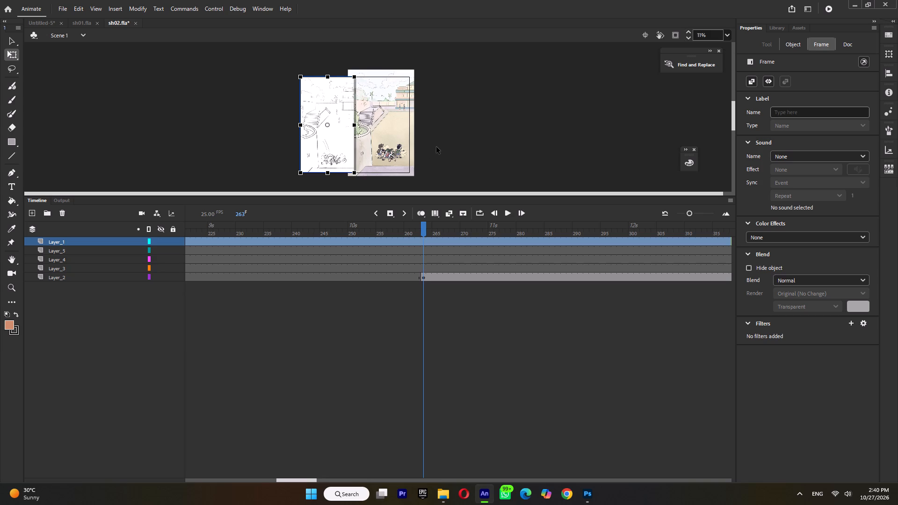
Find the storyboard's next scene change and insert a blank keyframe at frame 338 on Layer_2.
drag(431, 225, 742, 266)
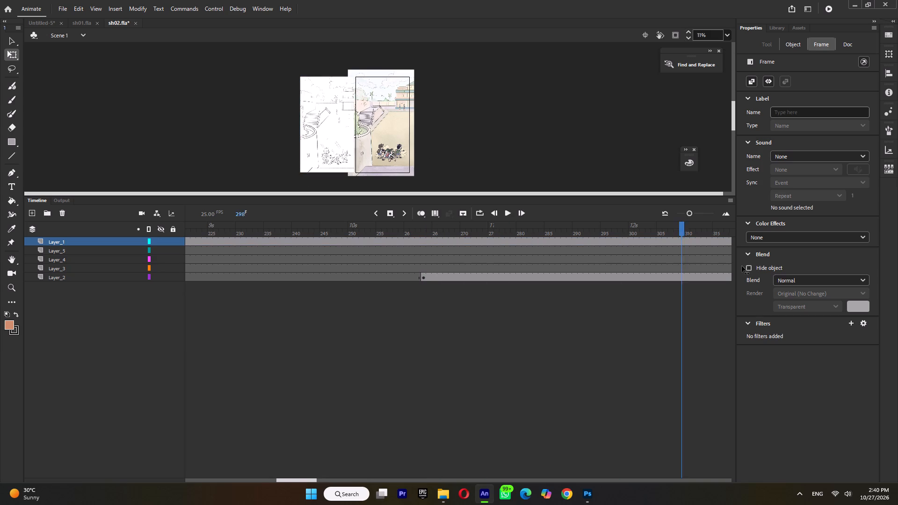
drag(742, 266, 588, 301)
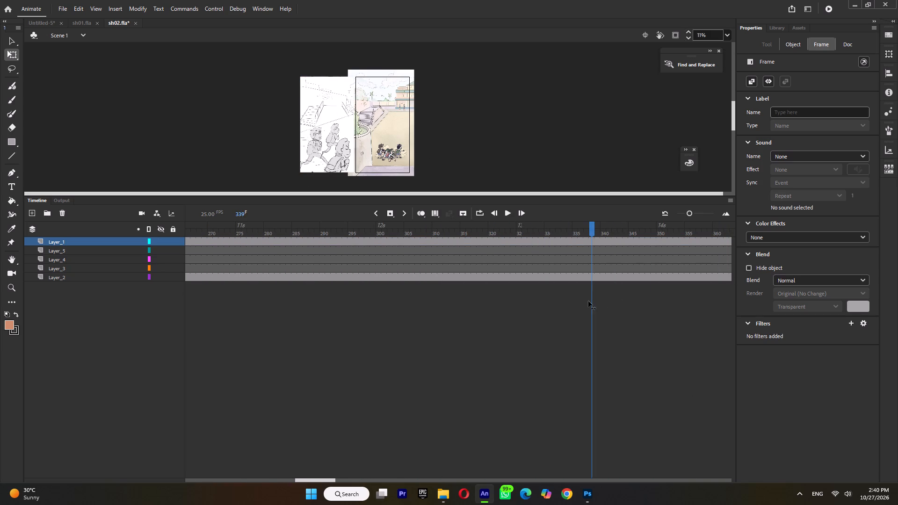
drag(588, 301, 591, 303)
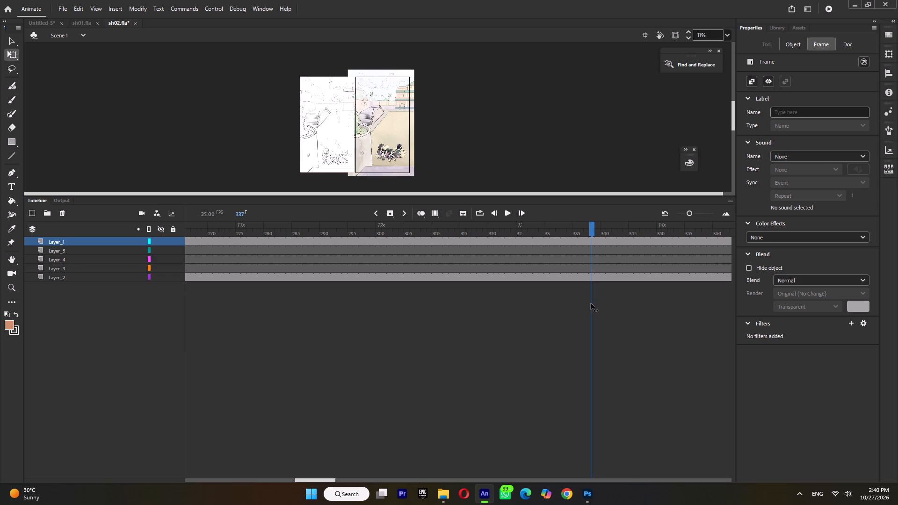
drag(591, 303, 591, 303)
click(593, 274)
key(F7)
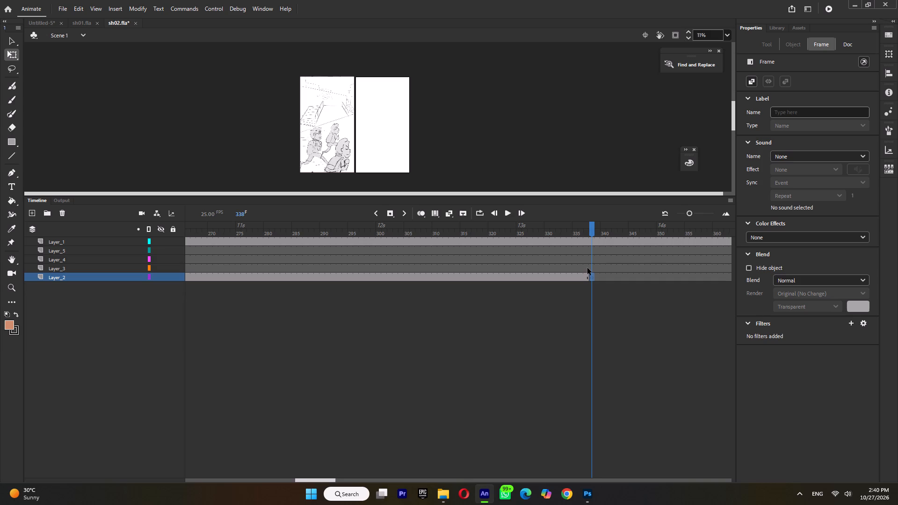
In the Untitled-5 document, hide layer 22-23, show layer 24, and copy its symbol.
click(40, 24)
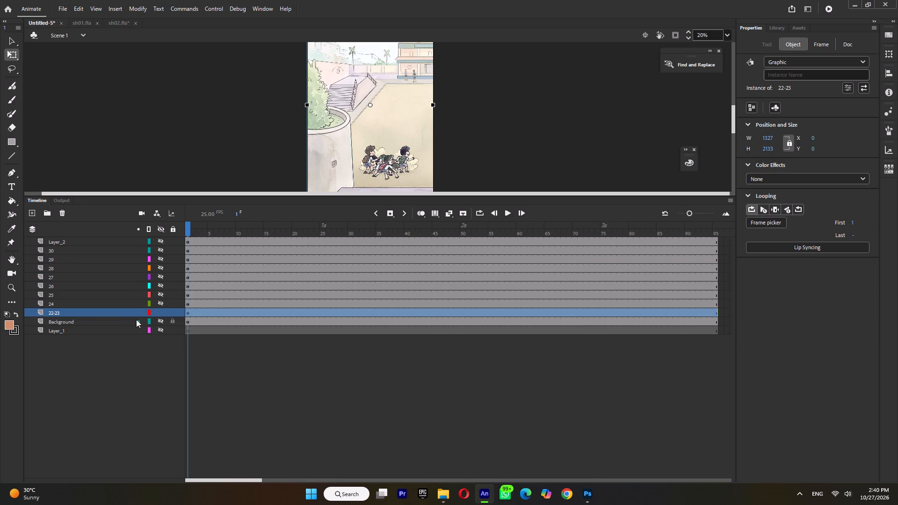
click(163, 310)
click(162, 305)
click(91, 307)
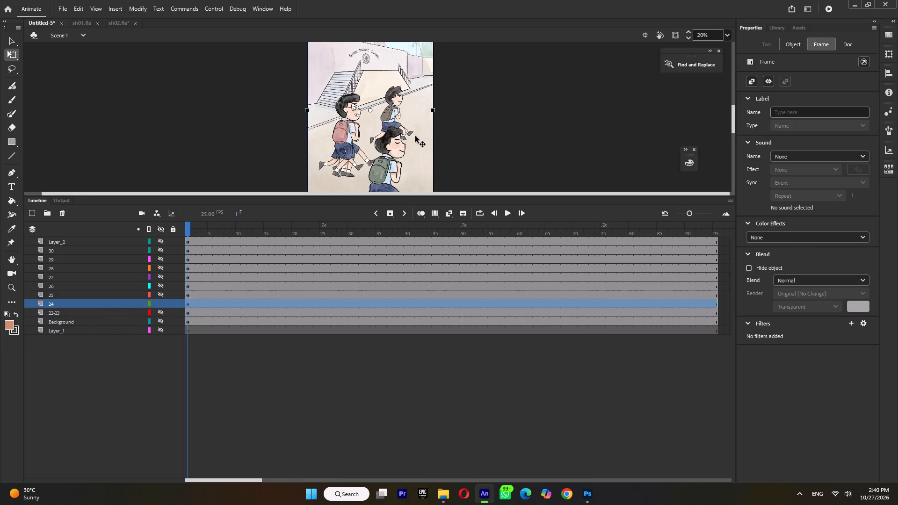
right_click(416, 134)
click(437, 144)
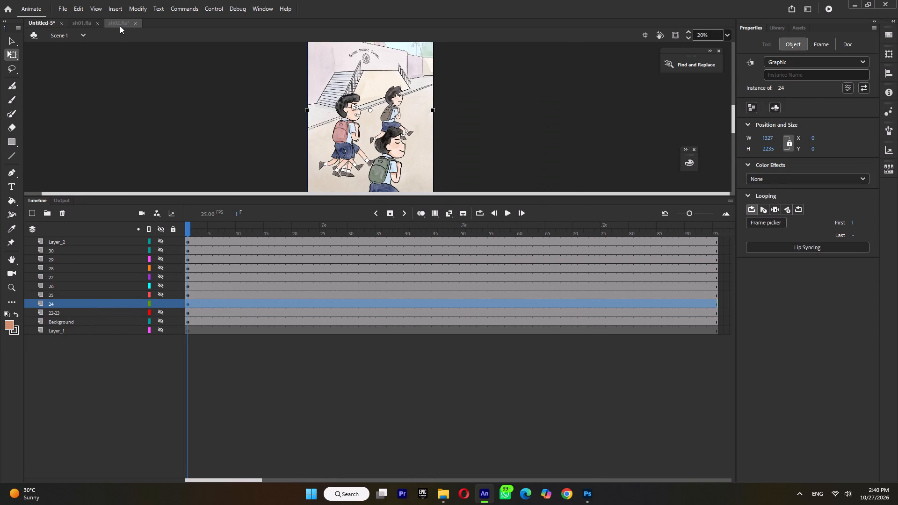
Paste symbol 24 into sh02.fla at frame 338 on Layer_2 and position it over the stage.
click(120, 26)
right_click(168, 120)
click(199, 155)
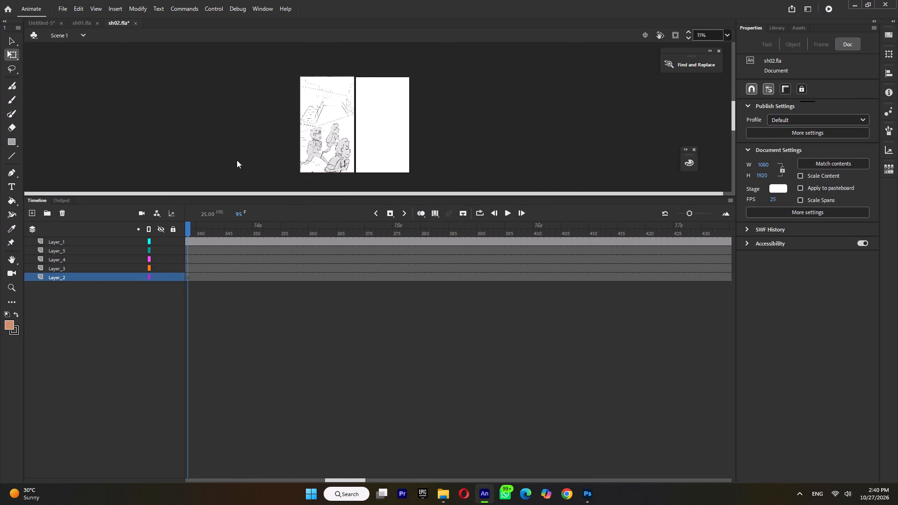
drag(403, 149, 397, 144)
Scrub the storyboard past frame 338 and insert a keyframe at frame 375 on Layer_3.
drag(193, 229, 457, 252)
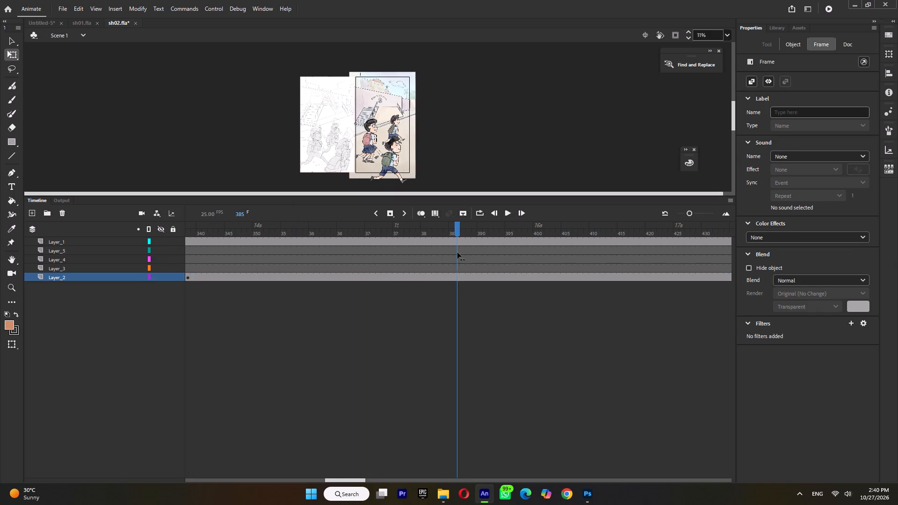
drag(457, 252, 442, 260)
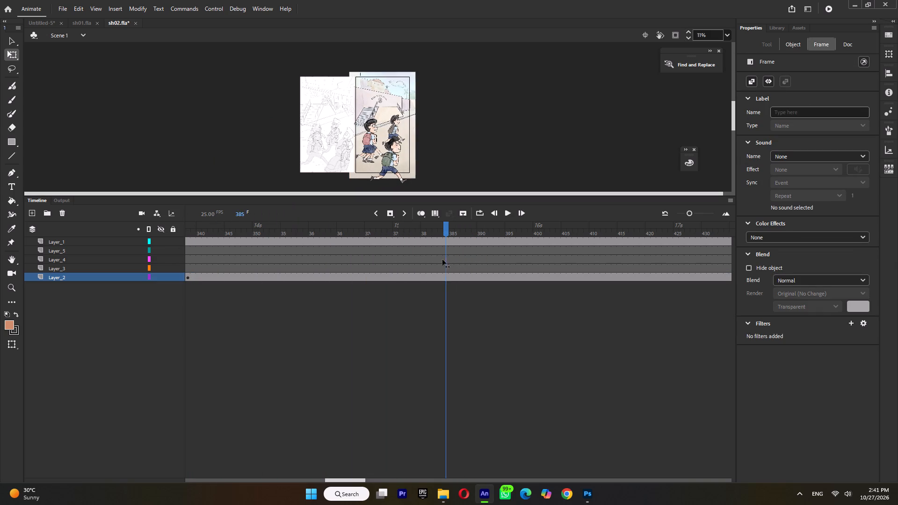
drag(442, 260, 391, 272)
click(398, 267)
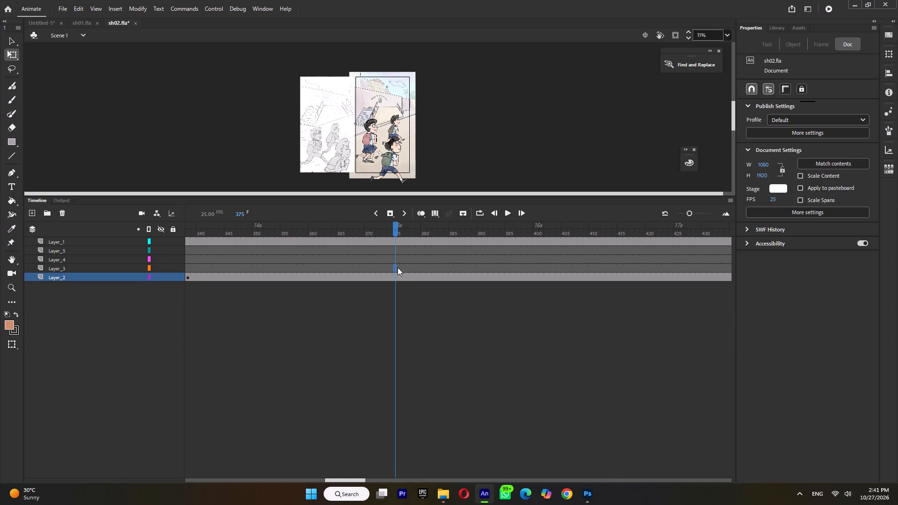
key(F6)
Insert a blank keyframe at frame 397 on Layer_2 to end scene 24's artwork.
drag(398, 229, 518, 252)
click(517, 275)
key(F7)
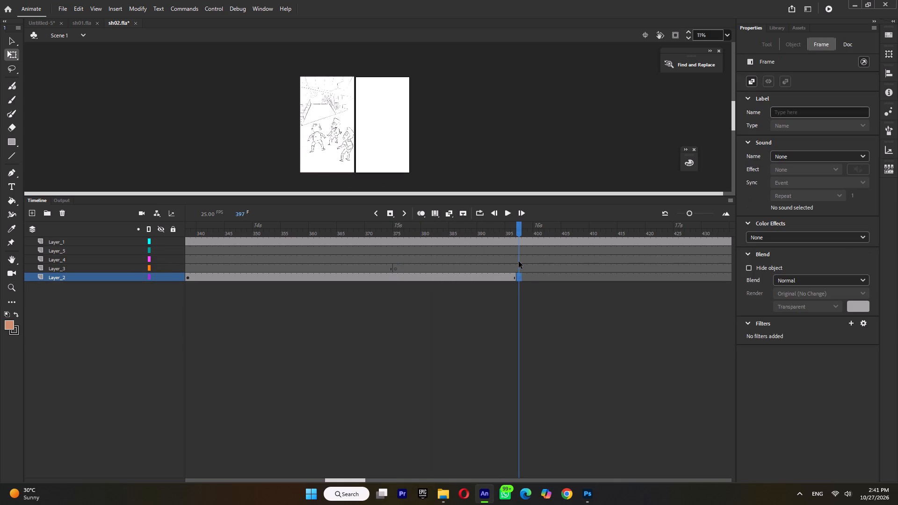
Scrub to the storyboard's next scene change and insert keyframes at frame 437 on Layer_3 and Layer_2.
drag(499, 233, 451, 282)
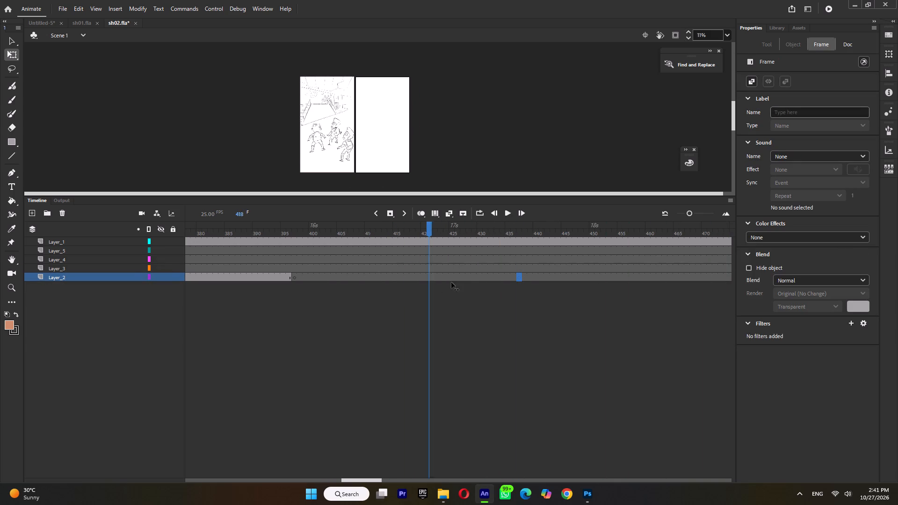
drag(451, 282, 520, 294)
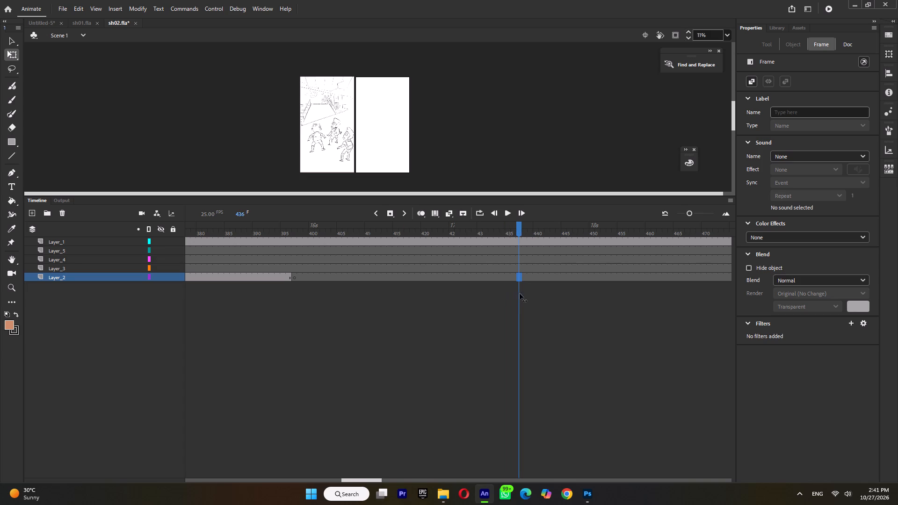
drag(520, 294, 518, 295)
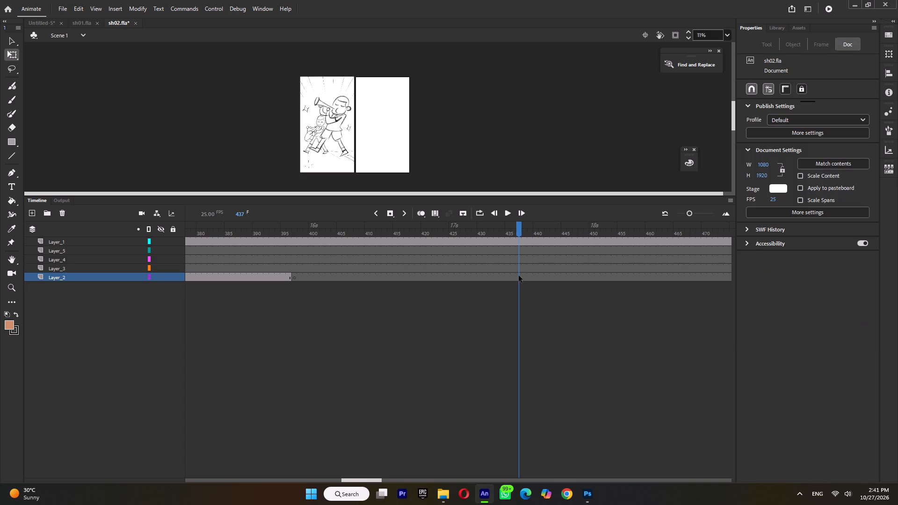
drag(519, 267, 519, 276)
key(F6)
Scrub back through the storyboard and select the keyframe at frame 375 on Layer_3.
click(506, 270)
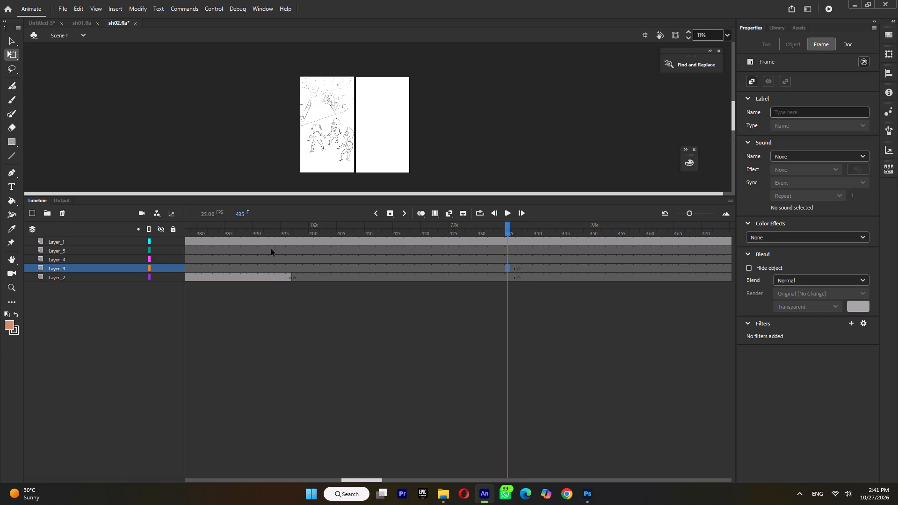
click(268, 267)
drag(254, 232, 279, 258)
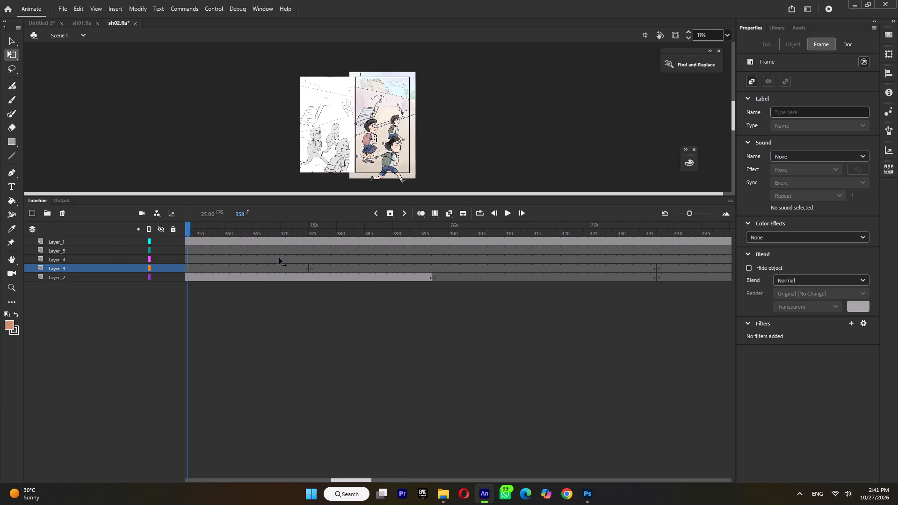
drag(279, 258, 309, 260)
click(309, 267)
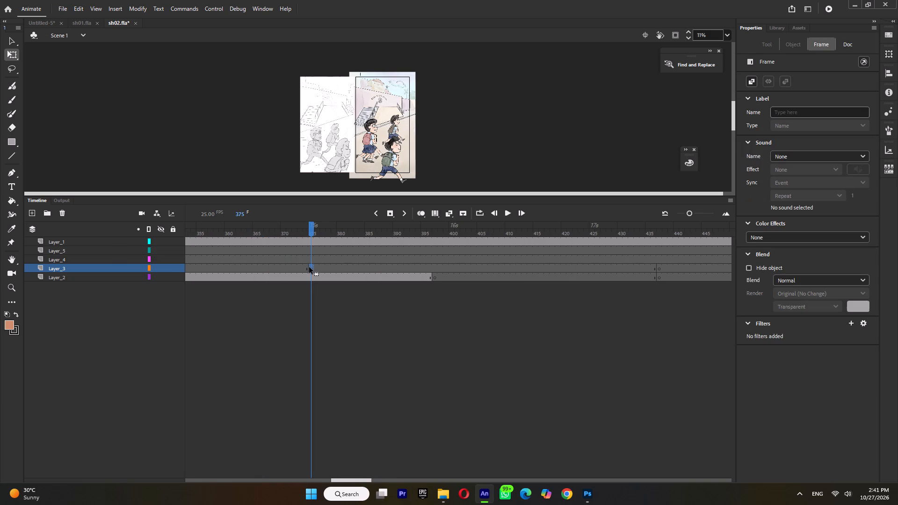
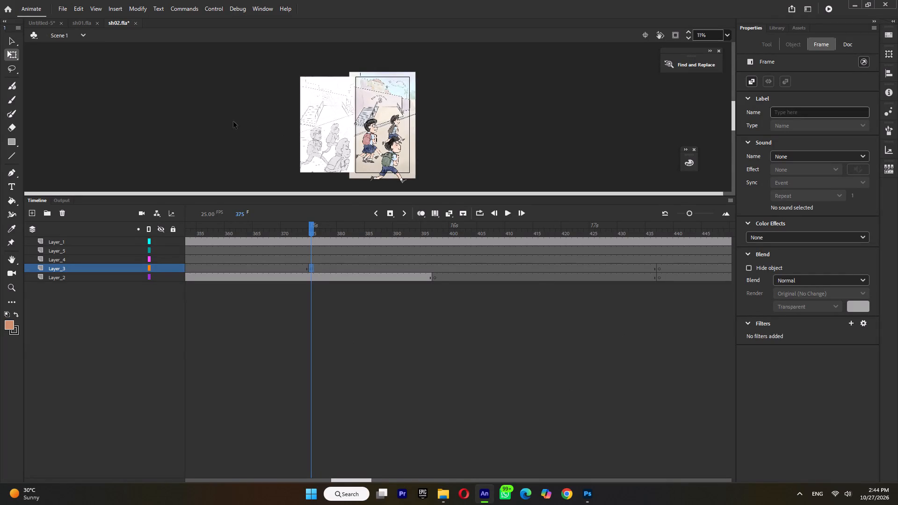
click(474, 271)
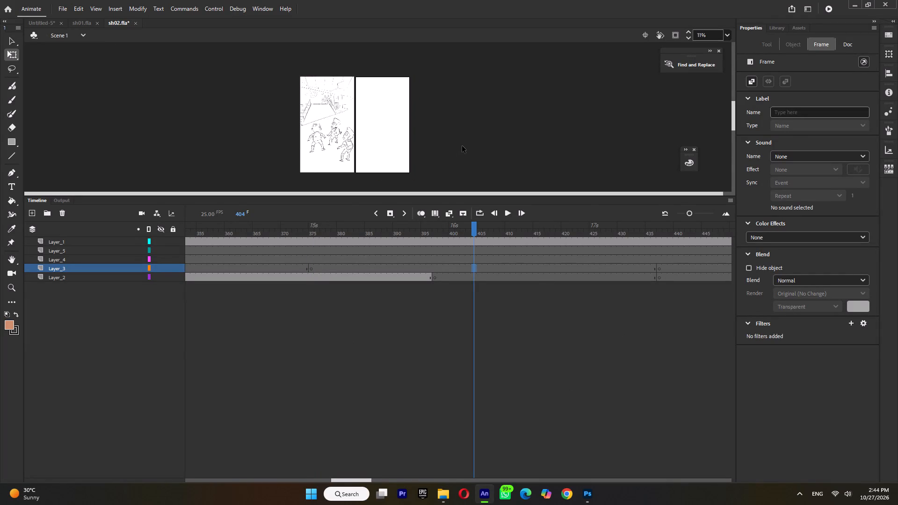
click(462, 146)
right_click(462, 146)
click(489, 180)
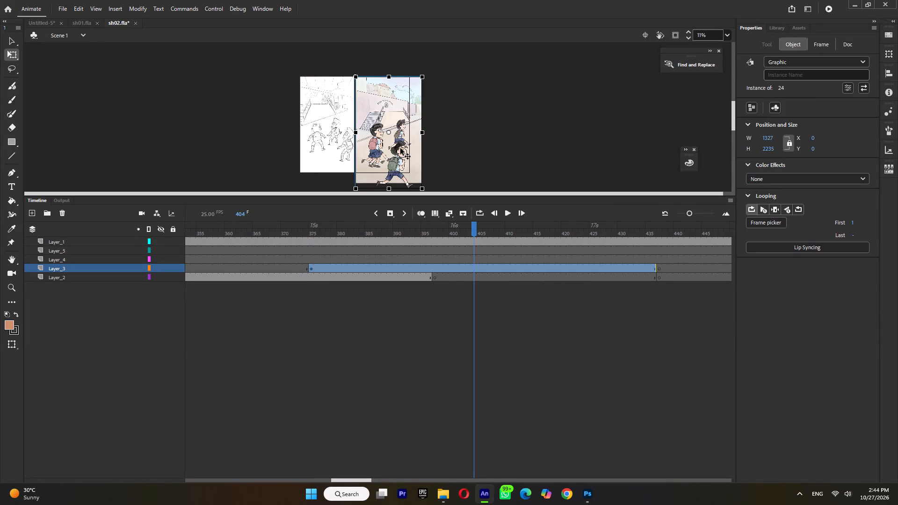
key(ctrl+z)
In Untitled-5, hide layers 24 and 25, show layer 26, and copy its graphic symbol.
click(43, 22)
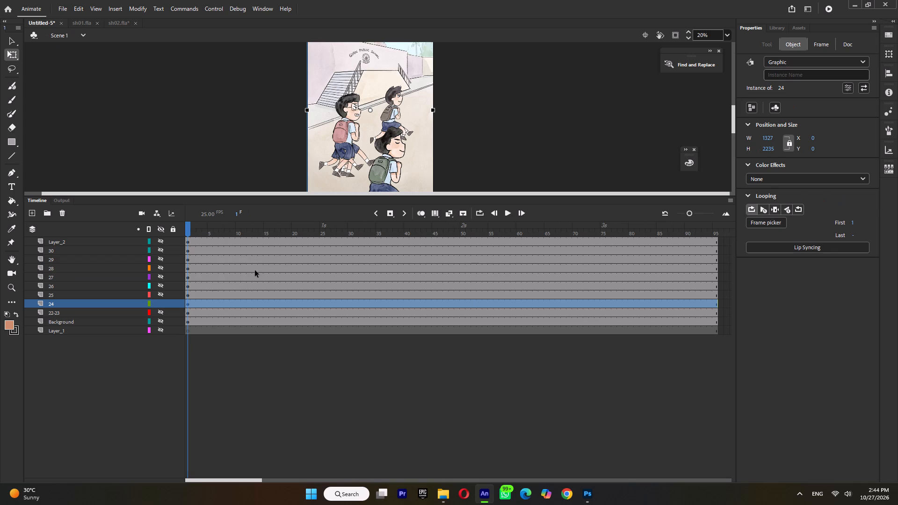
click(161, 301)
click(160, 295)
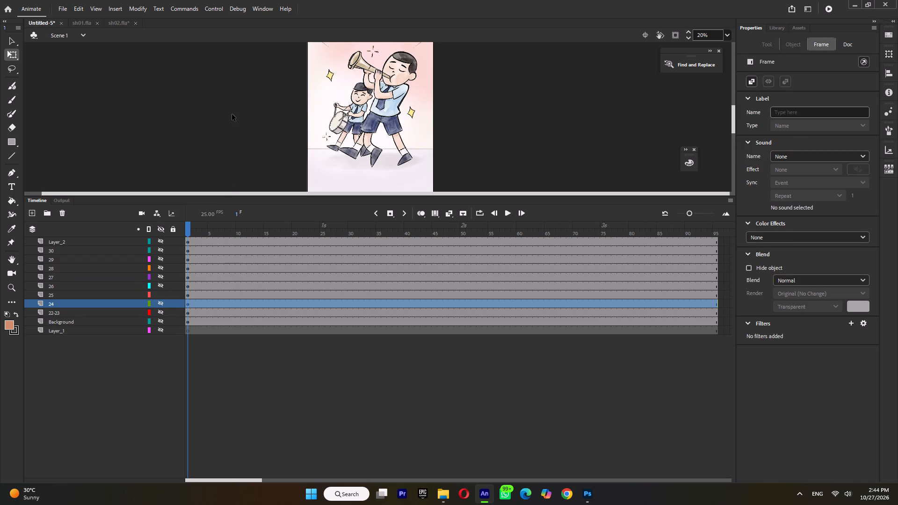
click(232, 114)
click(160, 294)
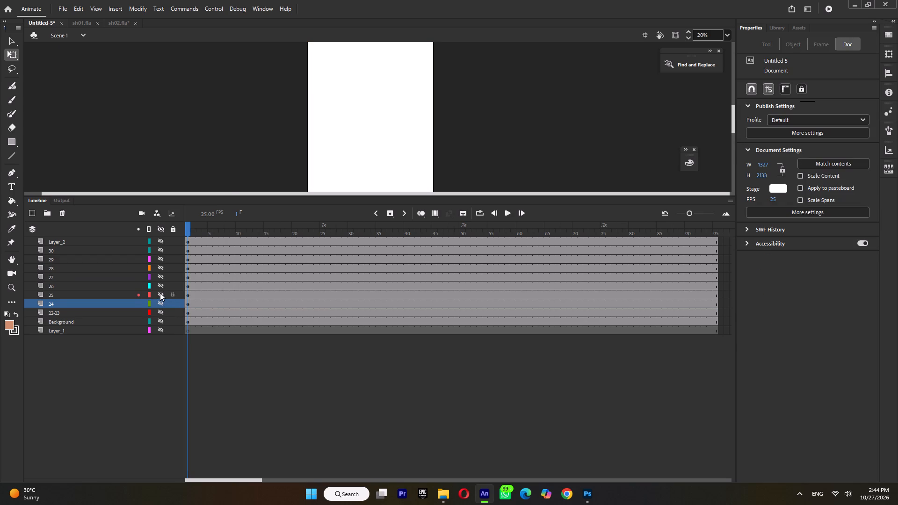
click(160, 286)
click(375, 112)
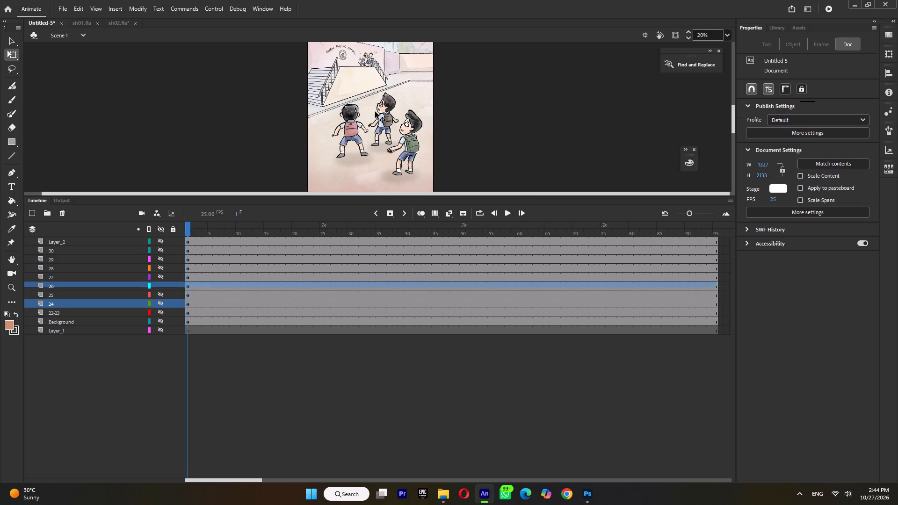
right_click(375, 112)
click(400, 146)
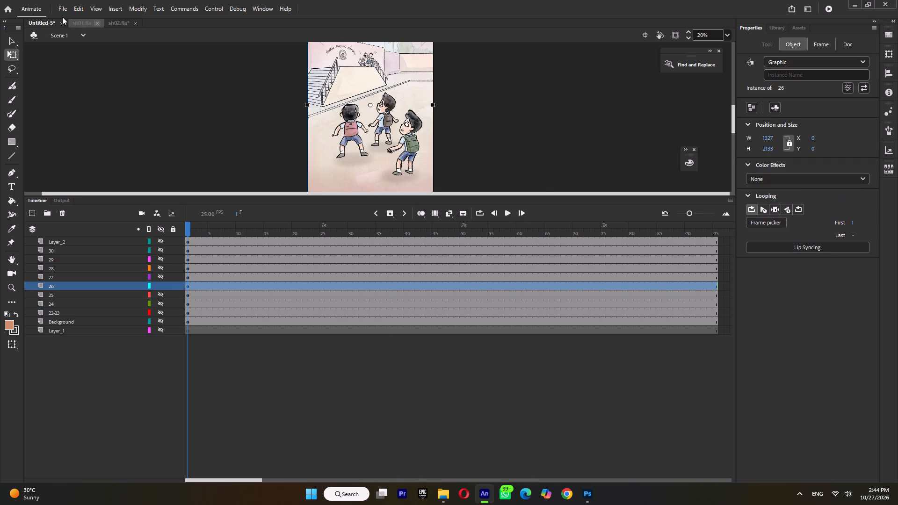
Paste symbol 26 into Layer_3's span starting at frame 375 in sh02.fla and position it centred over the stage.
click(122, 22)
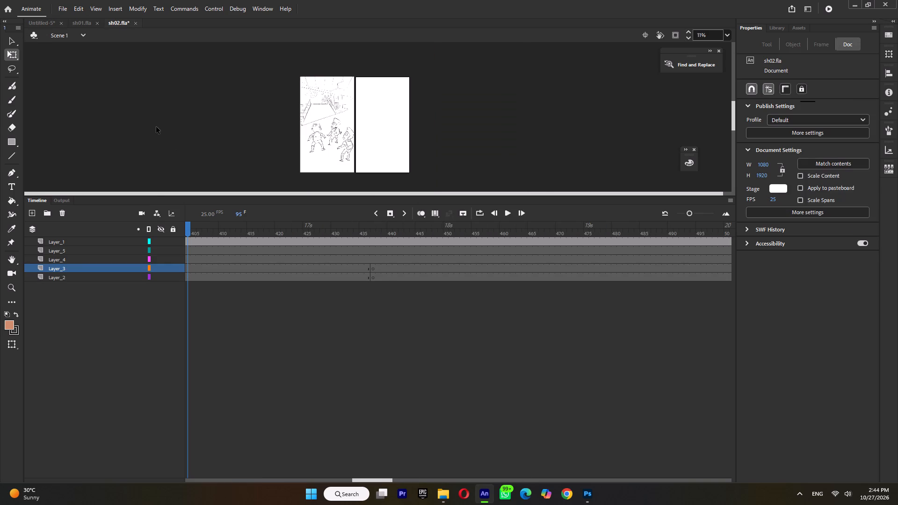
right_click(156, 127)
click(182, 161)
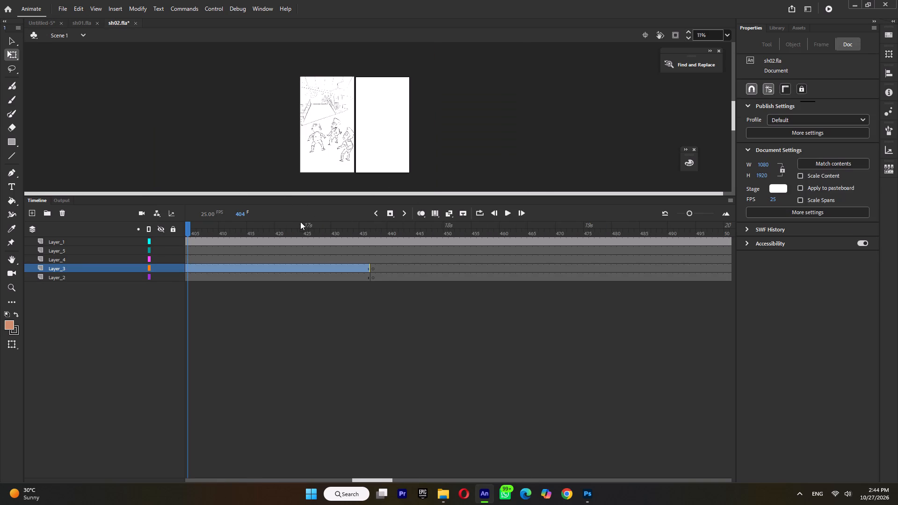
drag(401, 151, 392, 142)
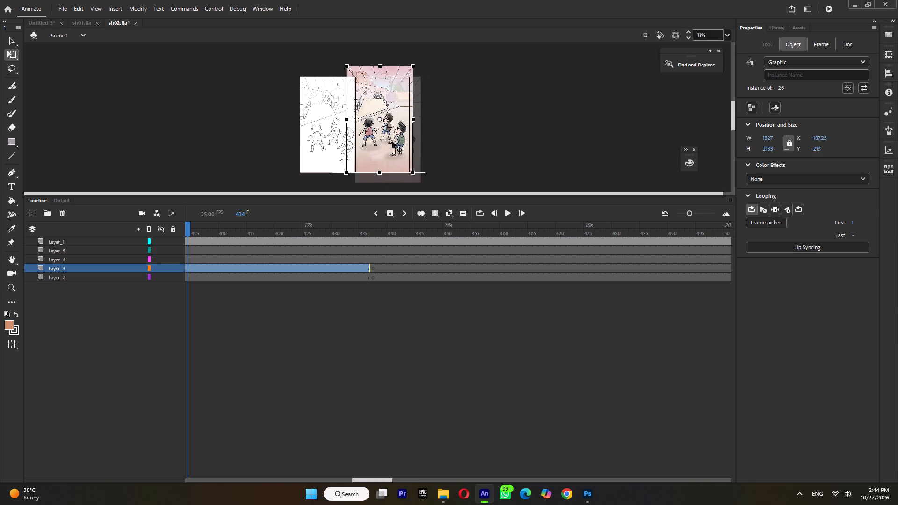
drag(392, 142, 395, 146)
Scrub through the scene 24 and 26 artwork to frame 437 and save sh02.fla.
drag(201, 229, 116, 248)
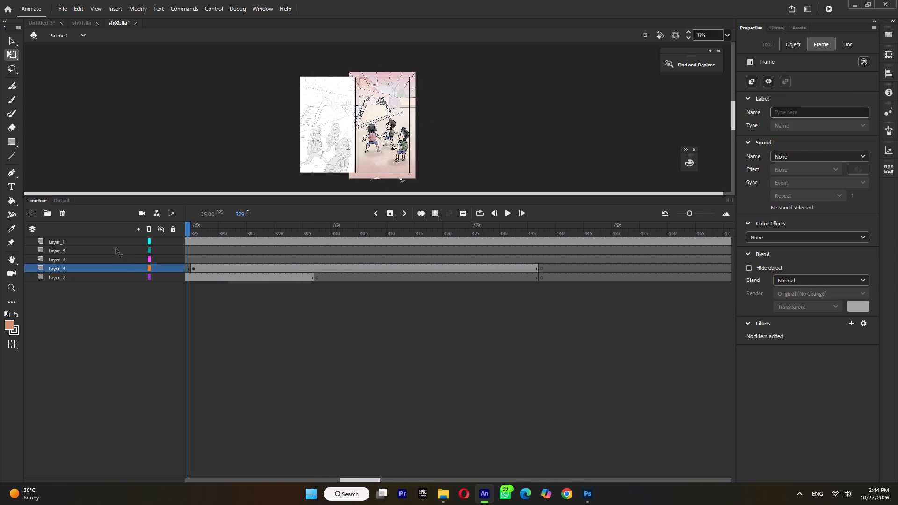
drag(116, 248, 617, 281)
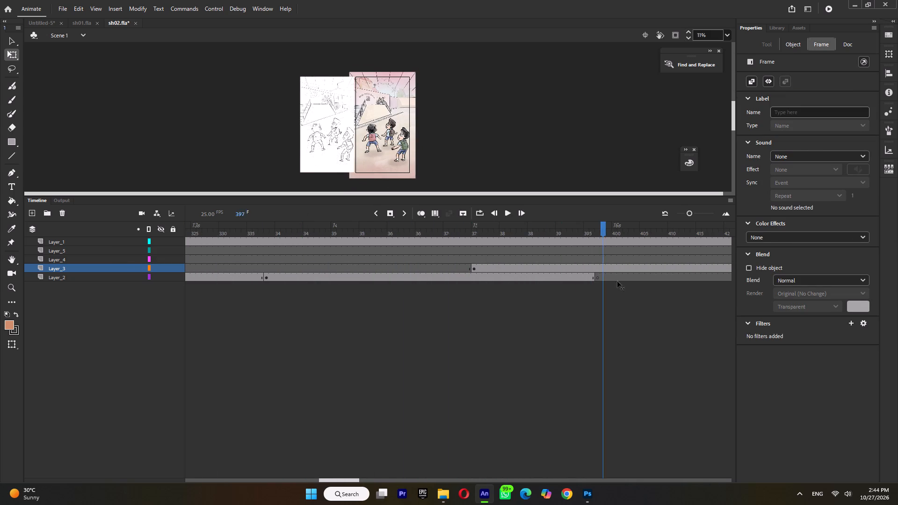
drag(617, 281, 487, 283)
key(ctrl+s)
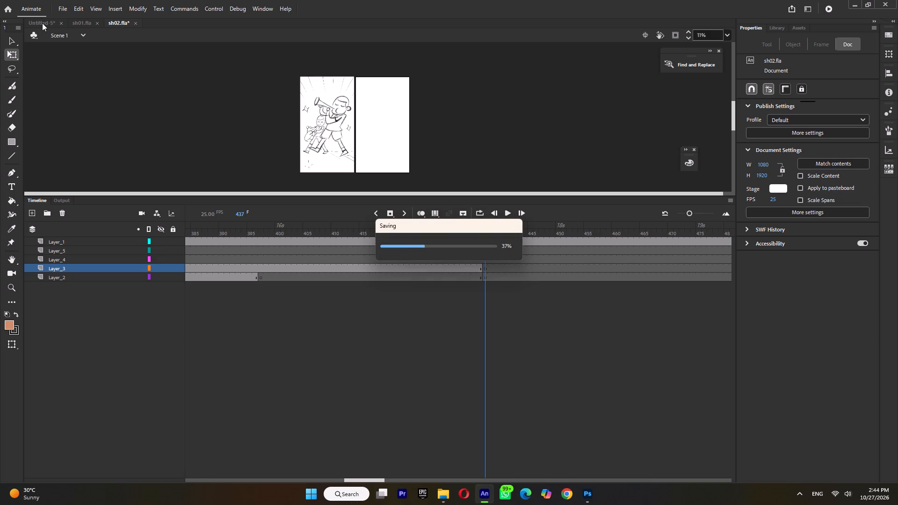
In Untitled-5, hide layer 26, show layer 25, and copy its graphic symbol.
click(42, 23)
click(160, 285)
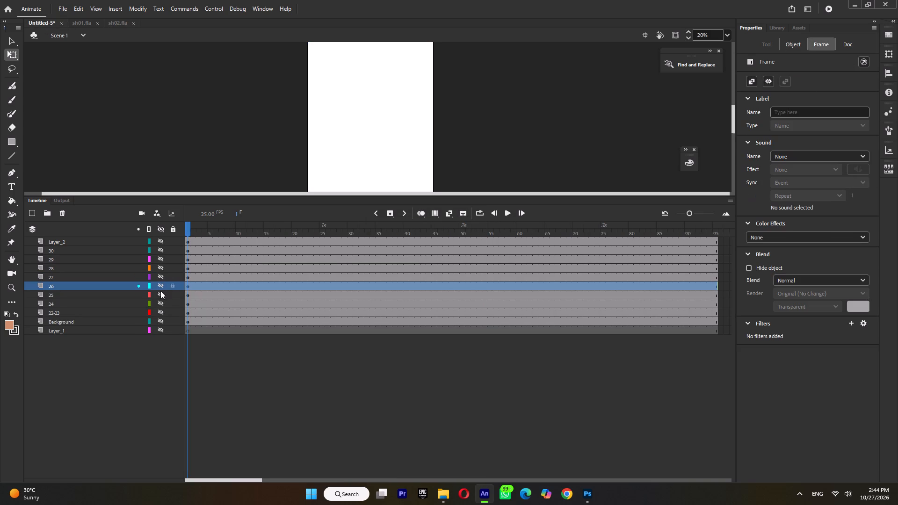
click(160, 296)
click(405, 172)
right_click(405, 172)
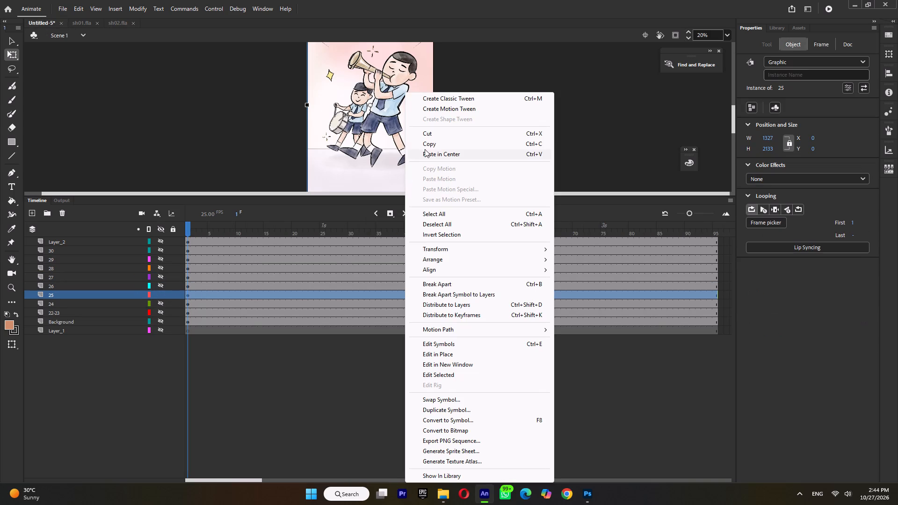
click(427, 146)
Paste symbol 25 on Layer_2 at frame 437 in sh02.fla and position it at about X -122, Y -131.
click(117, 25)
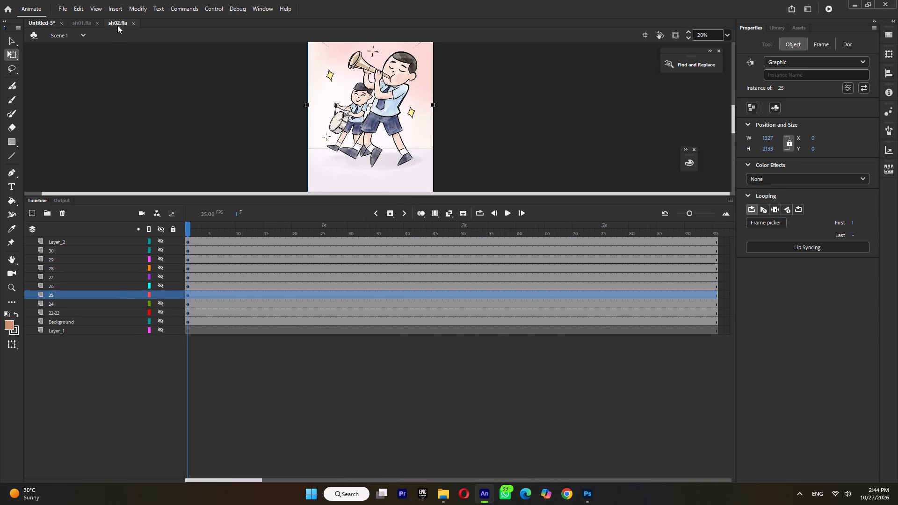
right_click(113, 122)
click(189, 278)
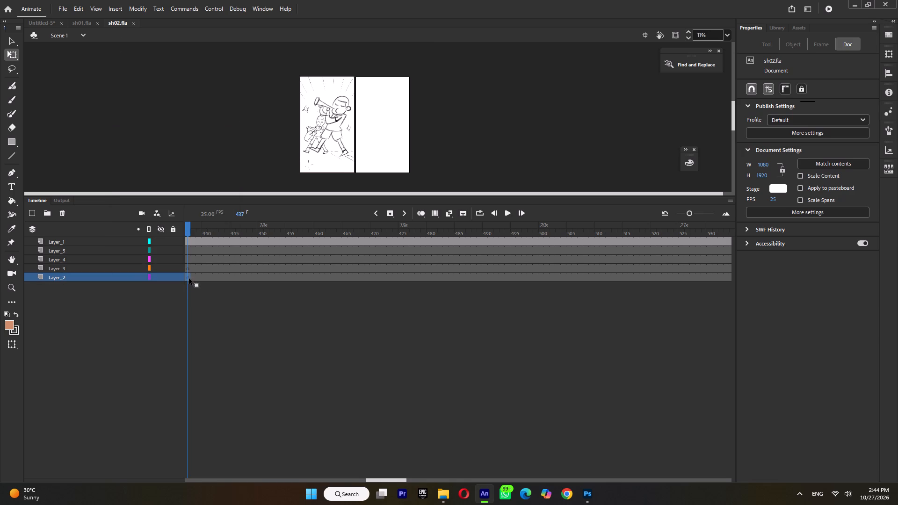
right_click(187, 134)
click(219, 168)
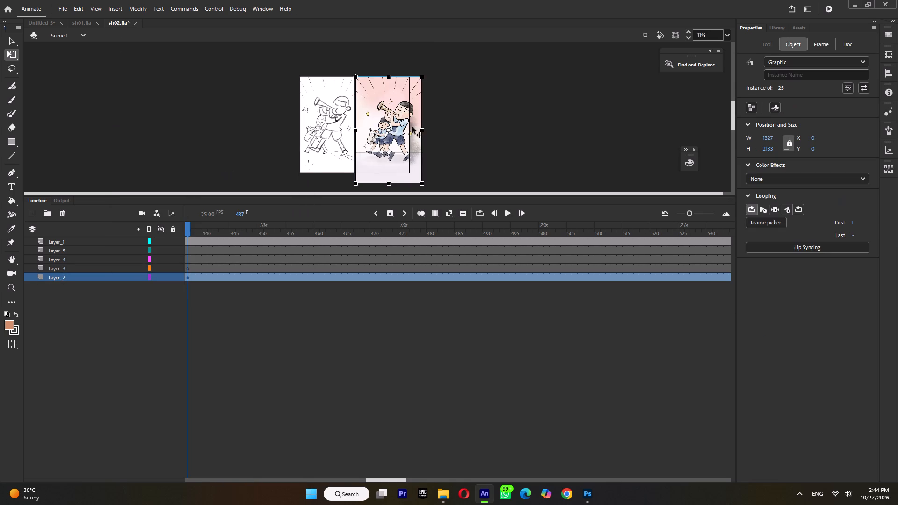
drag(405, 135, 399, 128)
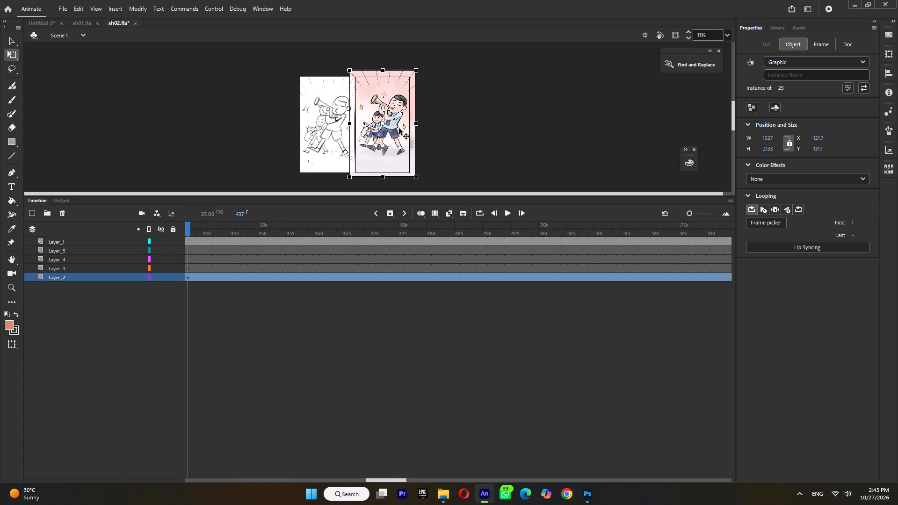
Scrub to the storyboard's next scene change and insert a blank keyframe at frame 530 on Layer_2.
drag(195, 226, 390, 260)
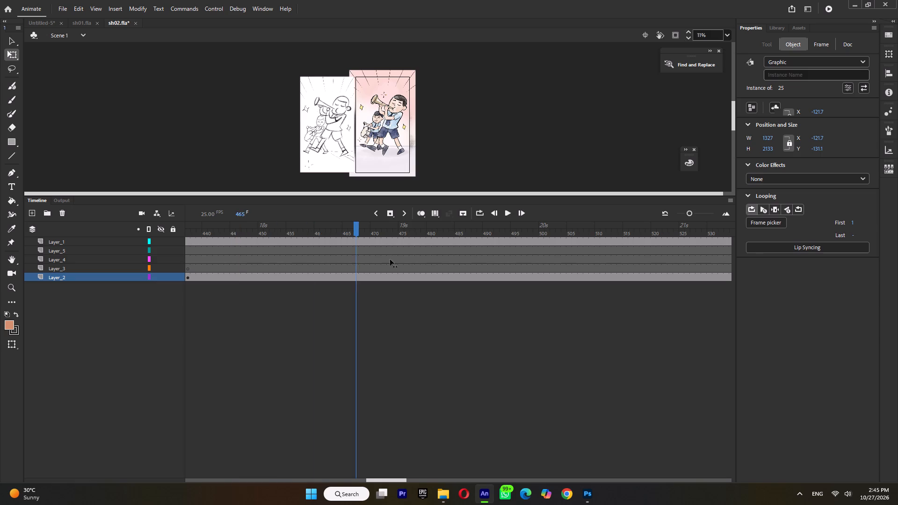
drag(390, 260, 507, 283)
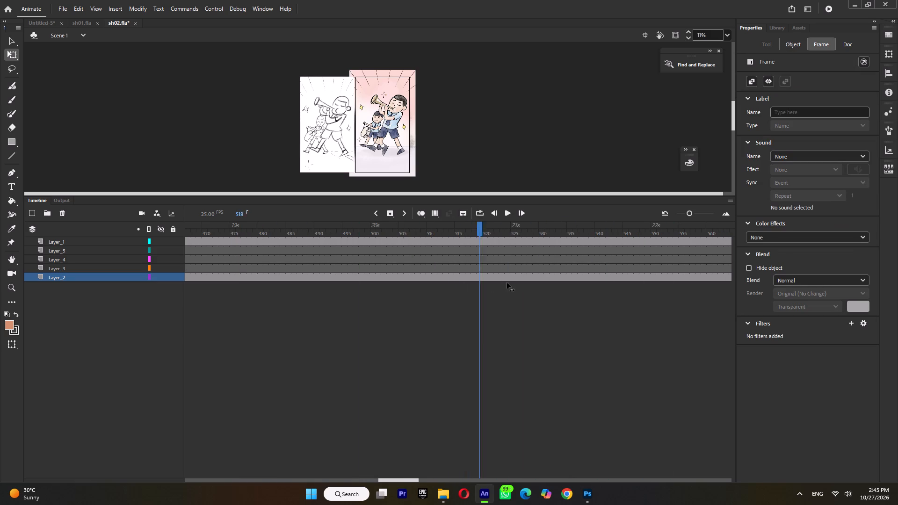
drag(507, 283, 542, 294)
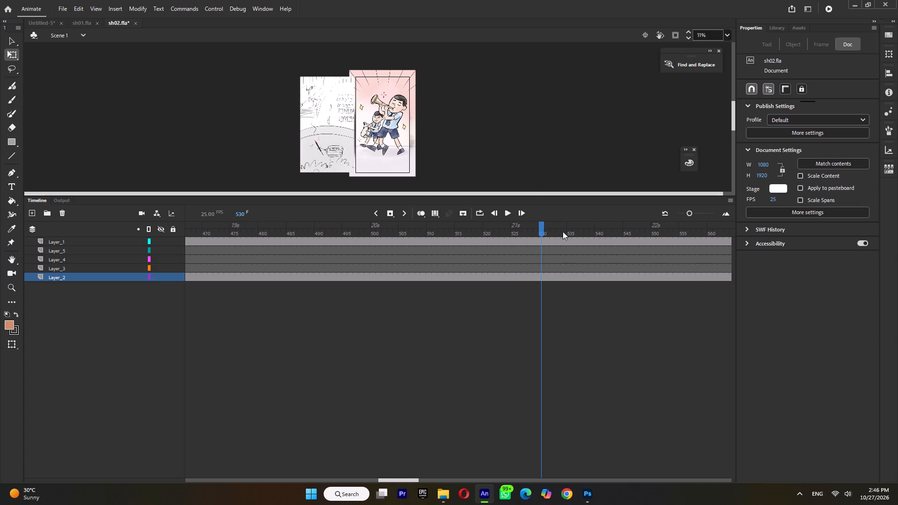
drag(535, 228, 540, 237)
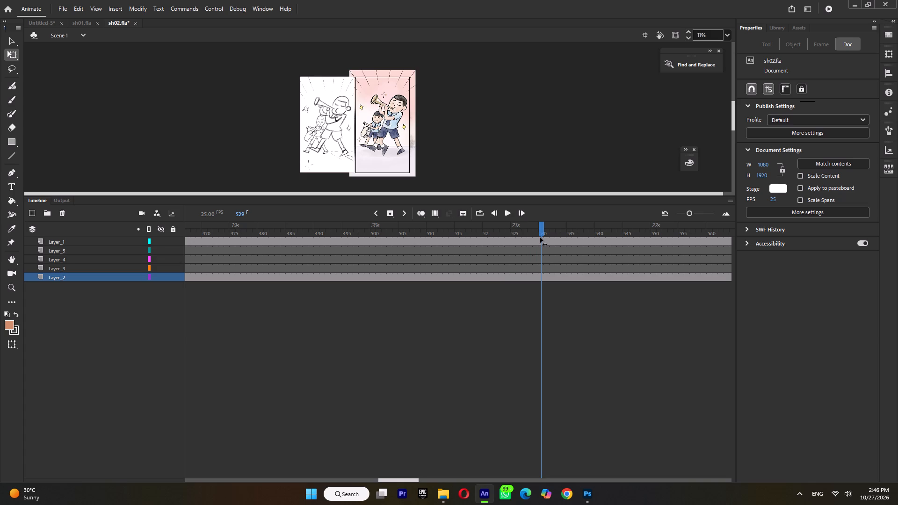
drag(540, 237, 540, 238)
click(541, 277)
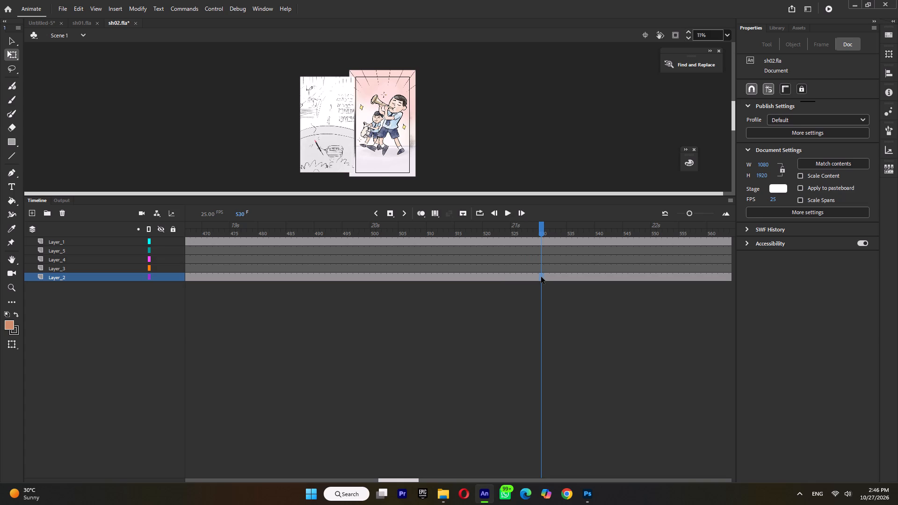
key(F7)
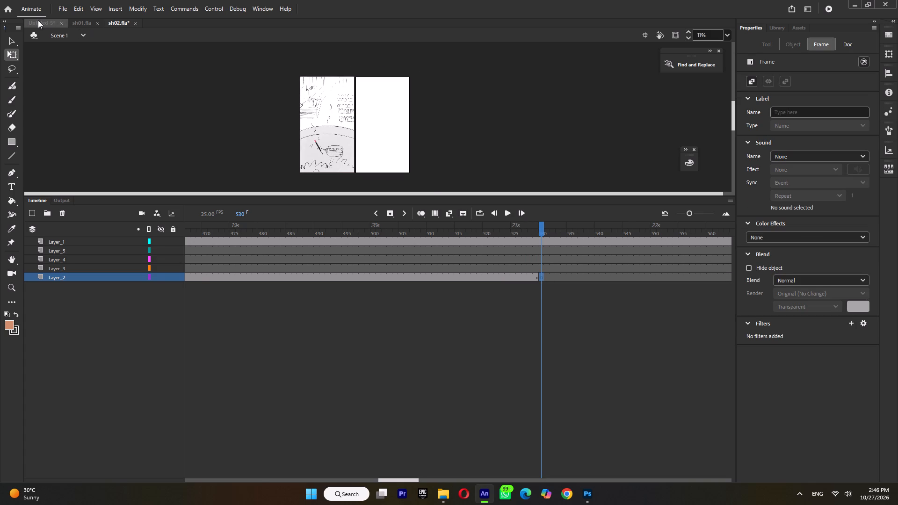
In Untitled-5, hide layer 25, show layer 27, and copy its graphic symbol.
click(38, 20)
click(159, 293)
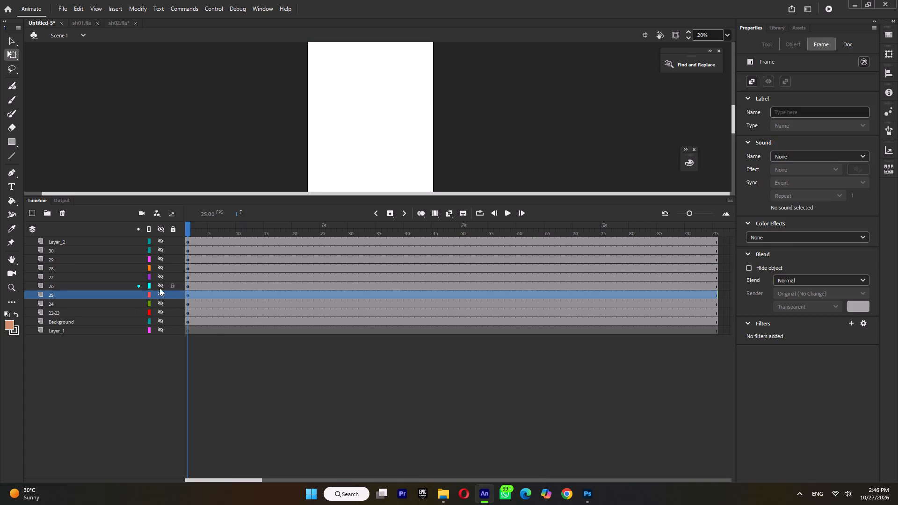
click(159, 284)
click(159, 284)
click(160, 278)
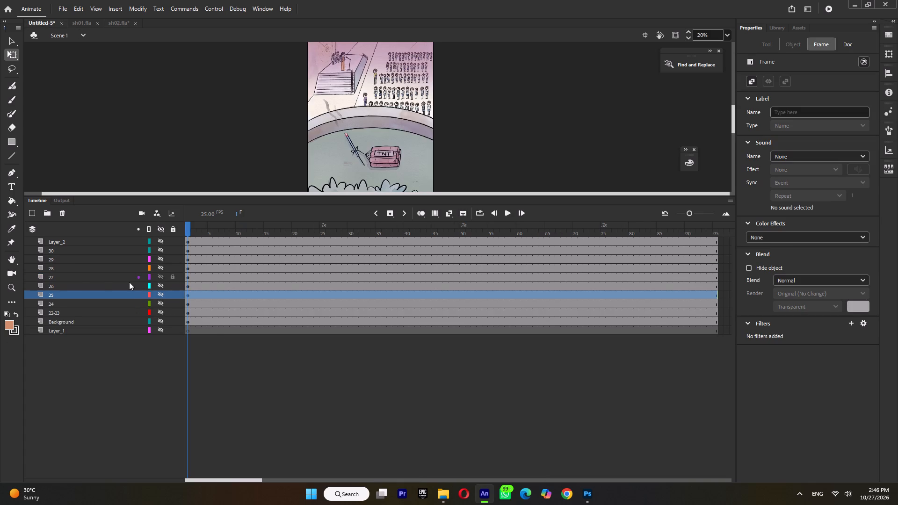
click(88, 277)
click(357, 108)
right_click(357, 108)
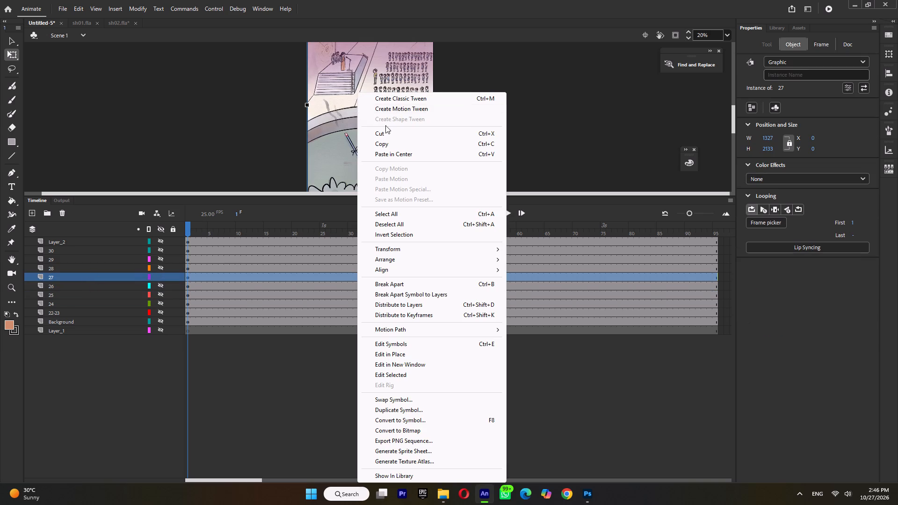
click(384, 142)
Save sh02.fla, paste symbol 27 on Layer_2 at frame 530, and position it at about X -103, Y -112.
click(115, 24)
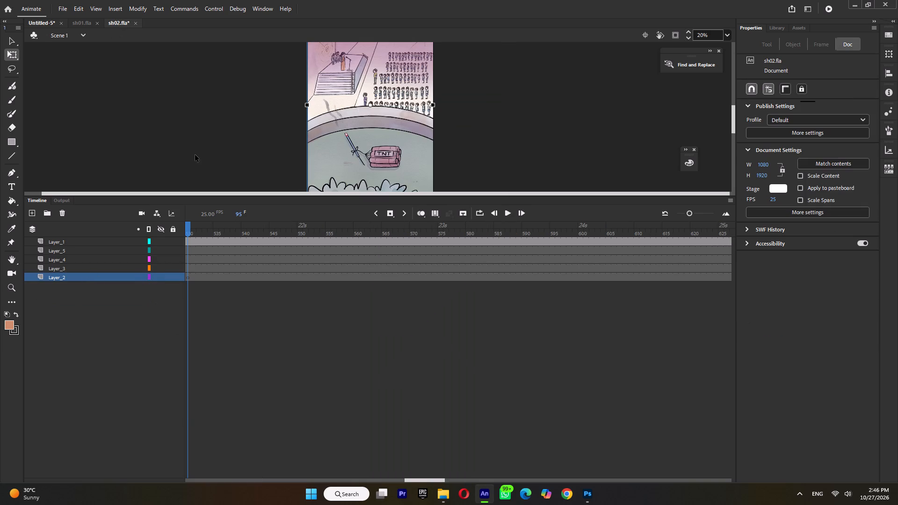
key(ctrl+s)
right_click(167, 113)
right_click(196, 141)
click(217, 176)
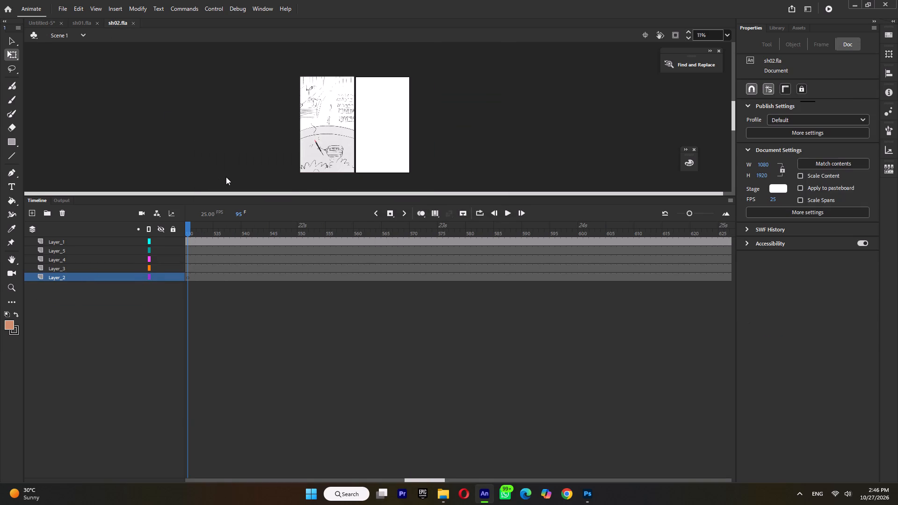
drag(404, 155, 397, 148)
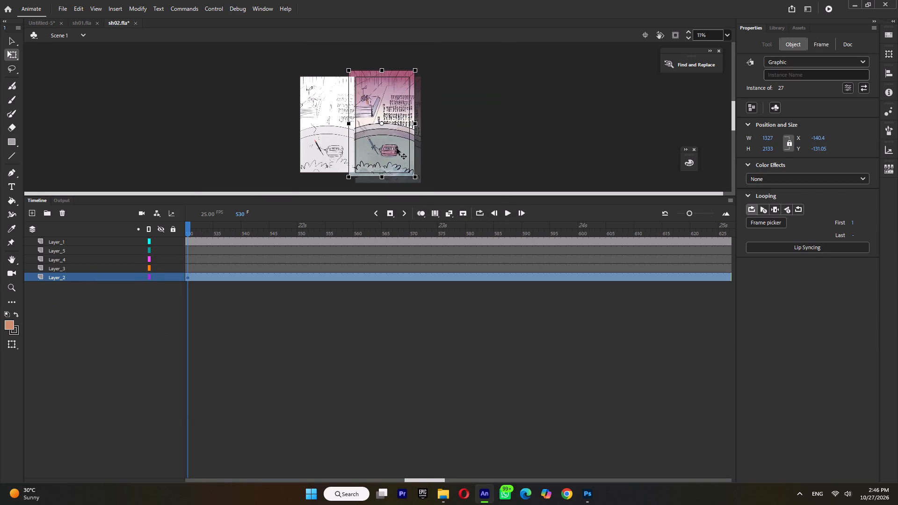
drag(397, 148, 399, 149)
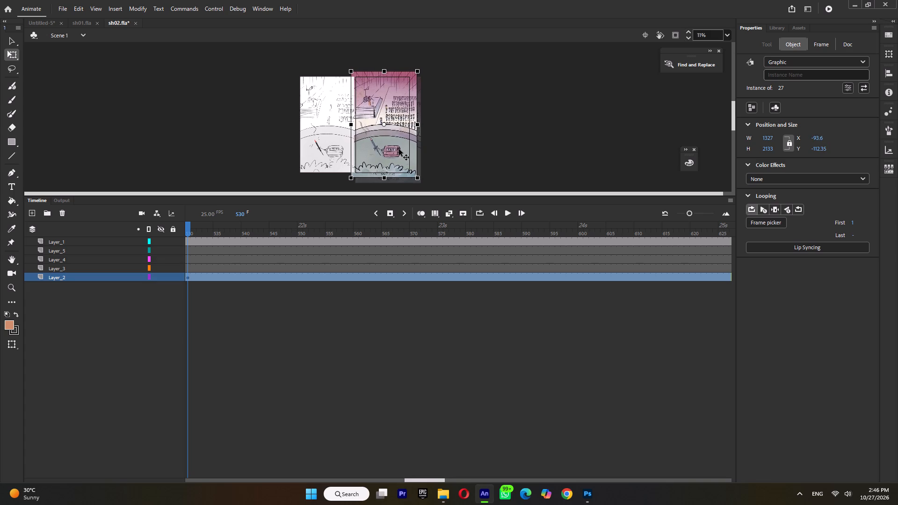
drag(399, 149, 398, 149)
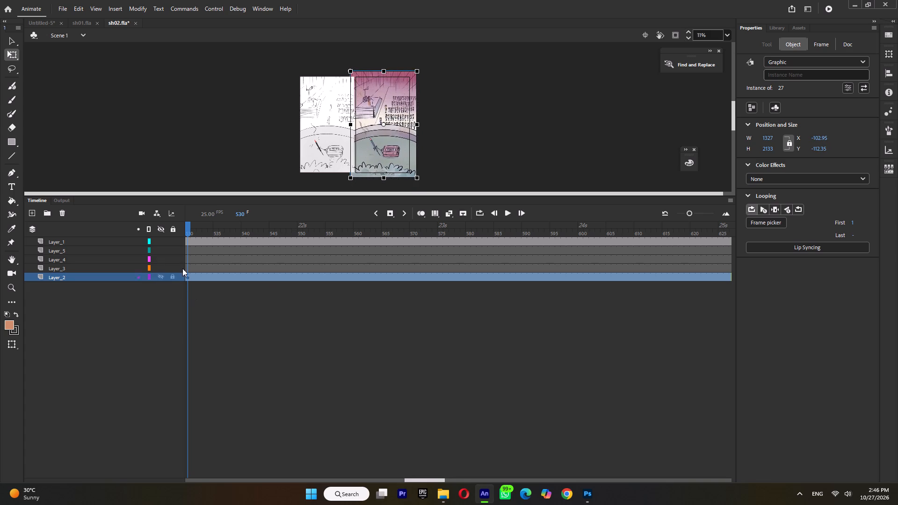
Scrub to the storyboard's next scene change and insert a blank keyframe at frame 571 on Layer_2.
drag(196, 227, 409, 272)
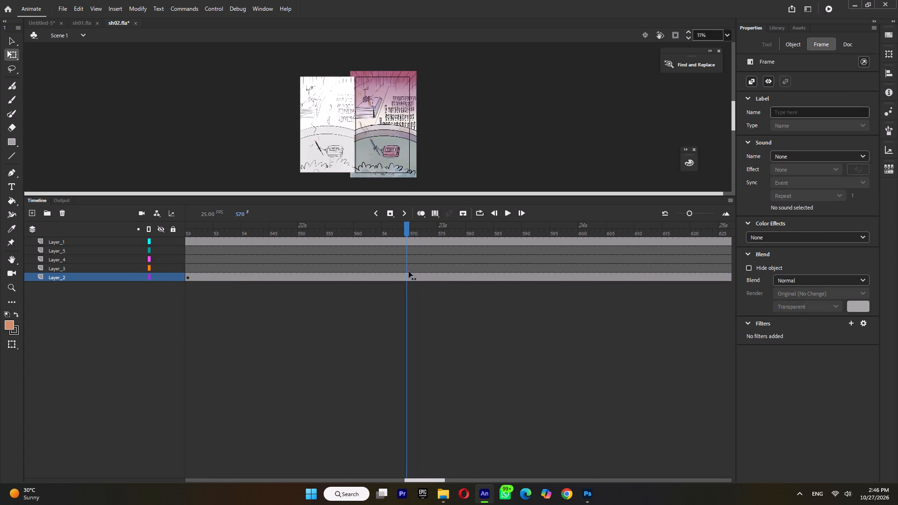
drag(409, 272, 416, 275)
click(417, 279)
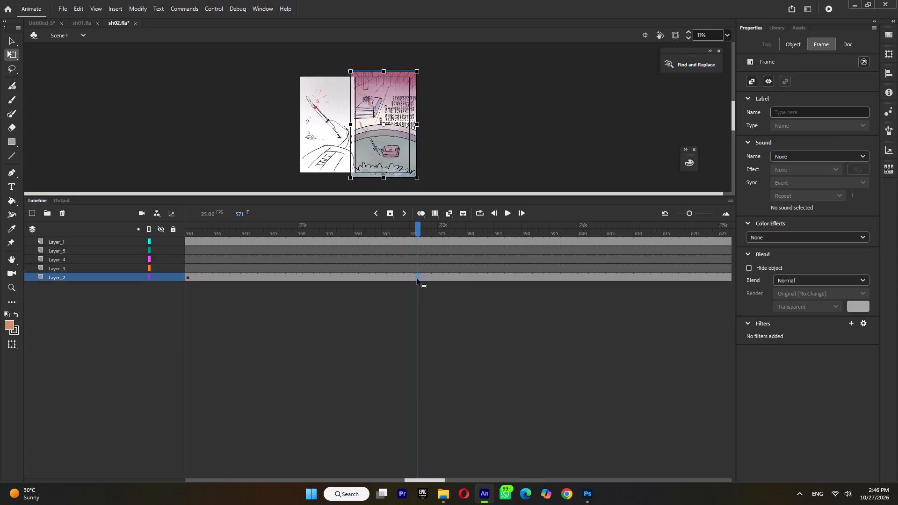
key(F7)
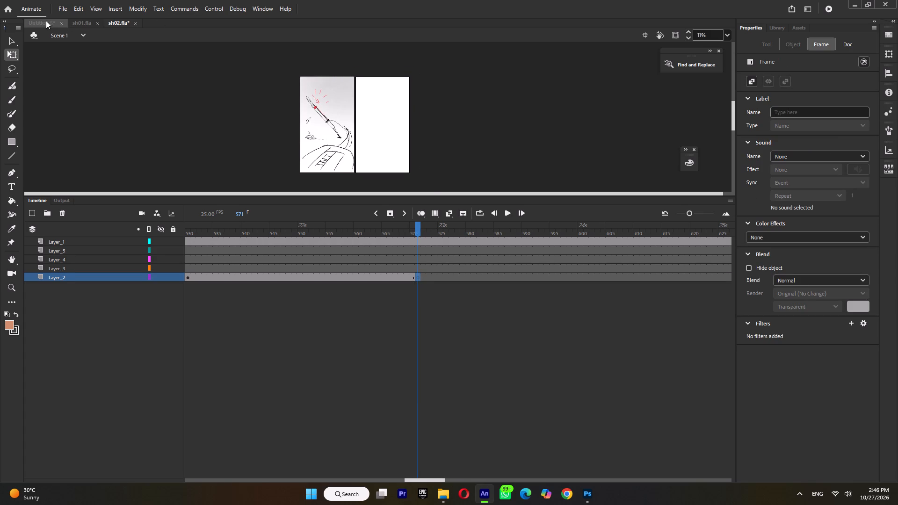
In Untitled-5, hide layer 27, show layer 28, and copy its graphic symbol.
click(46, 21)
click(160, 274)
click(160, 267)
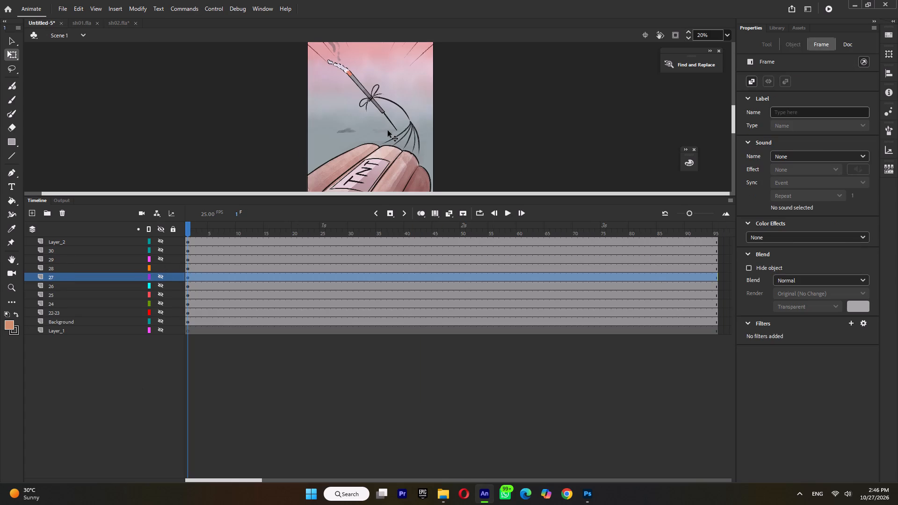
click(389, 129)
right_click(389, 129)
click(410, 144)
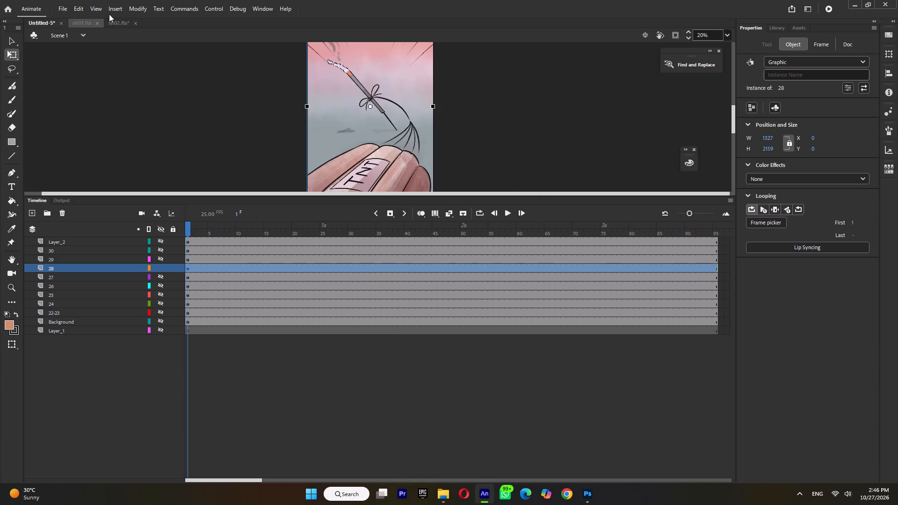
Paste symbol 28 on Layer_2 at frame 571 in sh02.fla and position it at about X -122, Y -112.
click(117, 21)
right_click(152, 100)
click(176, 137)
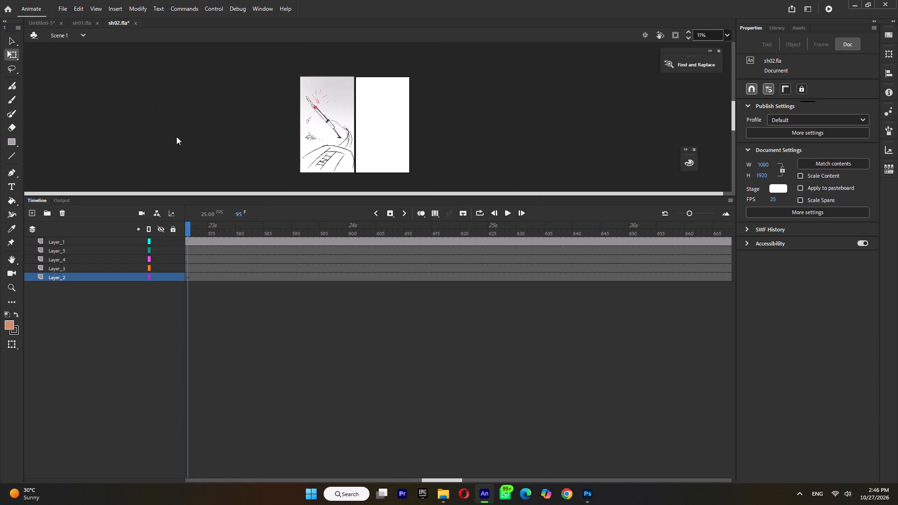
drag(404, 143, 398, 137)
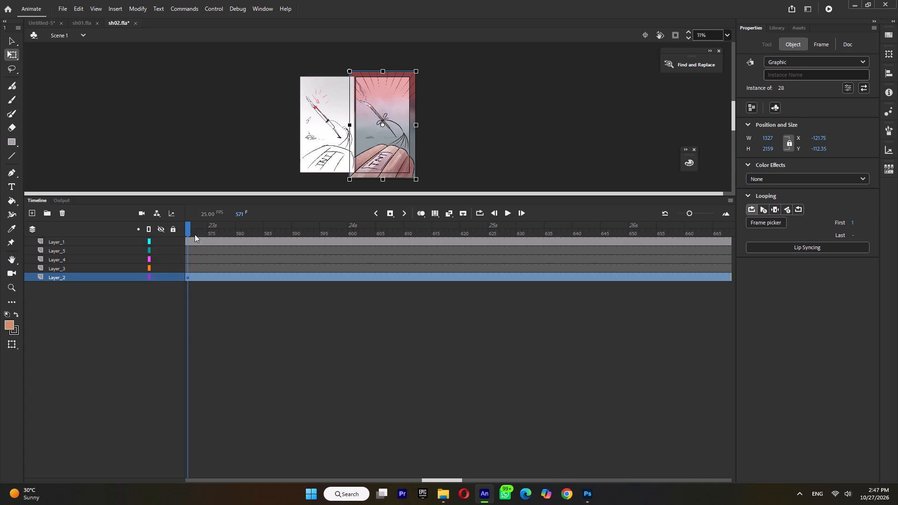
Scrub to the storyboard's next scene change, insert a blank keyframe at frame 601 on Layer_2, and save sh02.fla.
drag(191, 228, 480, 269)
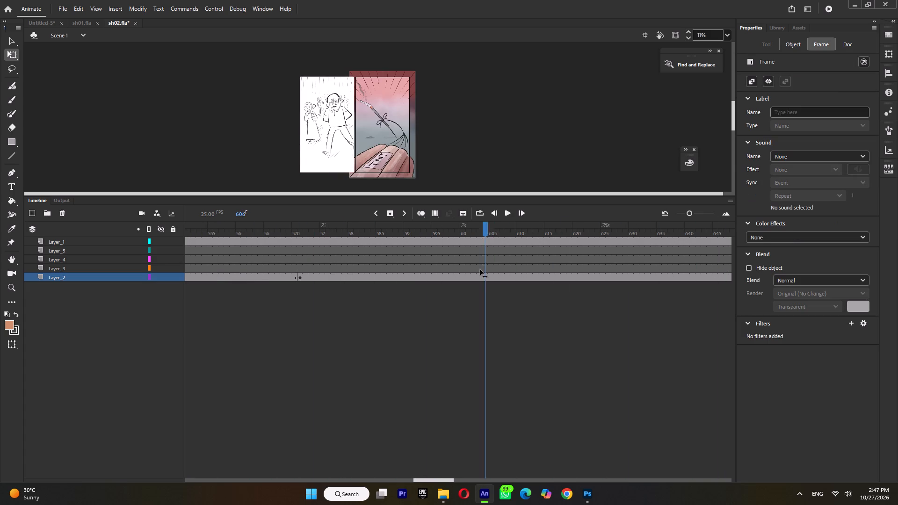
drag(480, 269, 465, 296)
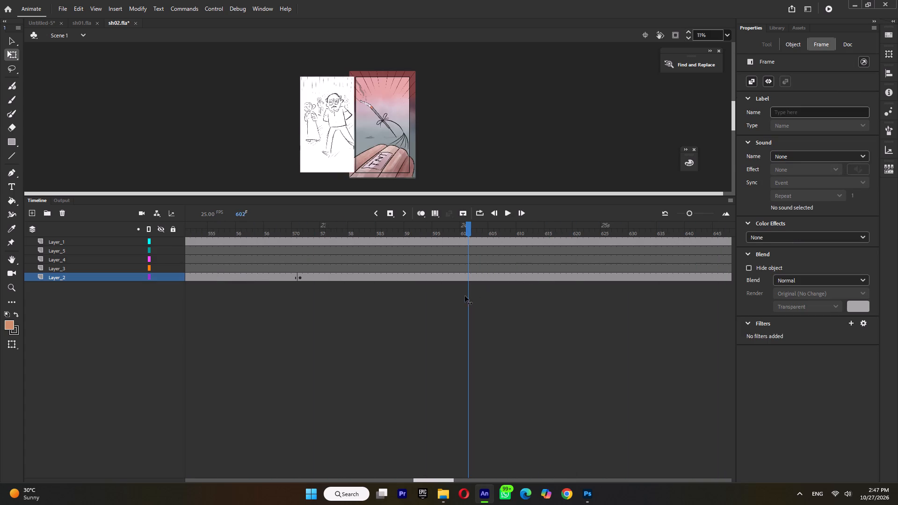
drag(465, 296, 465, 299)
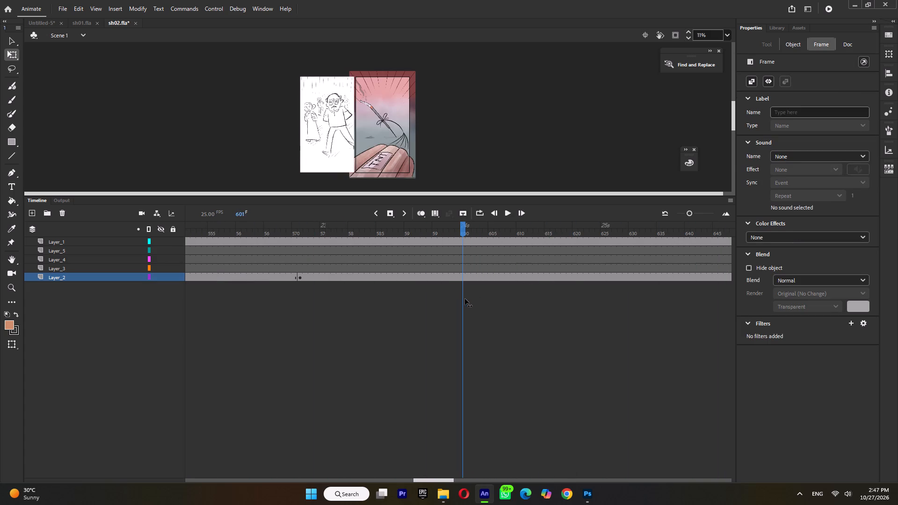
drag(465, 299, 468, 299)
click(469, 275)
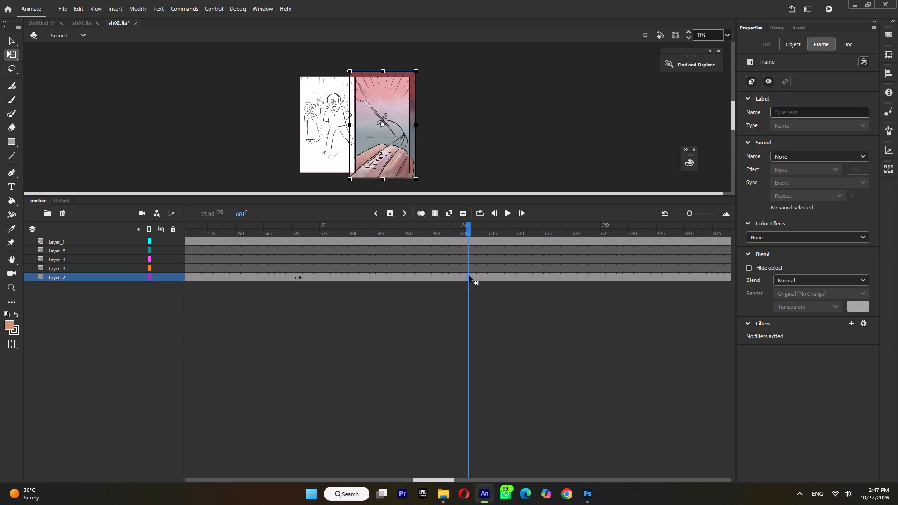
key(F7)
key(ctrl+s)
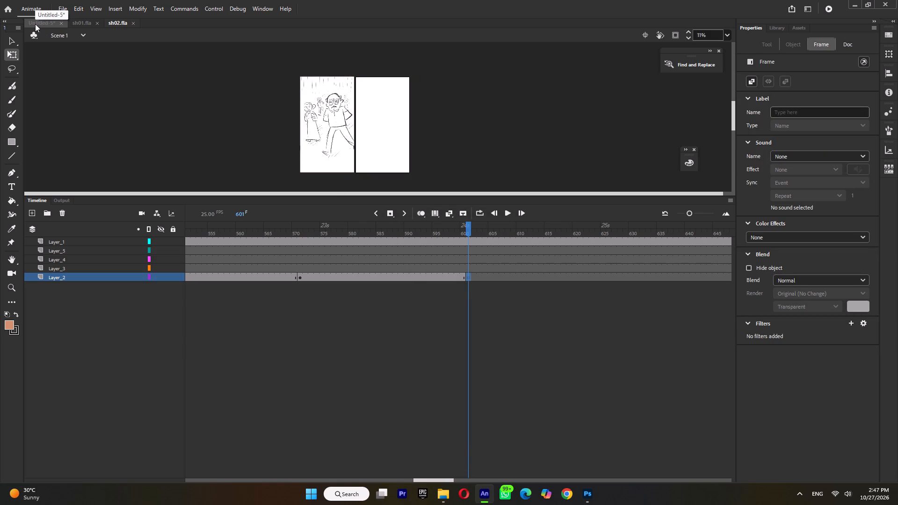
In Untitled-5, hide layer 28, show layer 29, and copy its graphic symbol.
click(48, 22)
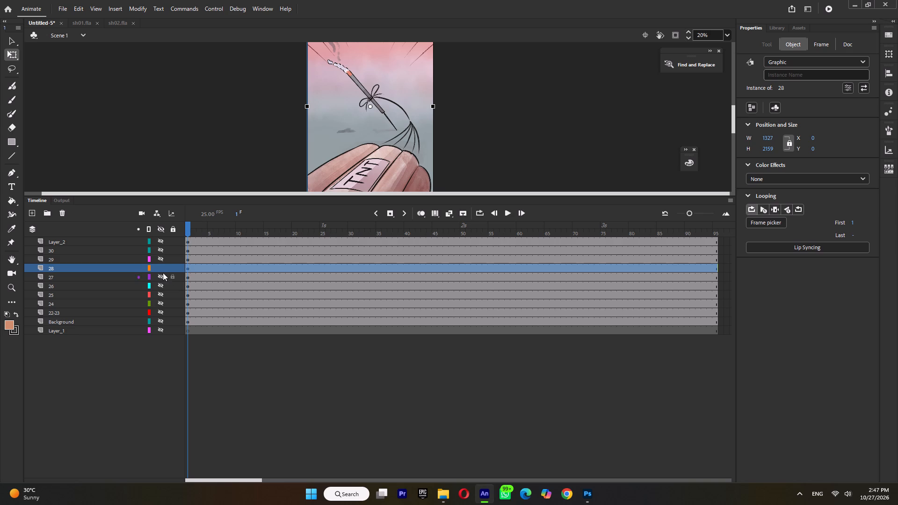
click(162, 267)
click(161, 260)
click(97, 256)
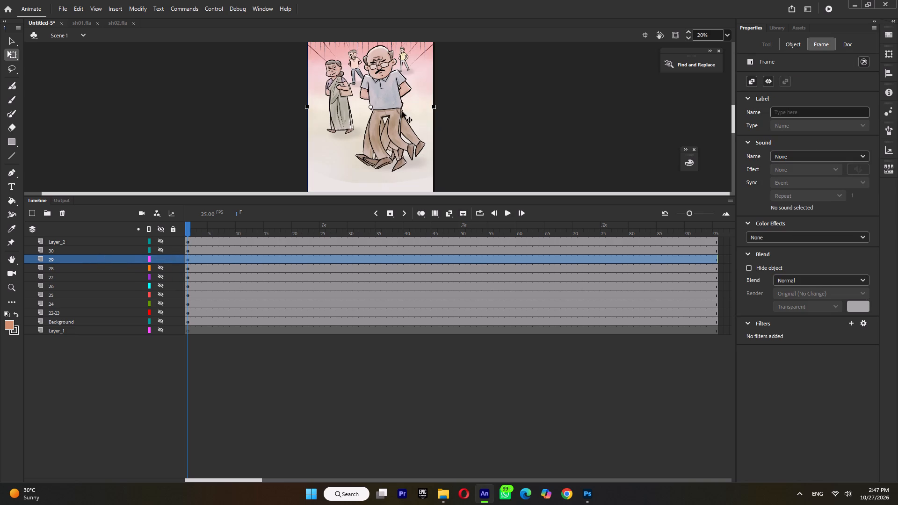
right_click(402, 112)
click(434, 145)
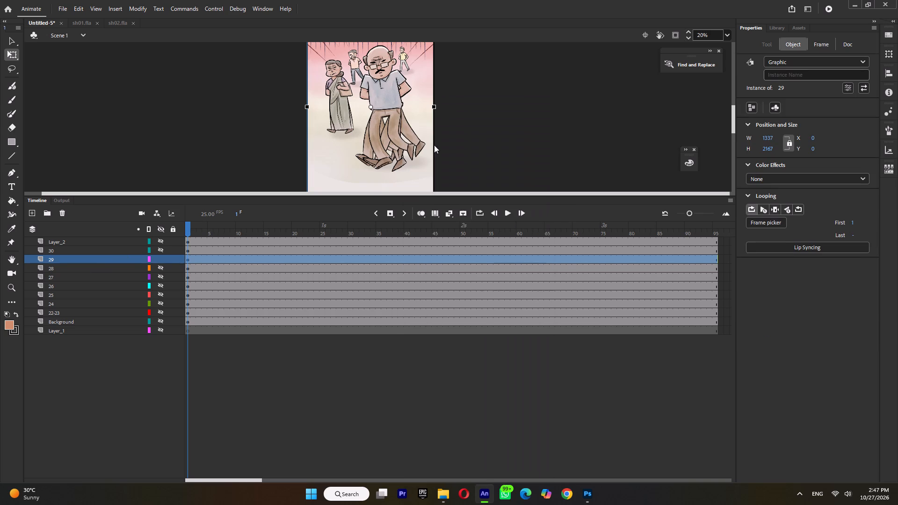
Paste symbol 29 on Layer_2 at frame 601 in sh02.fla and position it at about X -178, Y -112.
click(115, 21)
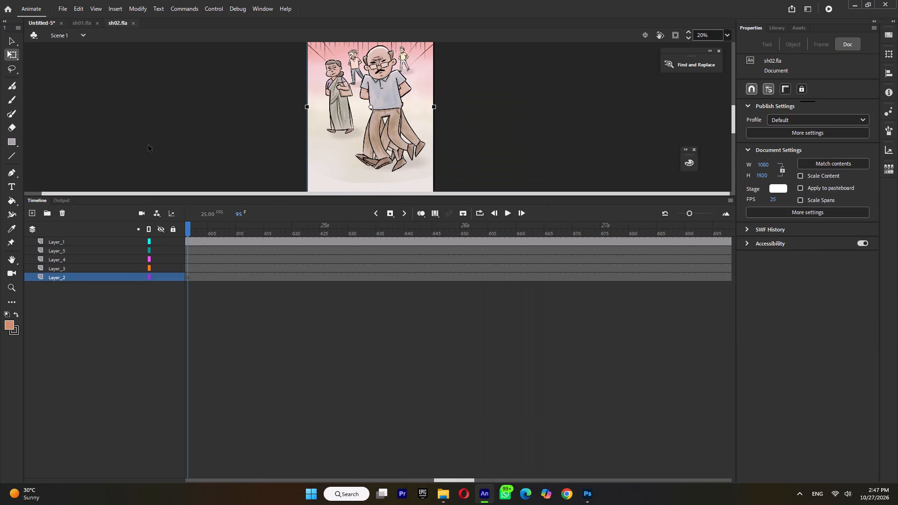
right_click(148, 145)
click(172, 183)
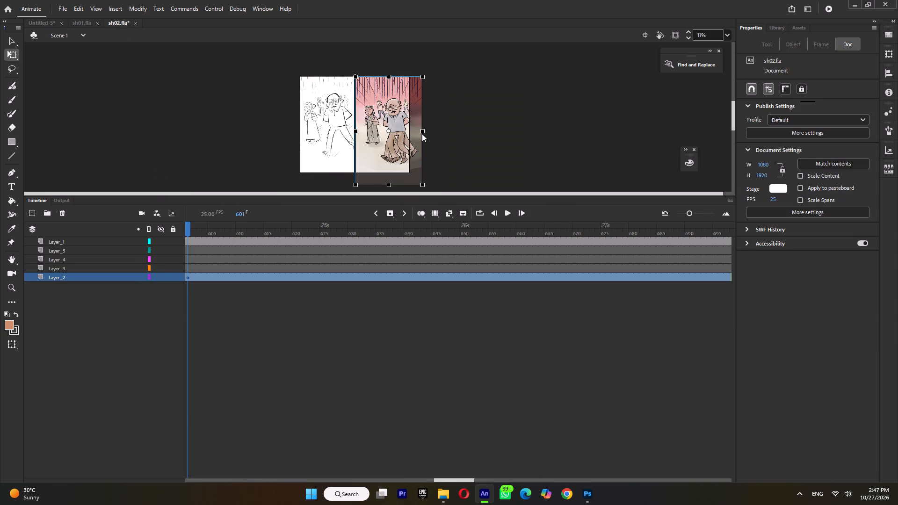
drag(398, 140, 389, 135)
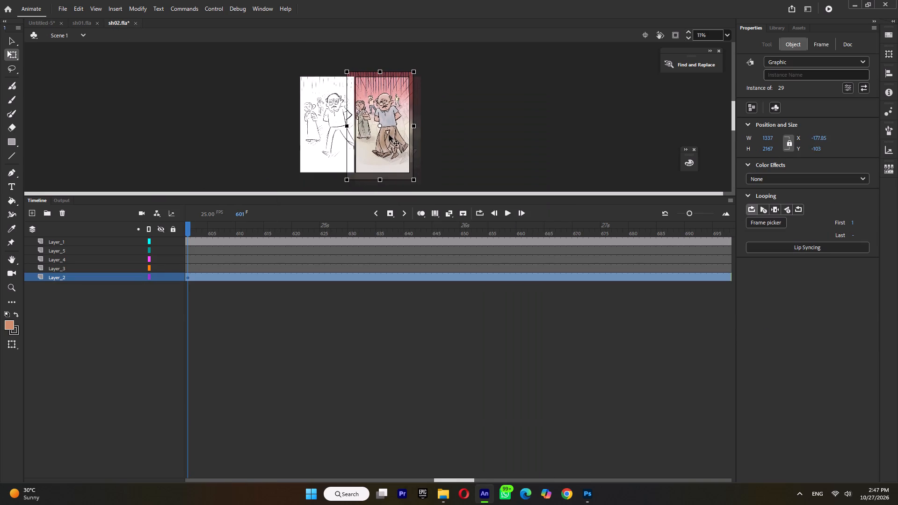
drag(389, 135, 389, 135)
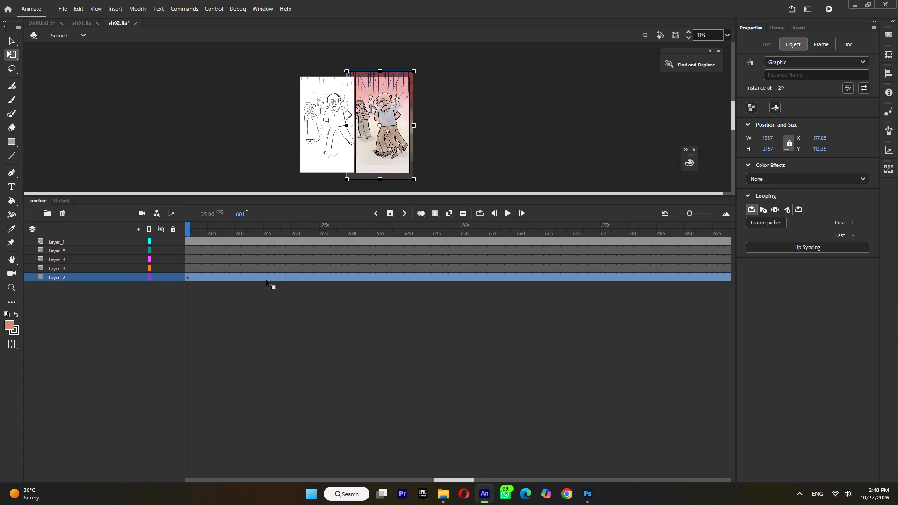
Scrub to the storyboard's next scene change, insert a blank keyframe at frame 638 on Layer_2, and save sh02.fla.
drag(196, 231, 386, 267)
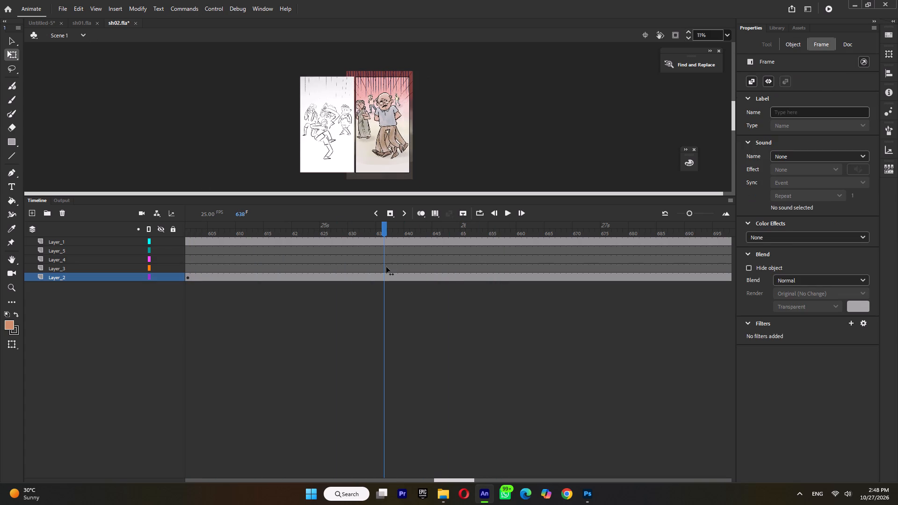
drag(386, 267, 394, 269)
click(395, 274)
key(F7)
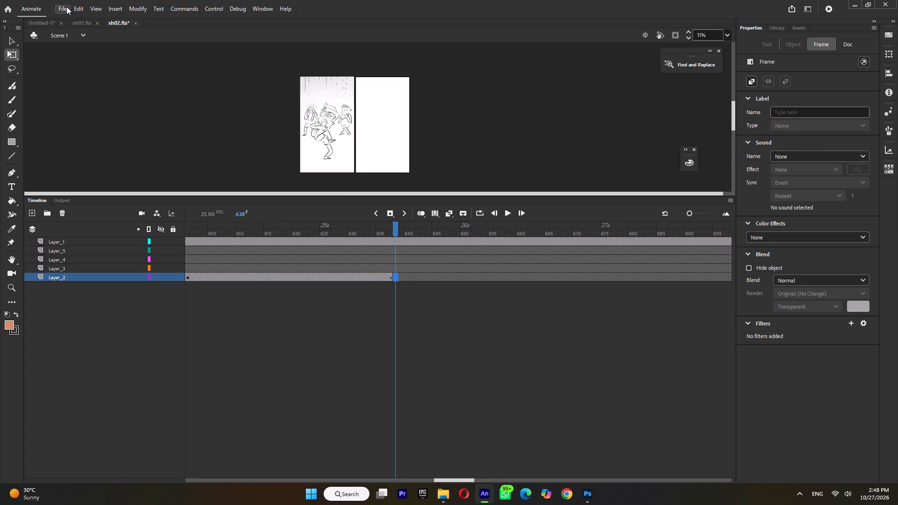
key(ctrl+s)
In Untitled-5, show layer 30 and copy its graphic symbol.
double_click(44, 21)
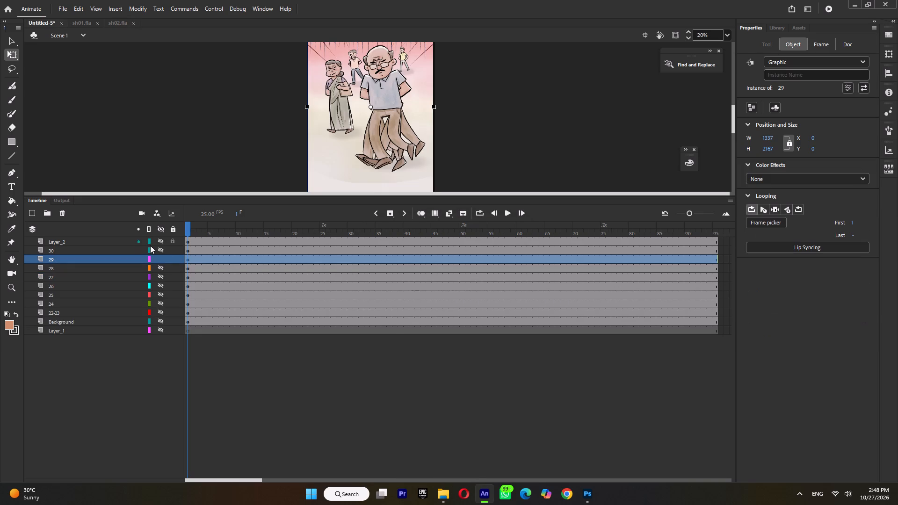
click(159, 247)
click(74, 248)
click(382, 108)
right_click(382, 108)
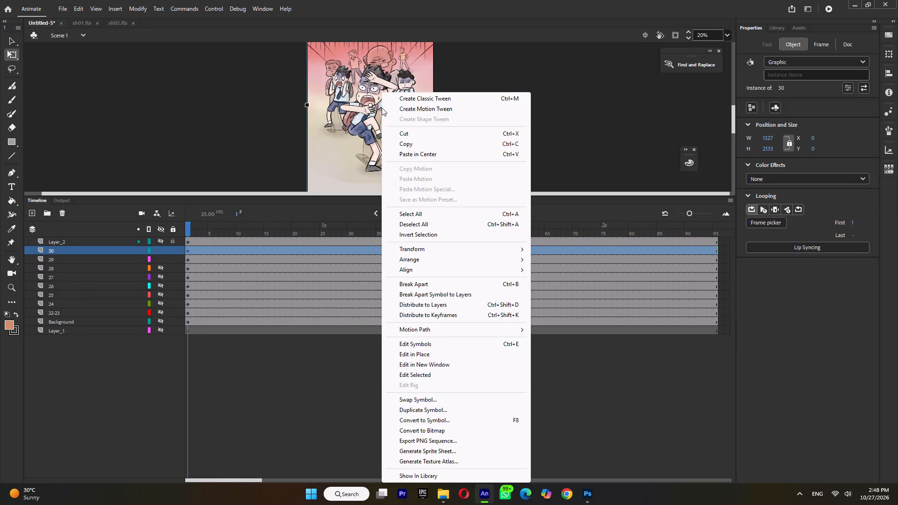
click(410, 145)
Paste symbol 30 on Layer_2 at frame 638 in sh02.fla, position it at about X -140, Y -94, and save the file.
click(111, 26)
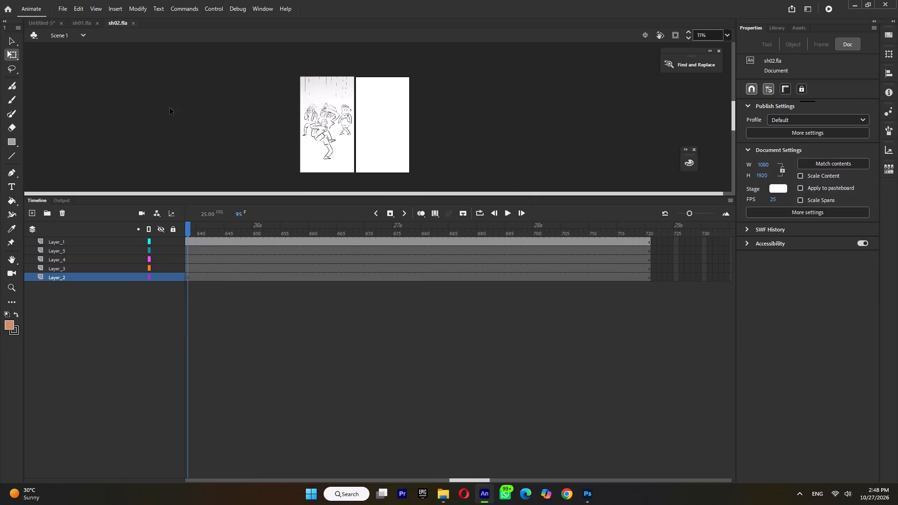
right_click(170, 108)
click(203, 144)
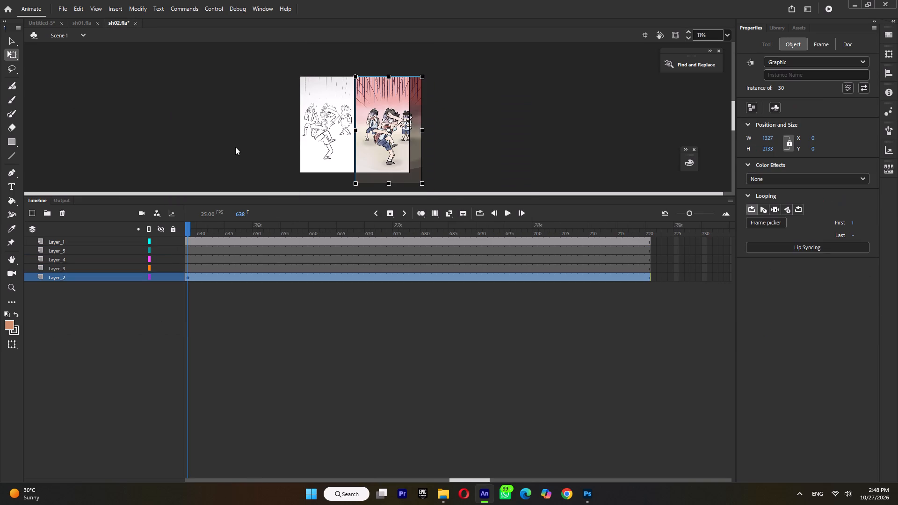
drag(379, 144, 372, 142)
key(Up)
key(Up)
key(Up)
key(Up)
key(Up)
key(Up)
key(Up)
key(Up)
key(Up)
key(Up)
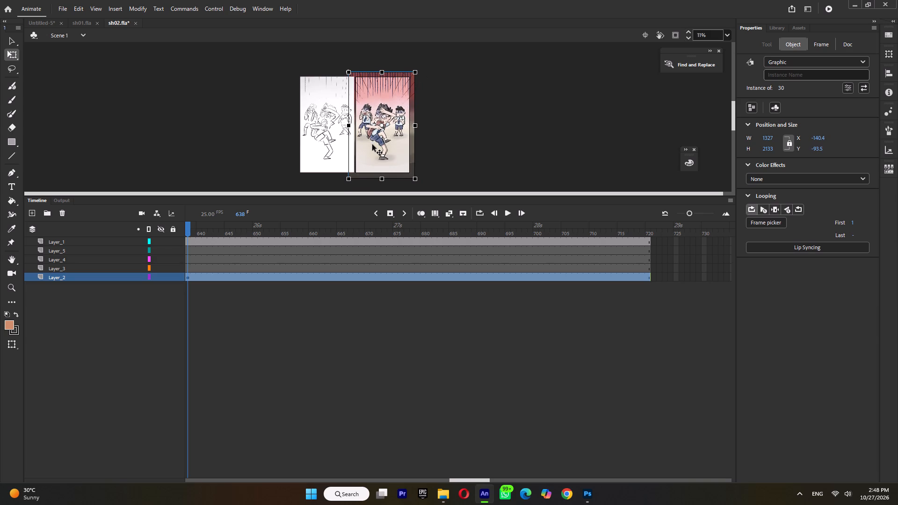
key(ctrl+s)
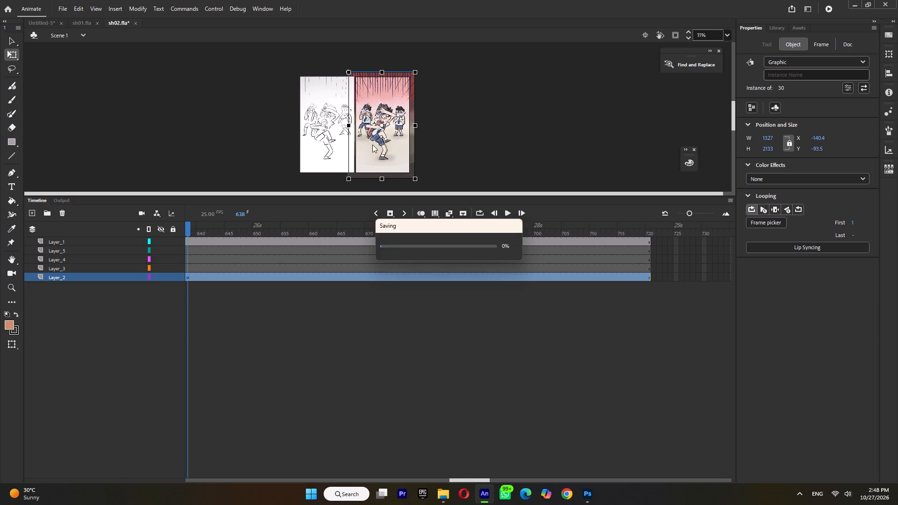
Play and scrub to the storyboard's next scene change and insert a blank keyframe at frame 674 on Layer_2.
key(Return)
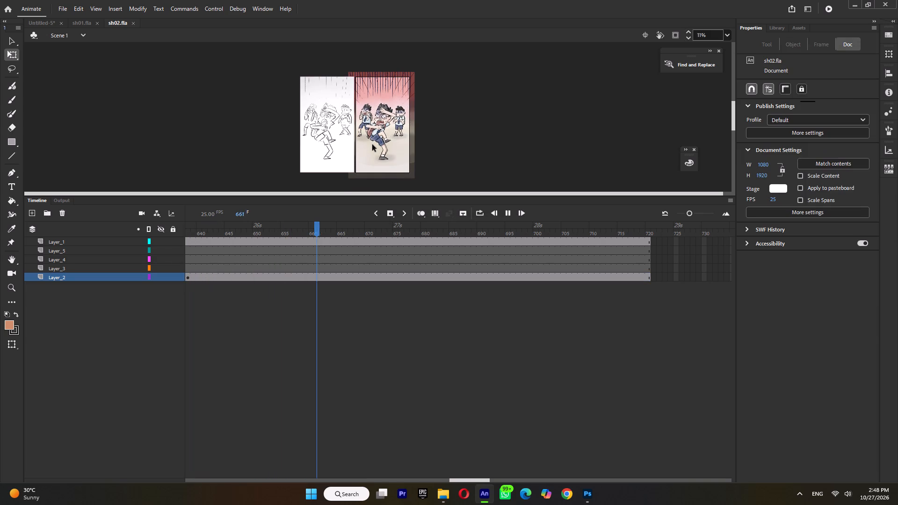
key(Return)
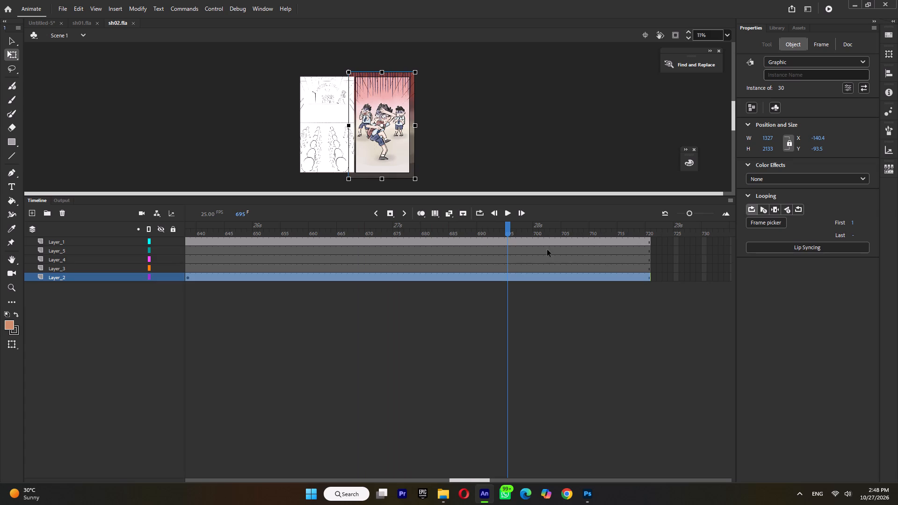
drag(484, 227, 389, 251)
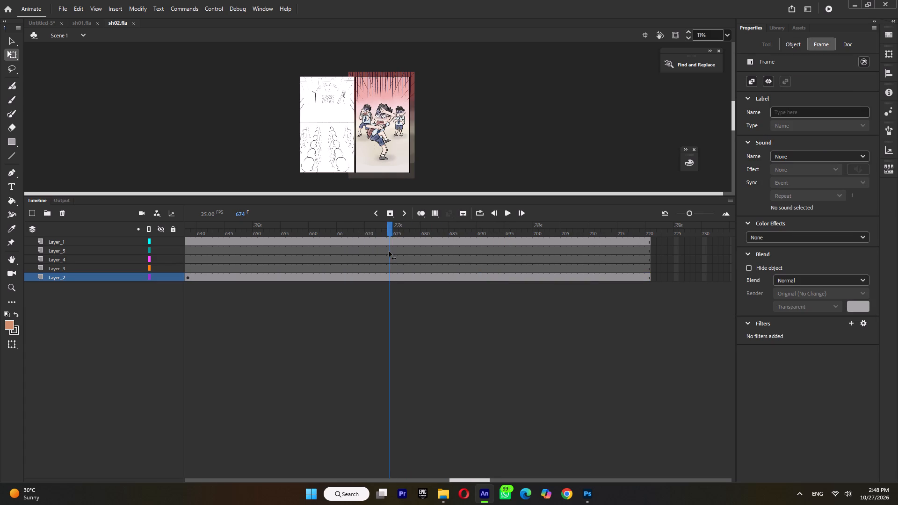
drag(389, 251, 385, 256)
click(389, 275)
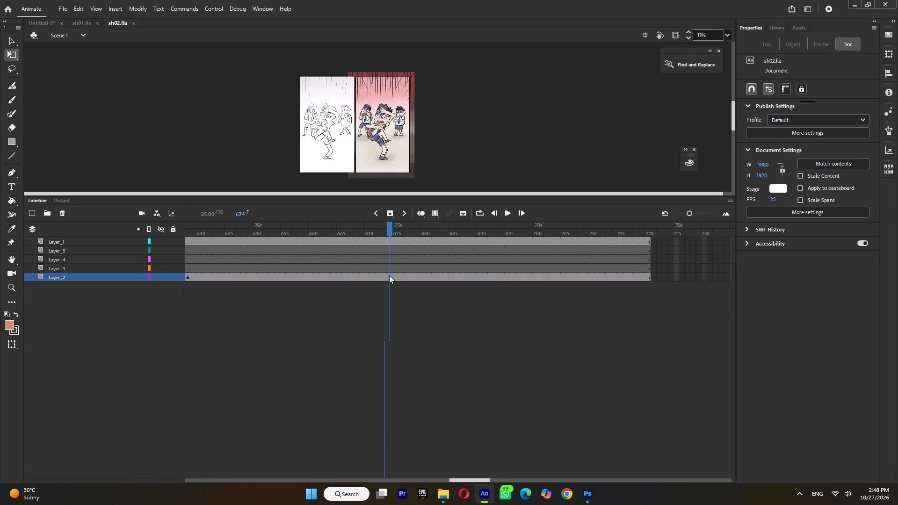
click(387, 278)
click(390, 277)
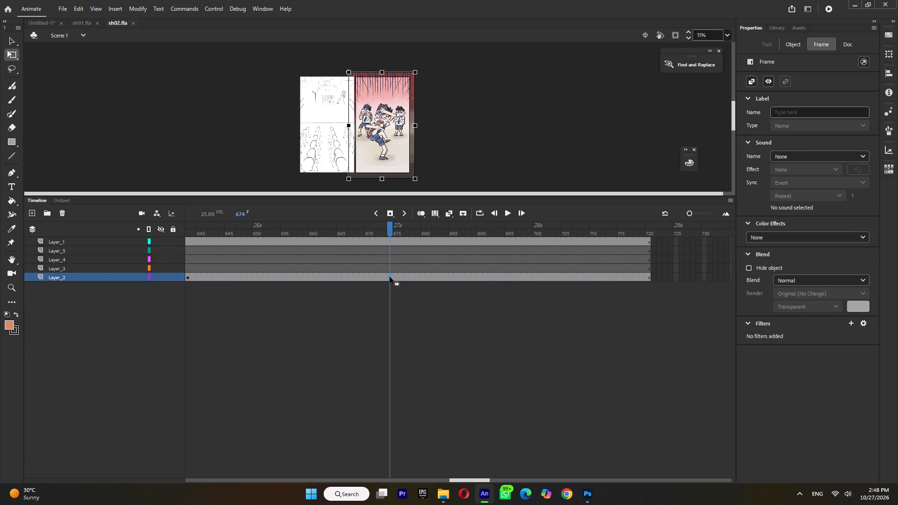
key(F7)
Play the timeline from frame 674 to its end and replay the opening frames to review the storyboard.
key(Return)
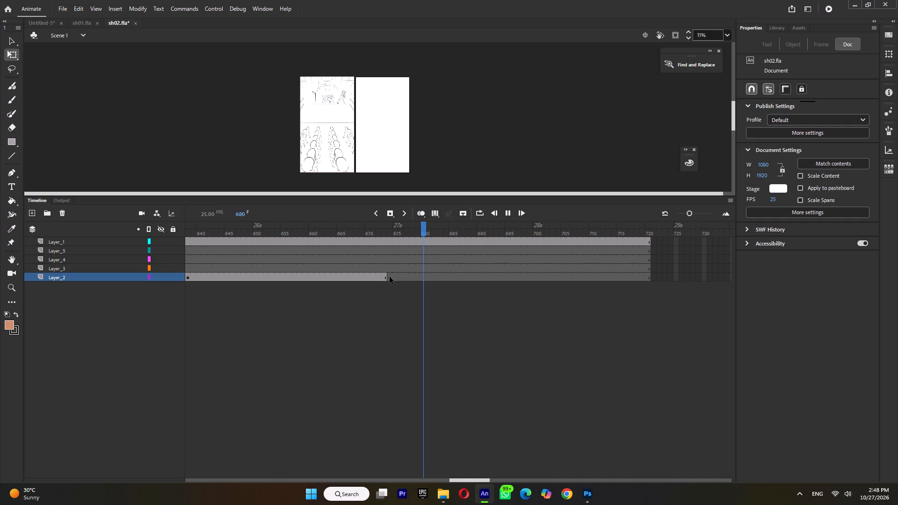
key(Return)
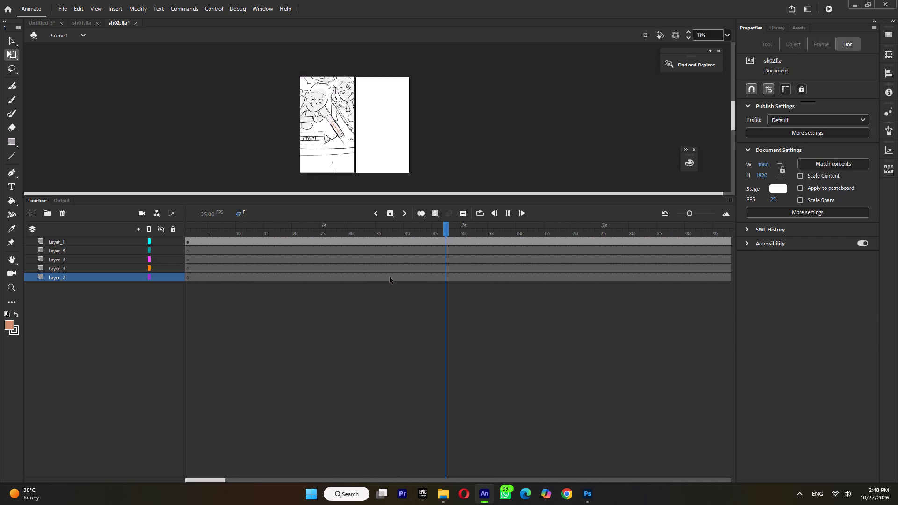
key(Return)
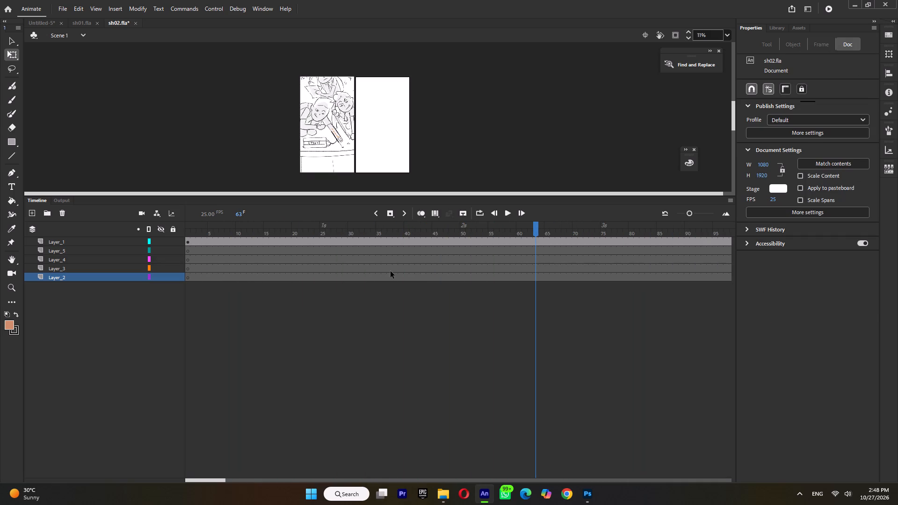